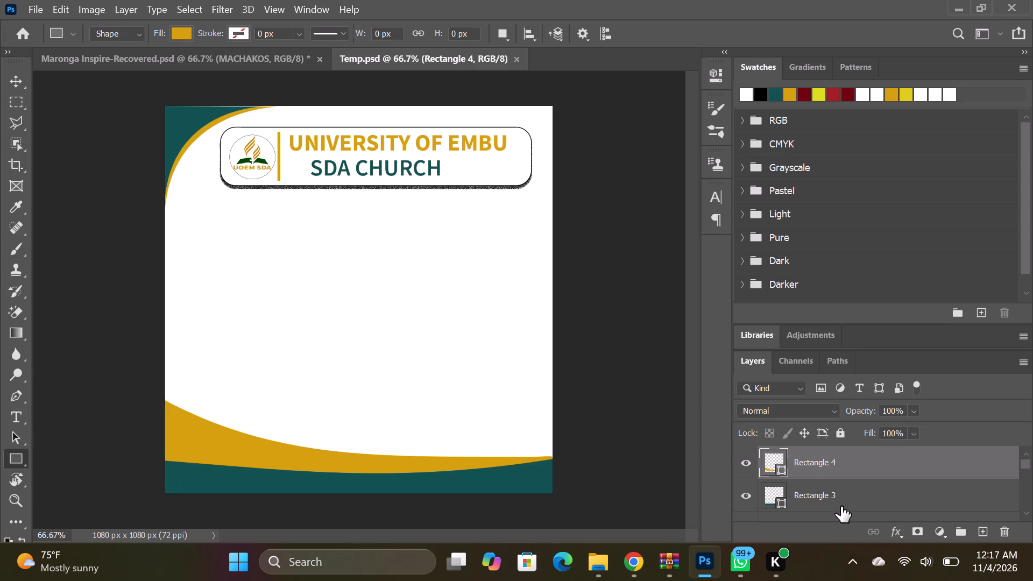
Add a new layer and set the Type tool's text colour to the dark teal swatch, #135351.
{"action": "left_click", "coordinate": [979, 530]}
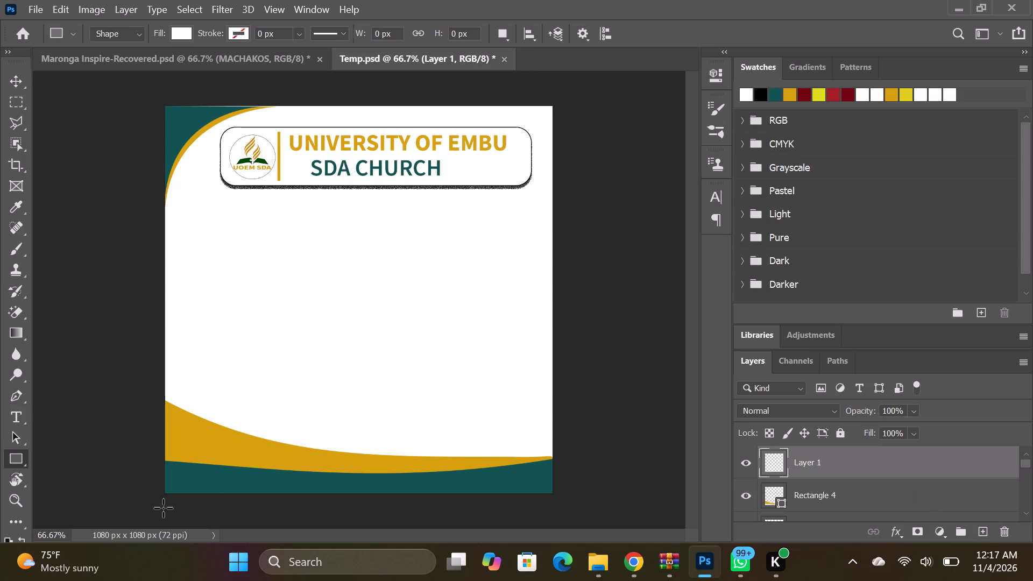
{"action": "key", "text": "t"}
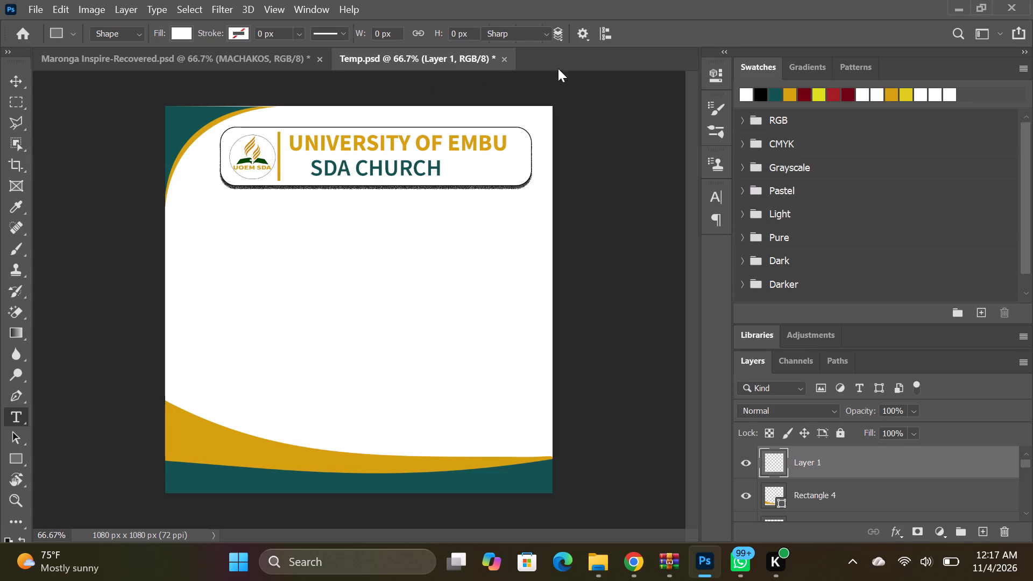
{"action": "left_click", "coordinate": [647, 32]}
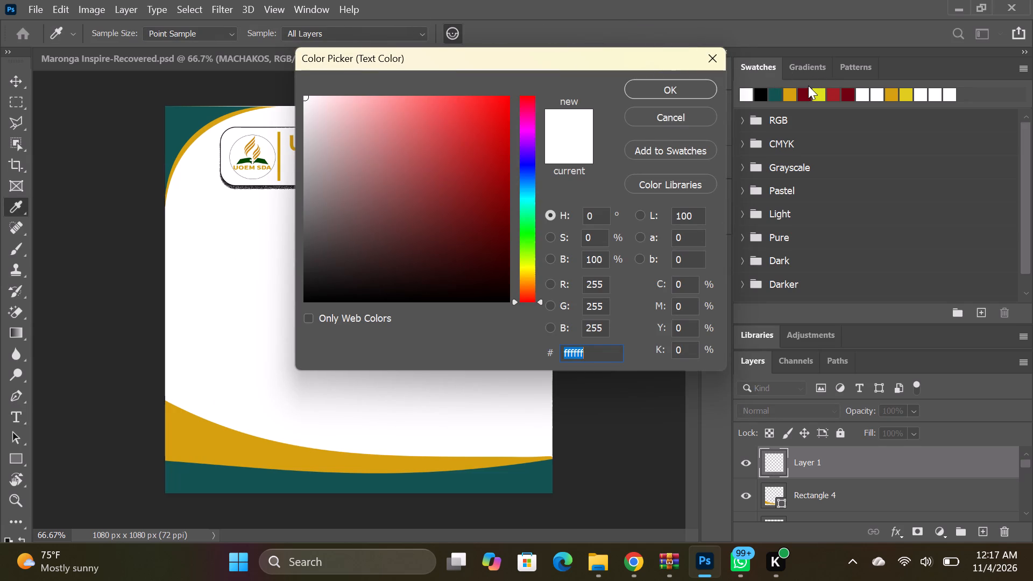
{"action": "left_click", "coordinate": [775, 95]}
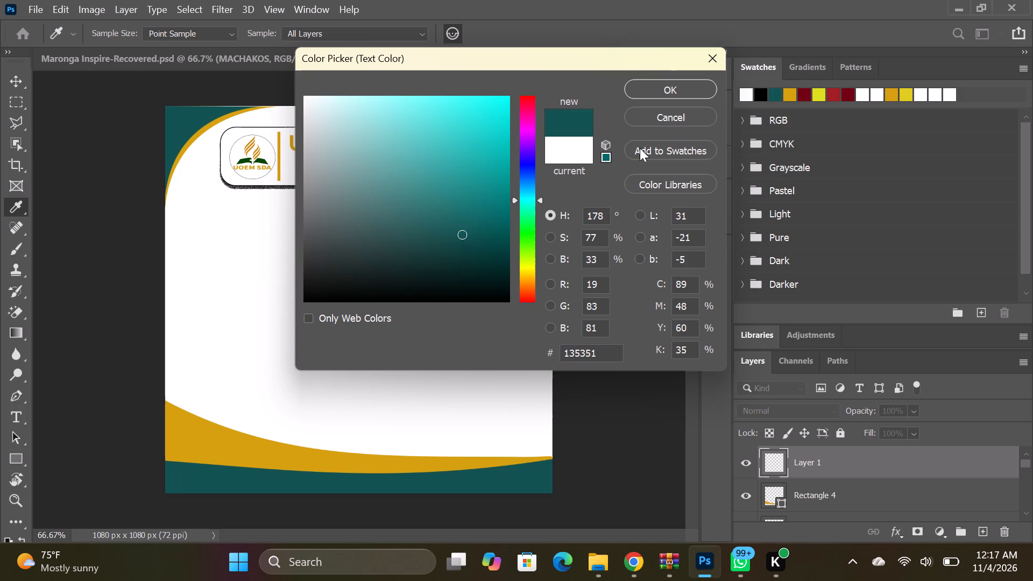
{"action": "left_click", "coordinate": [569, 118]}
{"action": "left_click", "coordinate": [678, 88]}
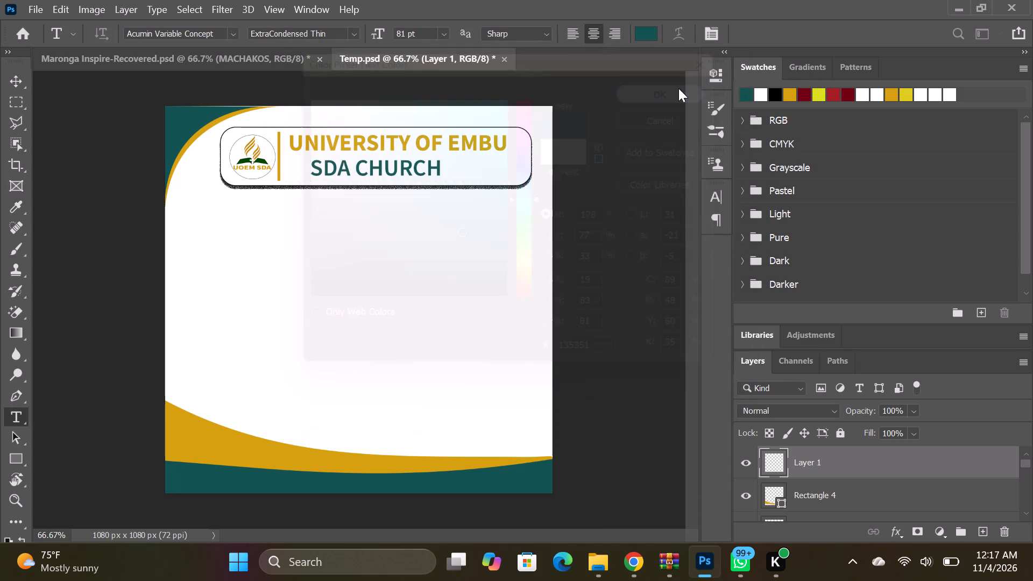
Start a text object in the white area below the church header and set its font to Times New Roman Regular.
{"action": "left_click", "coordinate": [259, 260]}
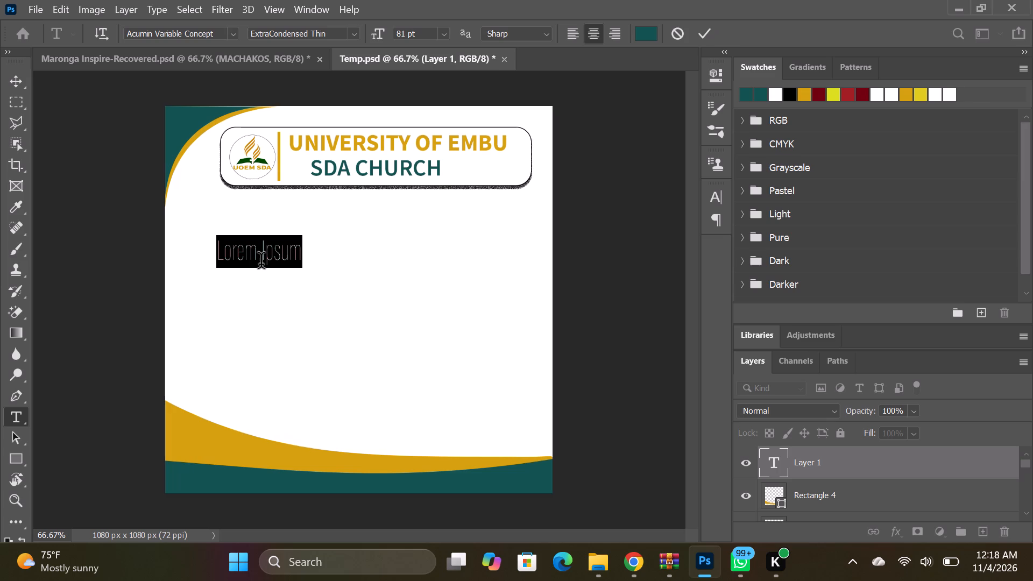
{"action": "left_click", "coordinate": [235, 32]}
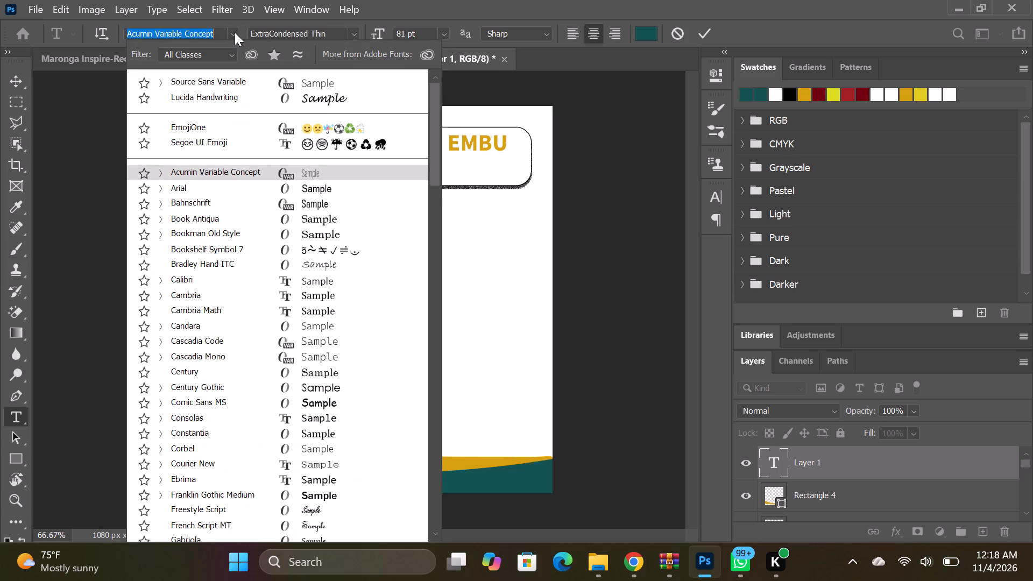
{"action": "key", "text": "BackSpace"}
{"action": "type", "text": "sans"}
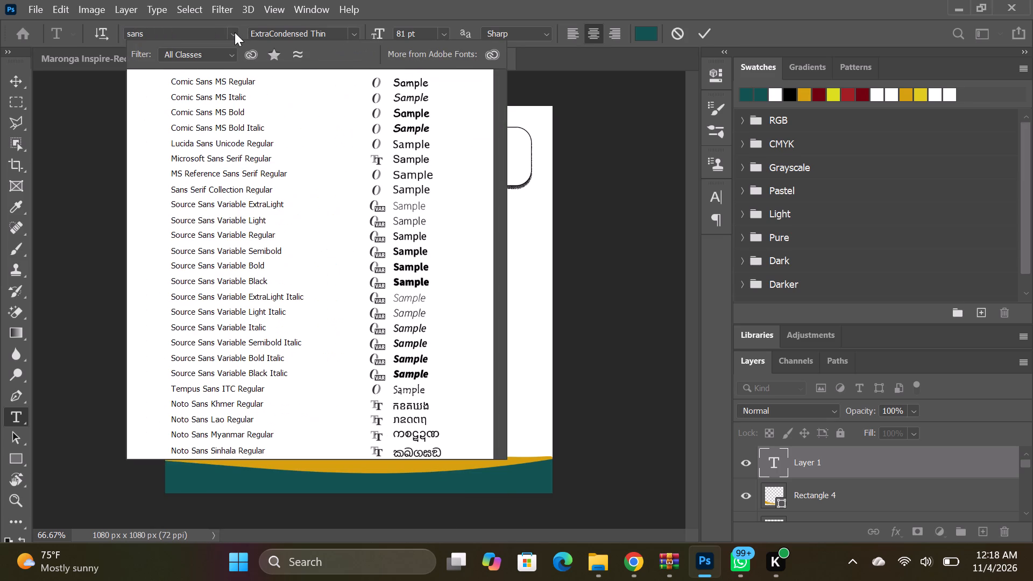
{"action": "key", "text": "BackSpace"}
{"action": "key", "text": "BackSpace"}
{"action": "key", "text": "BackSpace"}
{"action": "key", "text": "BackSpace"}
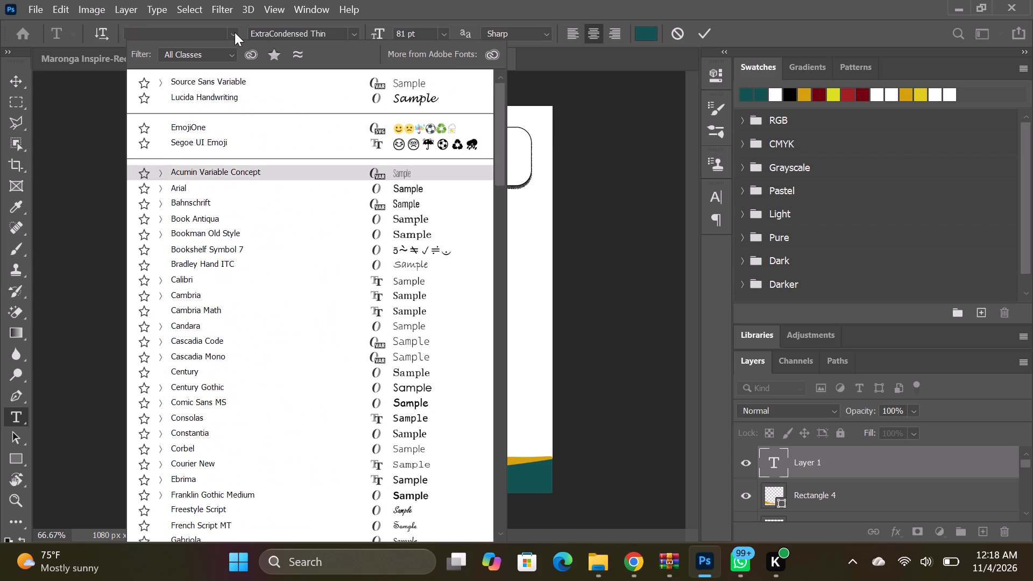
{"action": "type", "text": "times"}
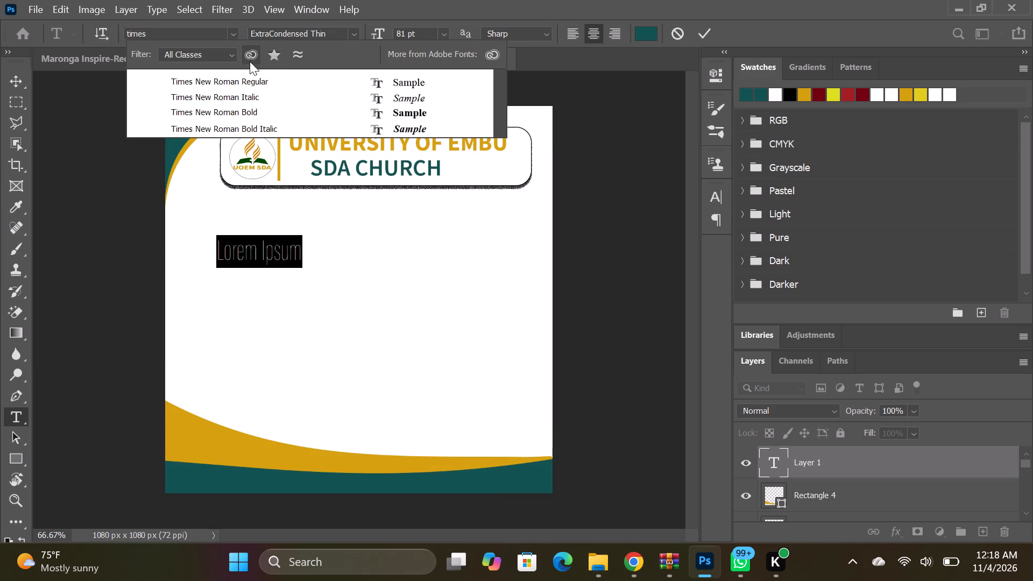
{"action": "left_click", "coordinate": [267, 83]}
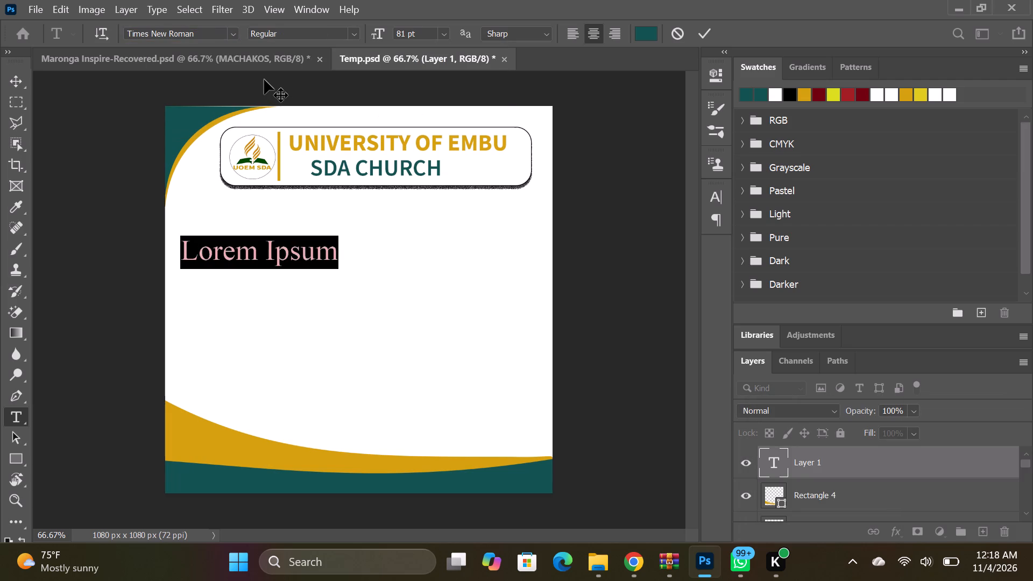
Replace the placeholder text with "THEME :" in capitals and commit the text layer.
{"action": "key", "text": "BackSpace"}
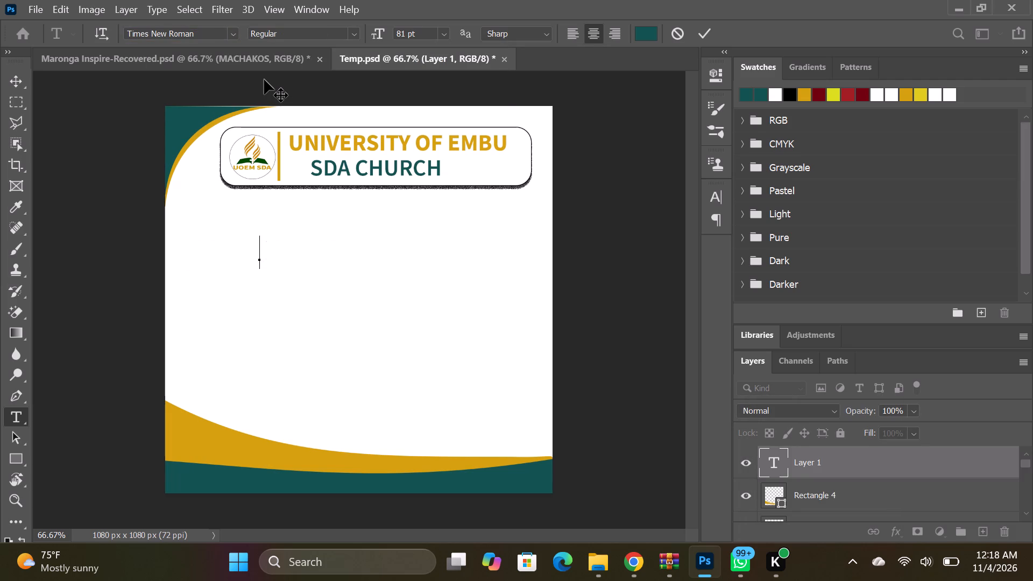
{"action": "key", "text": "t"}
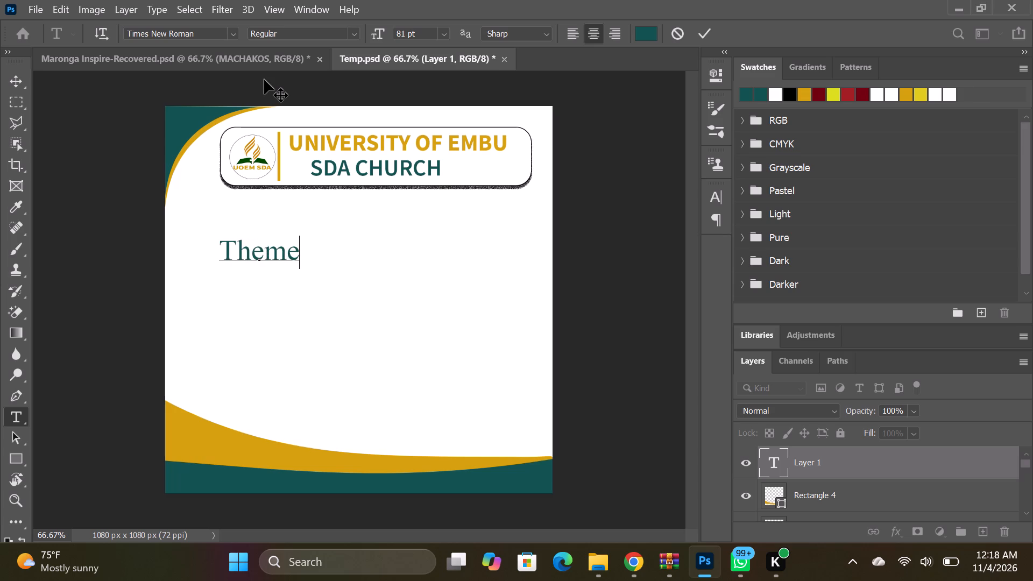
{"action": "key", "text": "BackSpace"}
{"action": "key", "text": "BackSpace"}
{"action": "key", "text": "BackSpace"}
{"action": "key", "text": "BackSpace"}
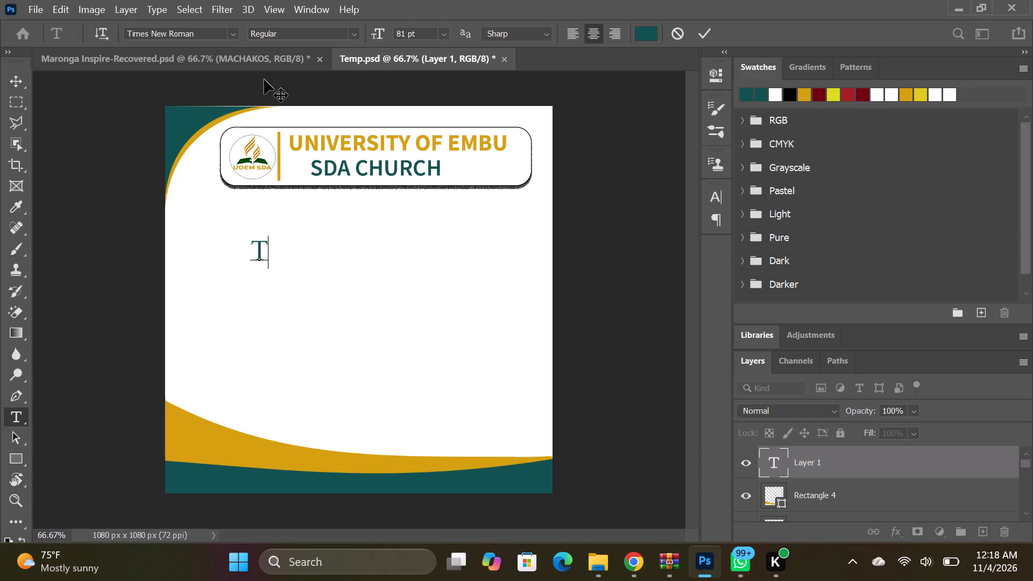
{"action": "type", "text": "HEME"}
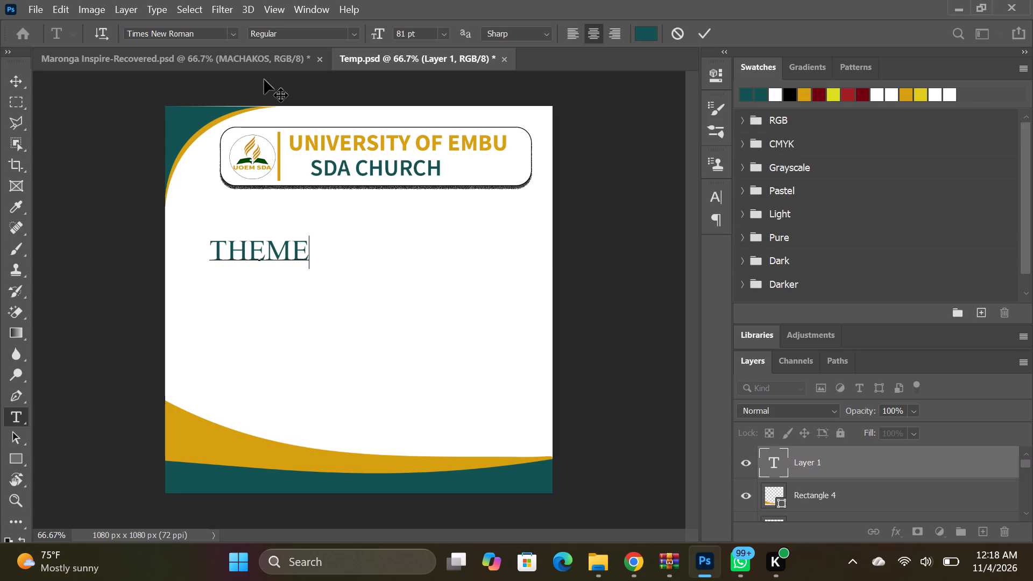
{"action": "key", "text": "shift+colon"}
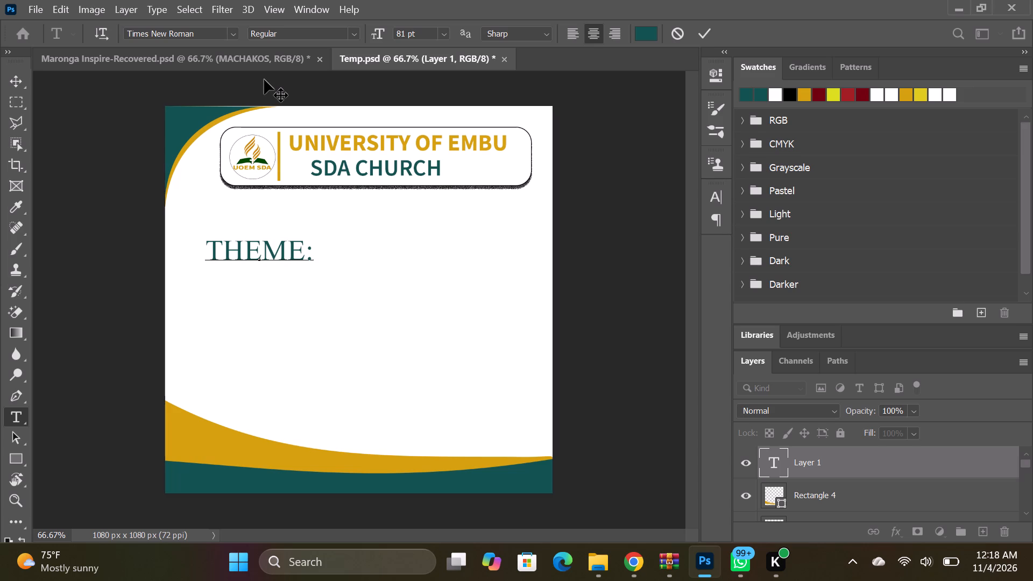
{"action": "key", "text": "BackSpace"}
{"action": "key", "text": "space"}
{"action": "key", "text": "shift+colon"}
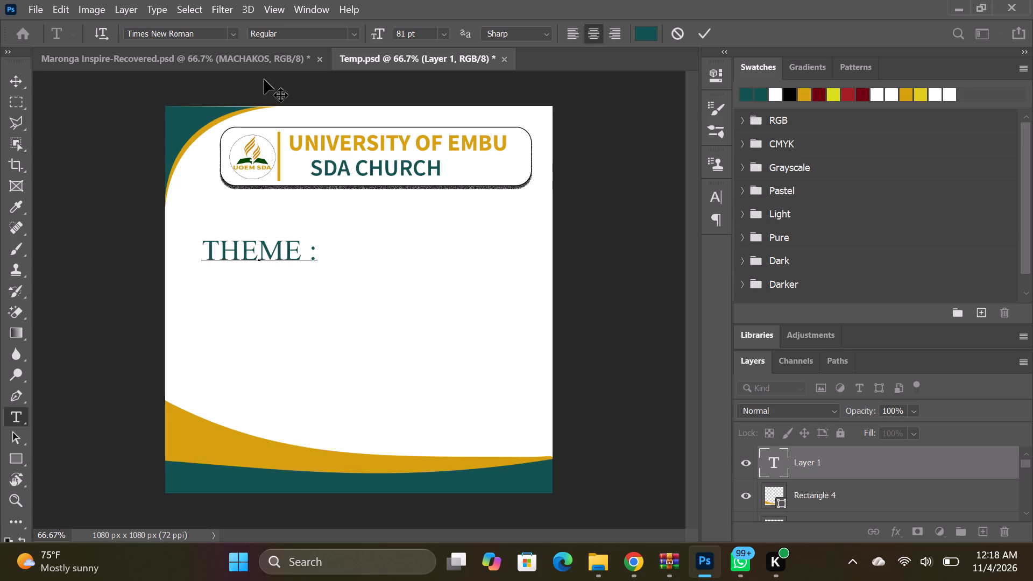
{"action": "left_click", "coordinate": [838, 462]}
{"action": "key", "text": "Return"}
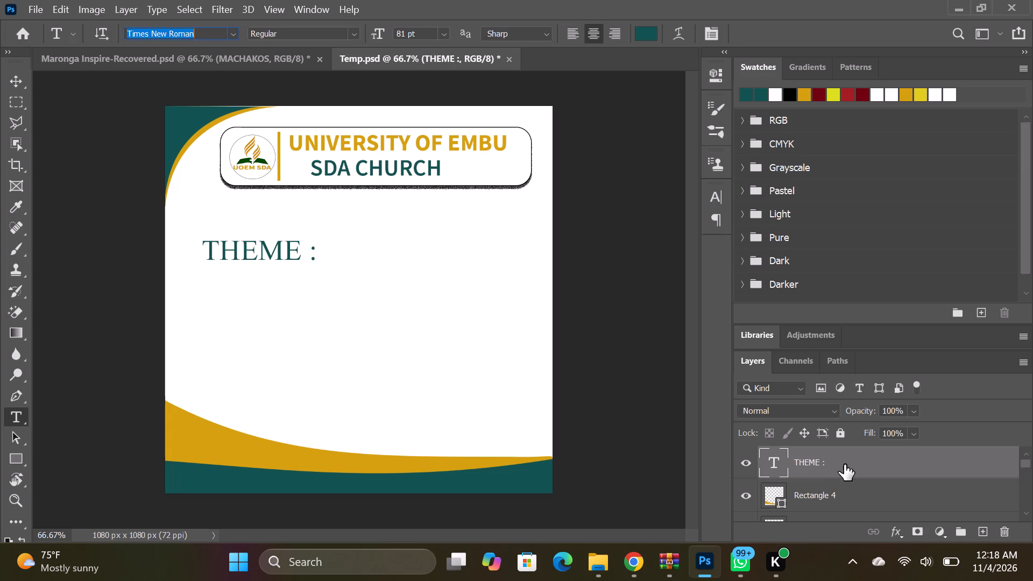
On another new layer, start a left-aligned text just after "THEME :" reading "Health is".
{"action": "left_click", "coordinate": [982, 529]}
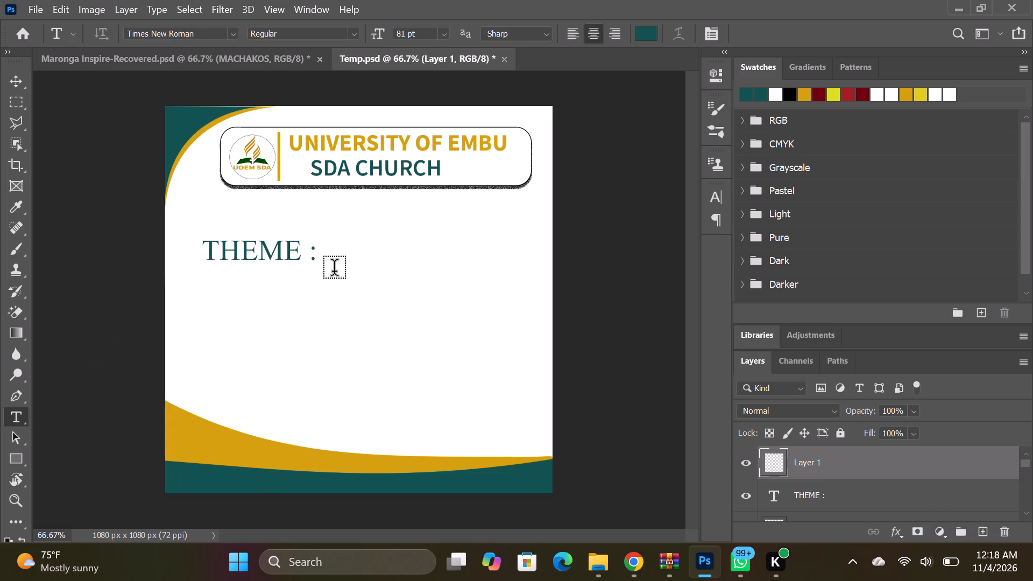
{"action": "left_click", "coordinate": [329, 256]}
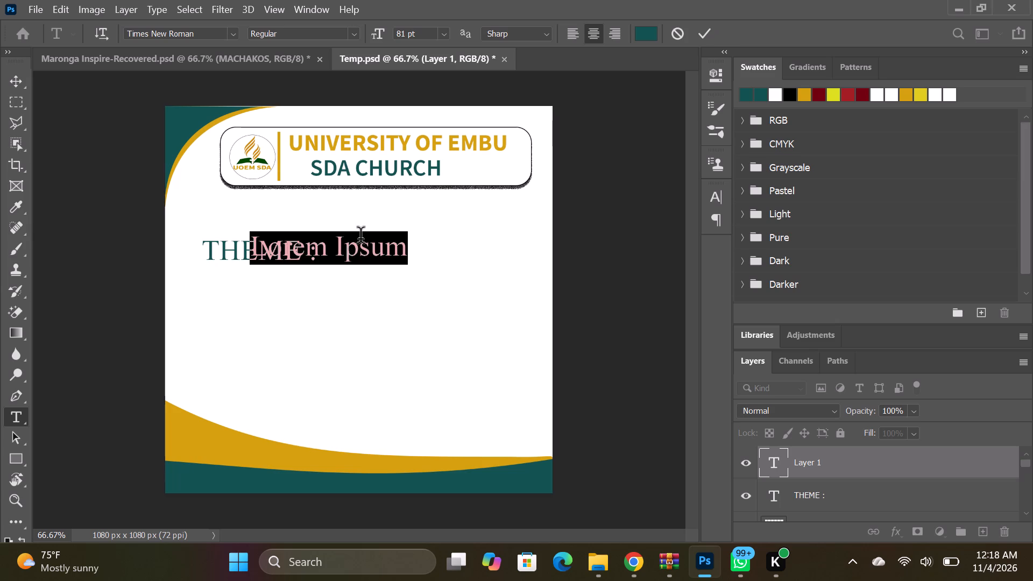
{"action": "key", "text": "BackSpace"}
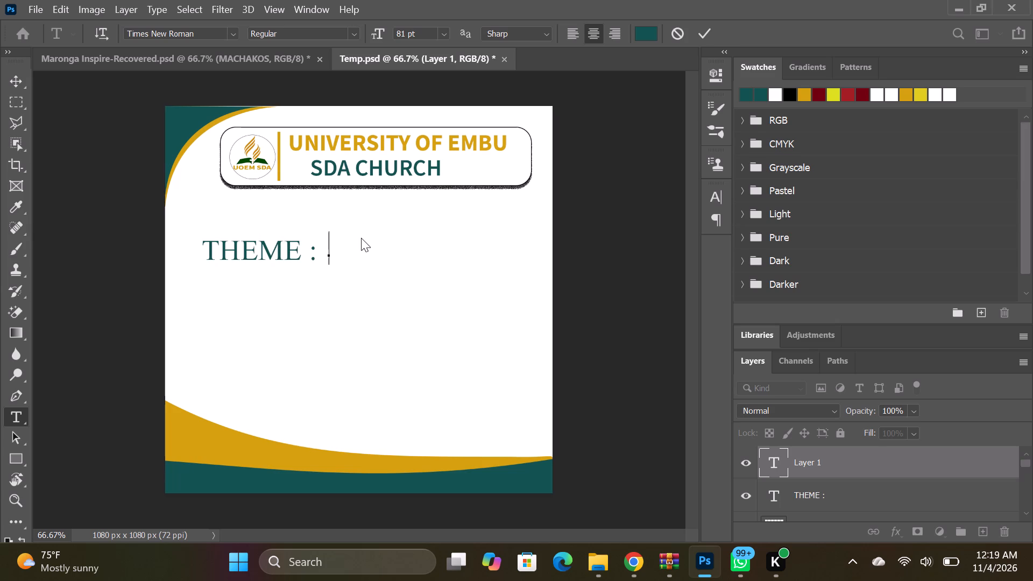
{"action": "key", "text": "h"}
{"action": "key", "text": "e"}
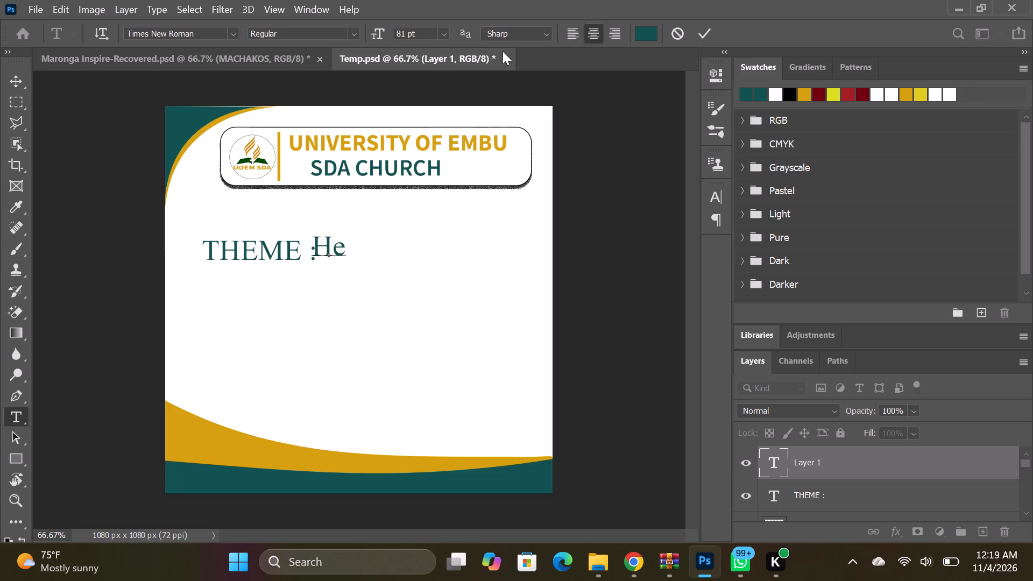
{"action": "left_click", "coordinate": [572, 36]}
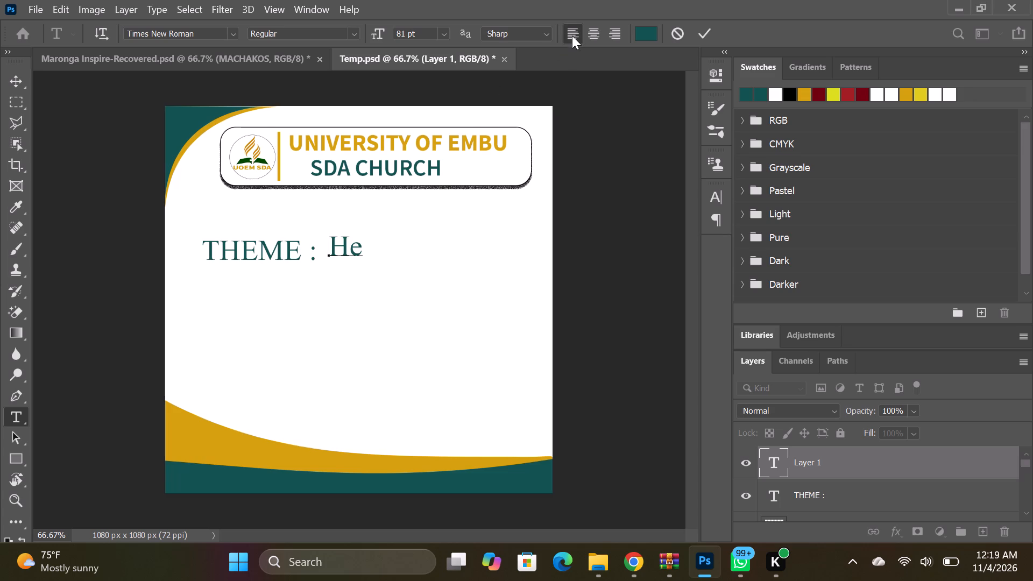
{"action": "type", "text": "alth"}
{"action": "key", "text": "space"}
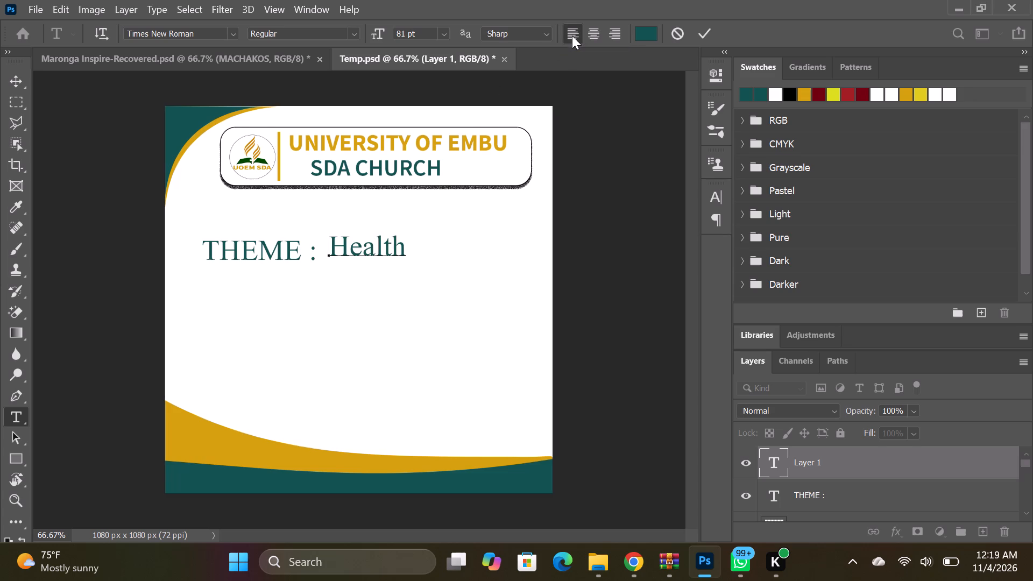
{"action": "type", "text": "is"}
{"action": "key", "text": "space"}
Rewrite the text after "THEME :" in capitals so that it reads "HEALTH IS A".
{"action": "key", "text": "BackSpace"}
{"action": "key", "text": "BackSpace"}
{"action": "key", "text": "BackSpace"}
{"action": "key", "text": "BackSpace"}
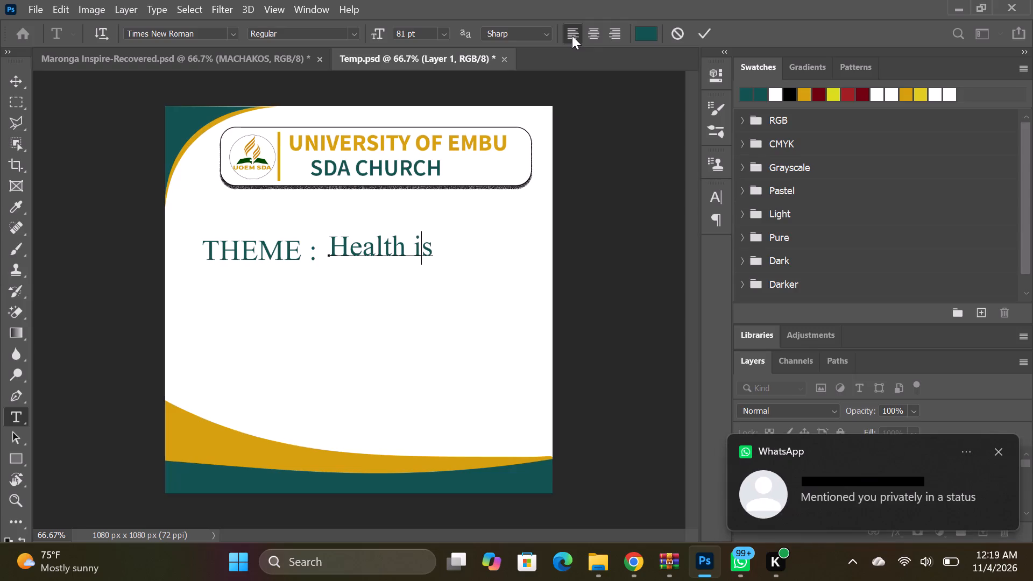
{"action": "key", "text": "BackSpace"}
{"action": "key", "text": "BackSpace"}
{"action": "key", "text": "BackSpace"}
{"action": "key", "text": "BackSpace"}
{"action": "key", "text": "BackSpace"}
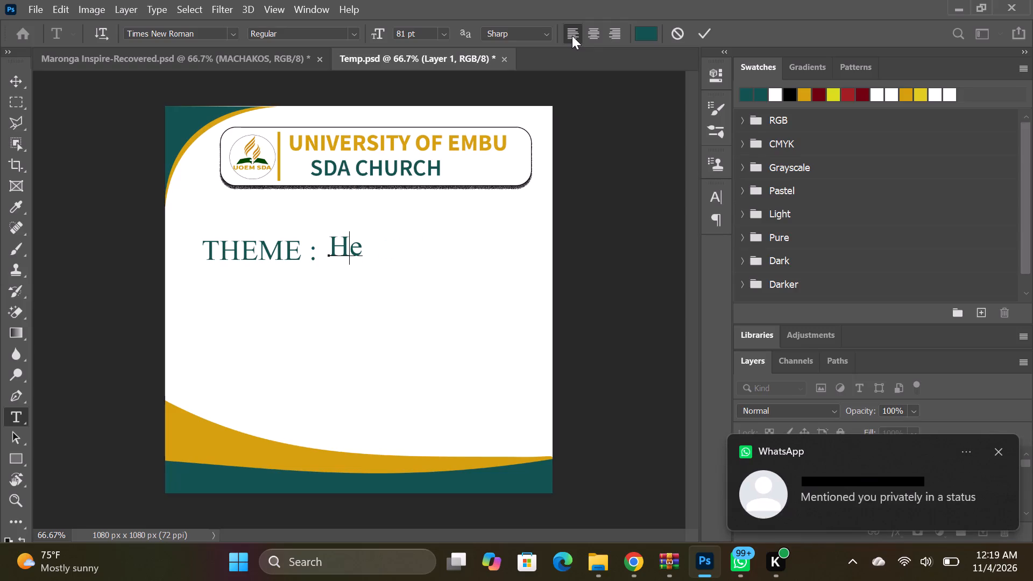
{"action": "type", "text": "EA"}
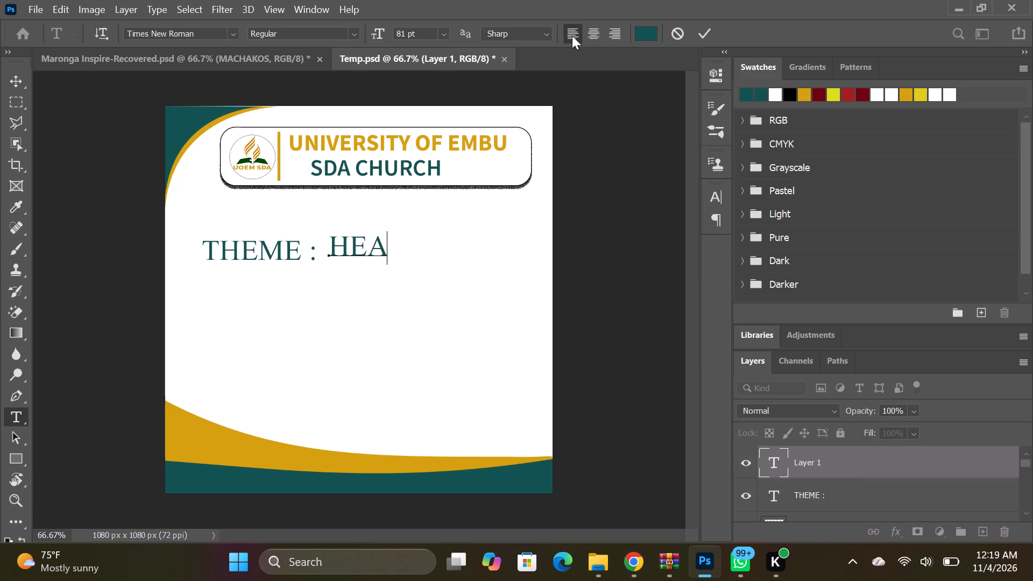
{"action": "type", "text": "LT"}
{"action": "type", "text": "H IS A"}
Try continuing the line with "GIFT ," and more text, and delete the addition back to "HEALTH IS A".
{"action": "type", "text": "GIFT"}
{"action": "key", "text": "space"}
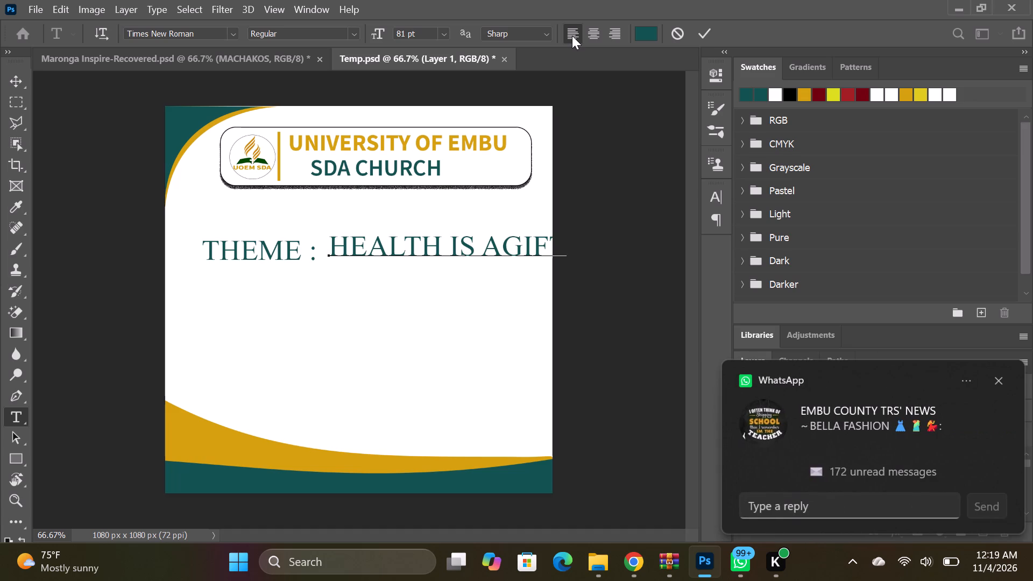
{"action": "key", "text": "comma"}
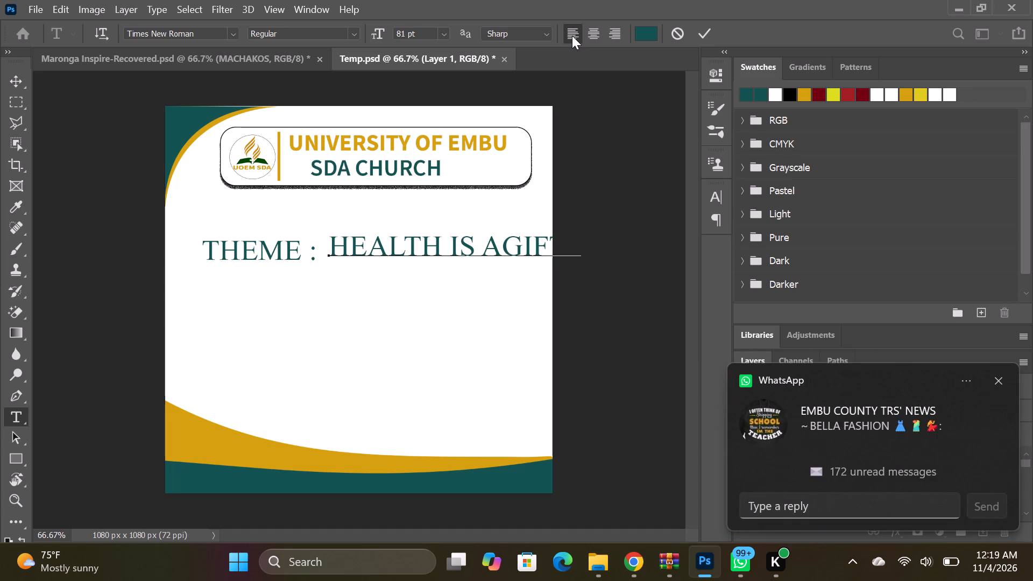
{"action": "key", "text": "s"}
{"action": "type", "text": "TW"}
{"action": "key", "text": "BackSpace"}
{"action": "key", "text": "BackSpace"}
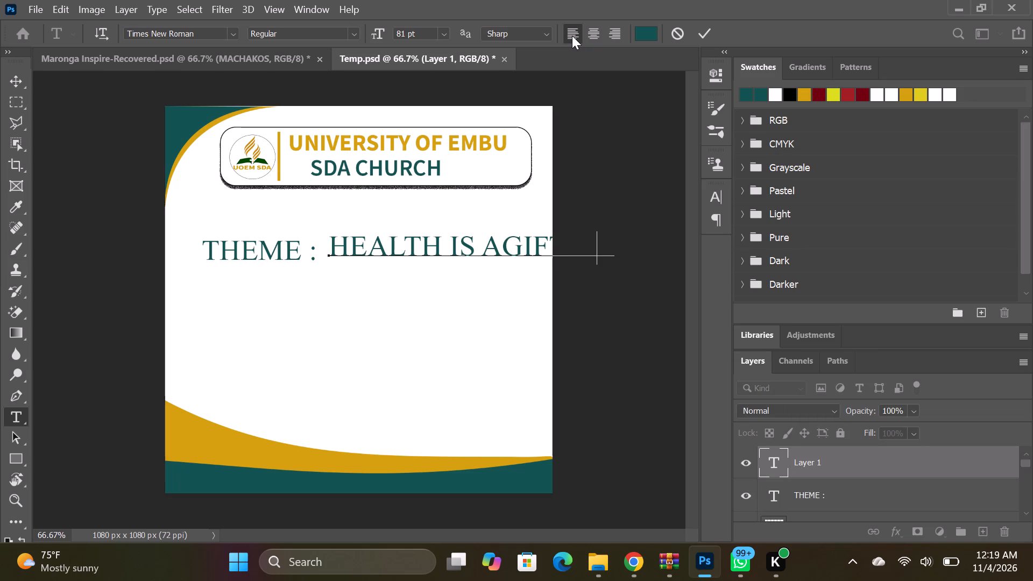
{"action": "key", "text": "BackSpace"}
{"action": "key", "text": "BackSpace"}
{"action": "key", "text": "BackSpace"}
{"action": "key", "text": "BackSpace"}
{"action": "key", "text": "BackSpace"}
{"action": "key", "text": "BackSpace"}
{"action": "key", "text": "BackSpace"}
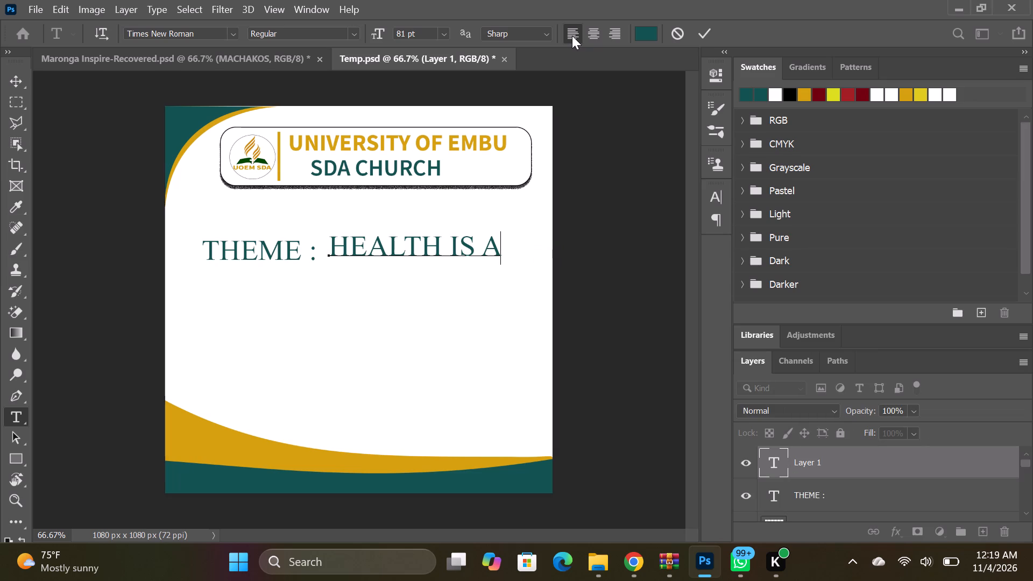
Set the whole "HEALTH IS A" text to a font size of 48 pt, after trying 30 pt.
{"action": "left_click", "coordinate": [443, 32]}
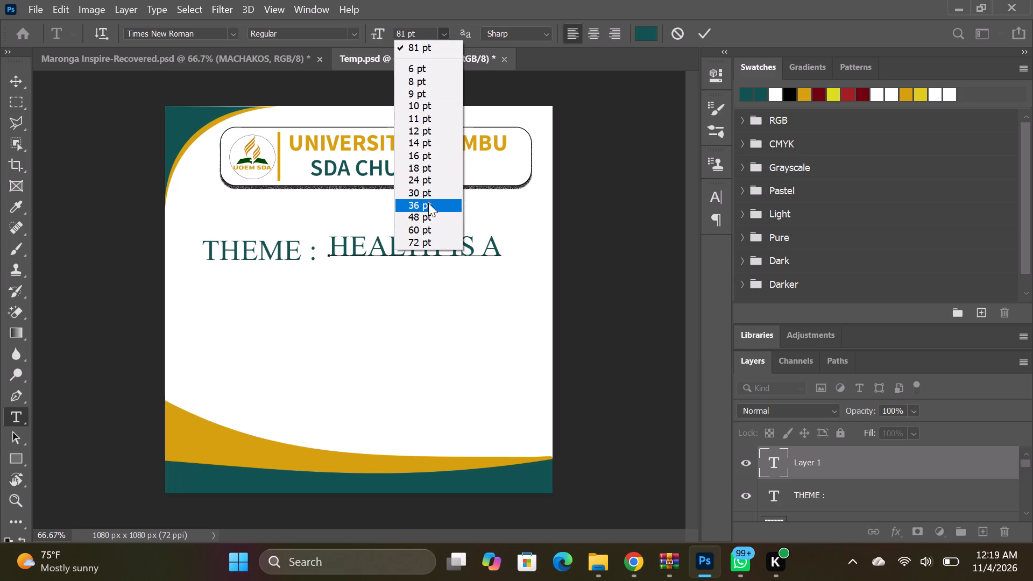
{"action": "left_click", "coordinate": [428, 204]}
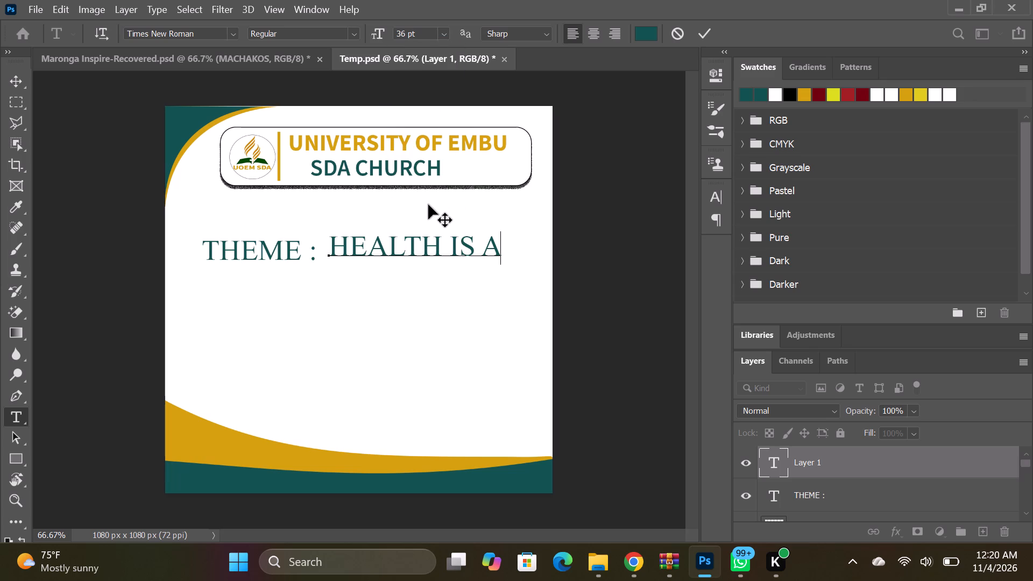
{"action": "left_click_drag", "start_coordinate": [505, 256], "coordinate": [483, 256]}
{"action": "left_click_drag", "start_coordinate": [483, 256], "coordinate": [330, 253]}
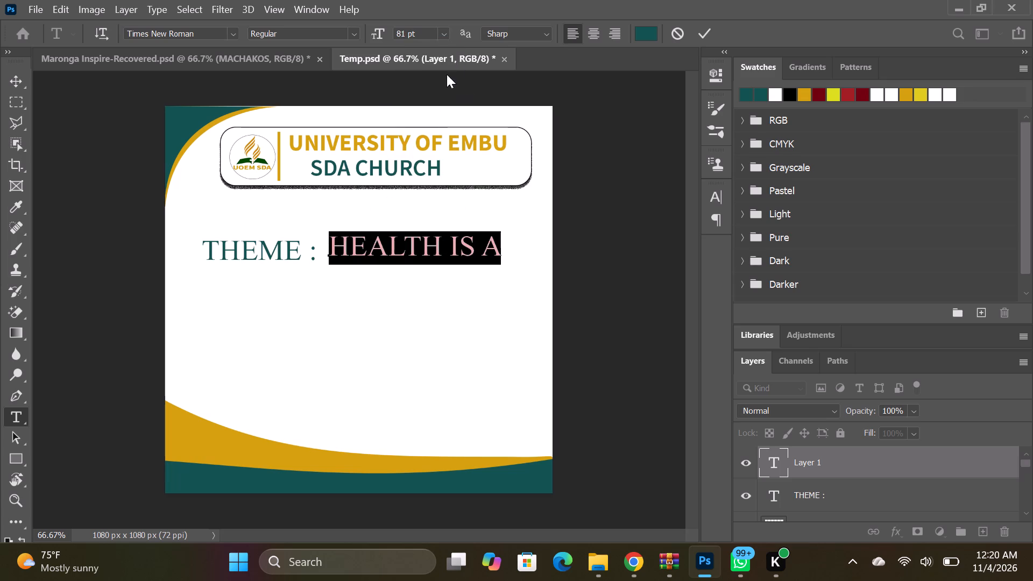
{"action": "left_click", "coordinate": [440, 32]}
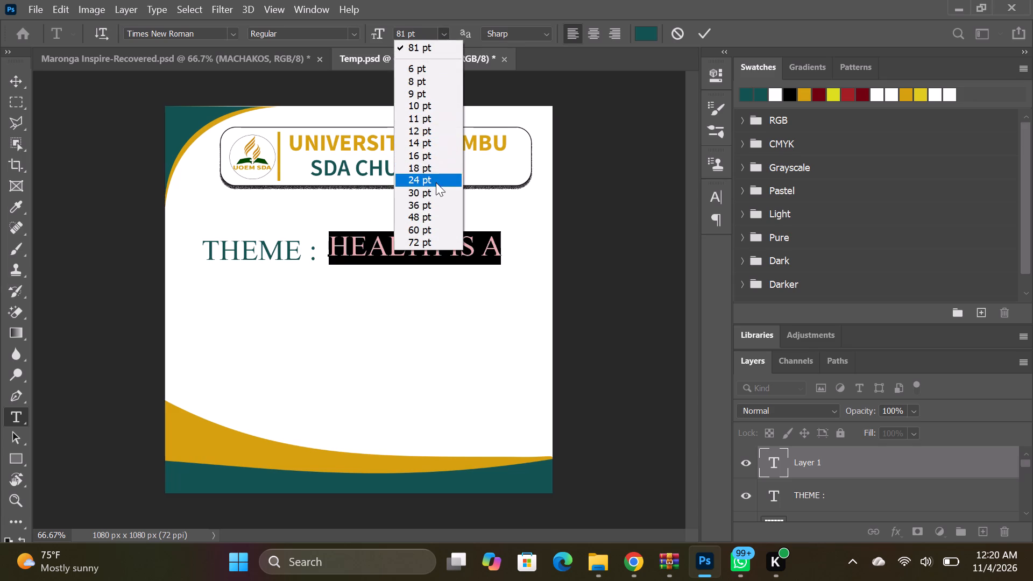
{"action": "left_click", "coordinate": [434, 196]}
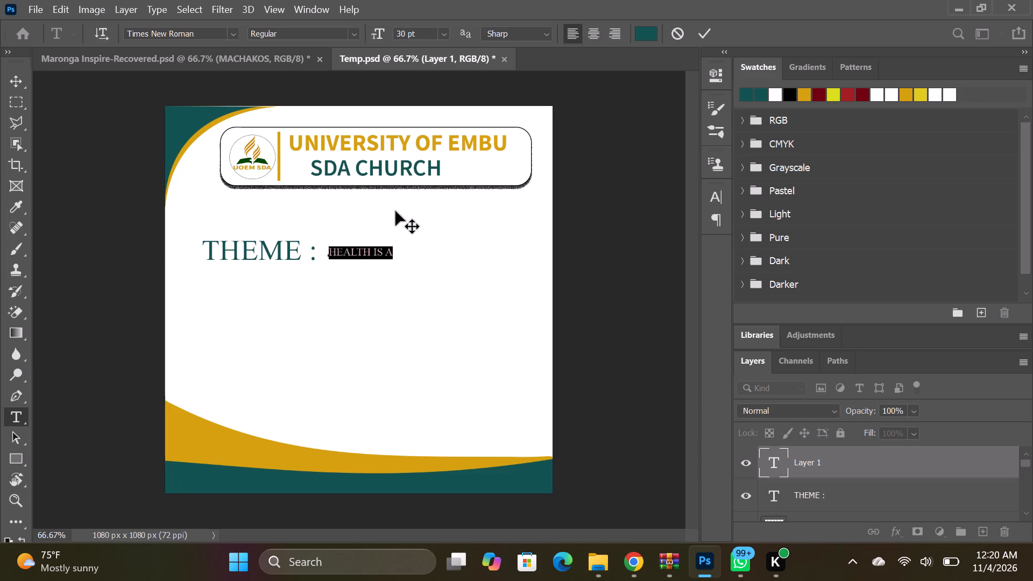
{"action": "left_click", "coordinate": [441, 33]}
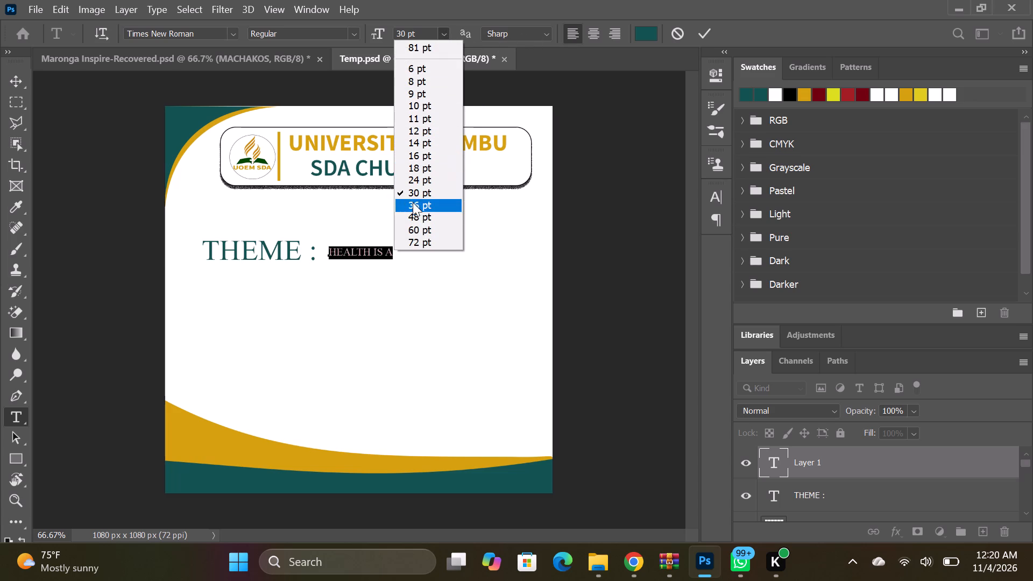
{"action": "left_click", "coordinate": [416, 216]}
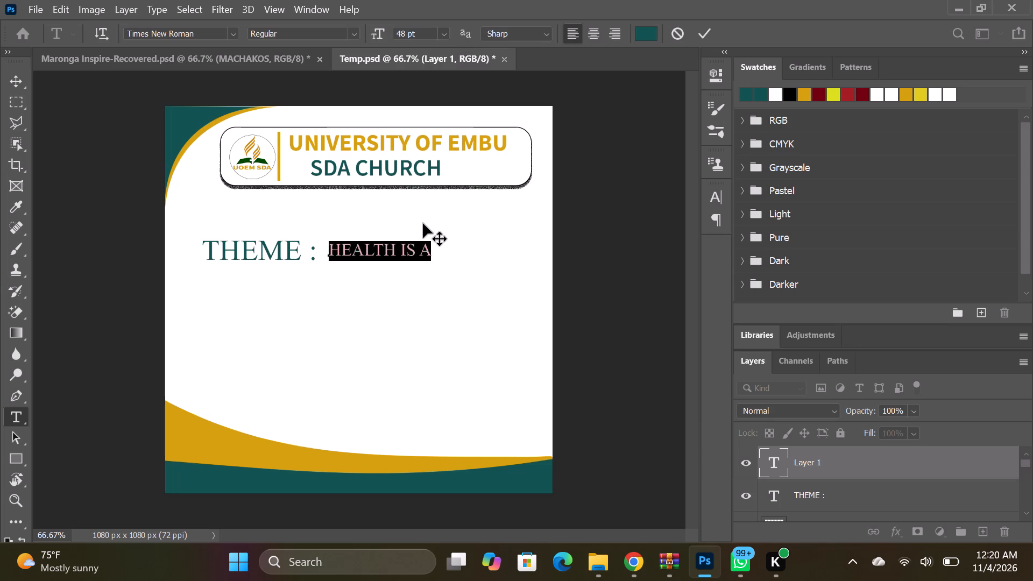
Continue the theme text after "HEALTH IS A" with "GIFT, STE" in capitals.
{"action": "left_click", "coordinate": [434, 253]}
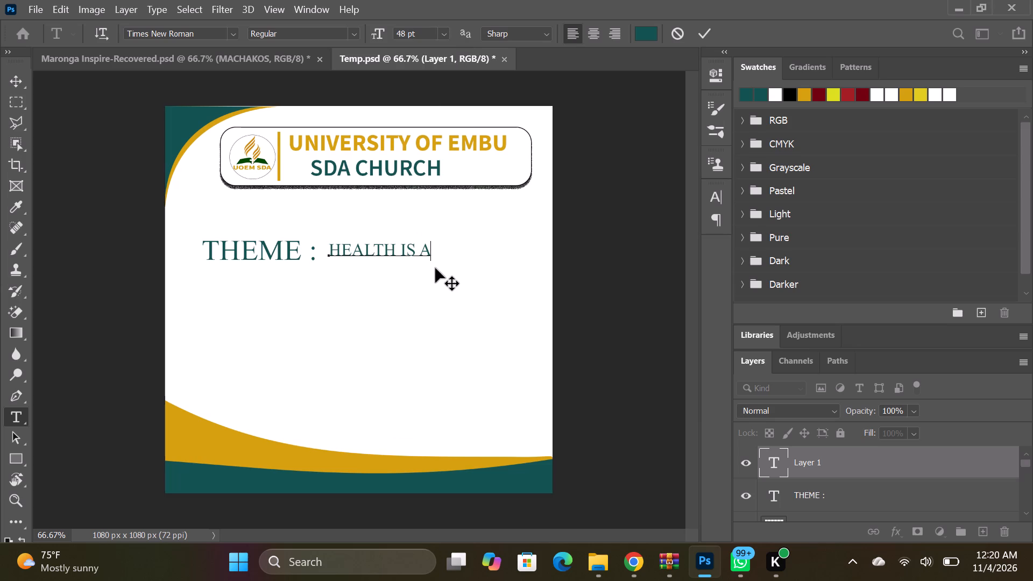
{"action": "key", "text": "space"}
{"action": "type", "text": "GIFT"}
{"action": "key", "text": "space"}
{"action": "key", "text": "comma"}
{"action": "key", "text": "BackSpace"}
{"action": "key", "text": "BackSpace"}
{"action": "key", "text": "comma"}
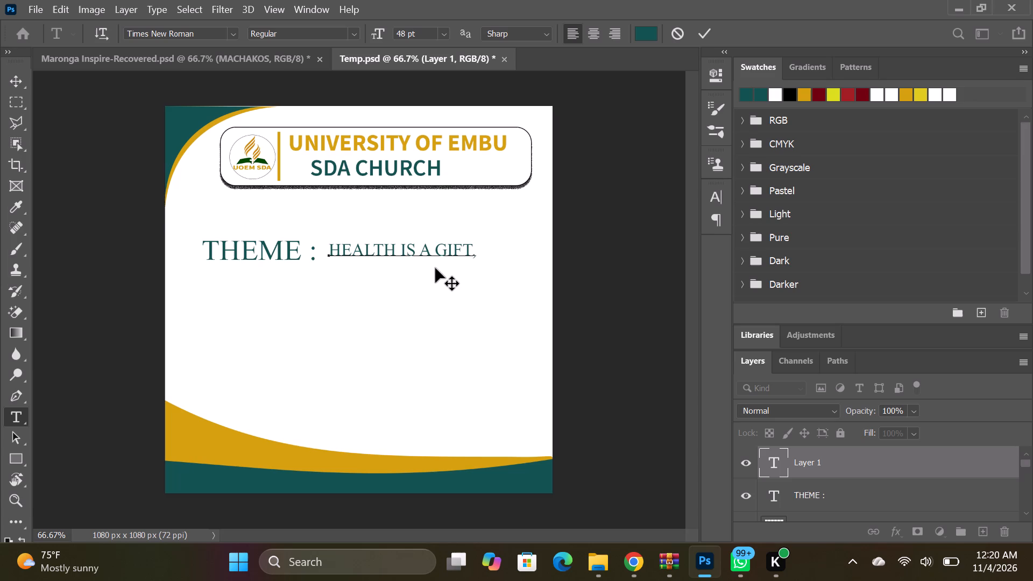
{"action": "key", "text": "space"}
{"action": "type", "text": "STE"}
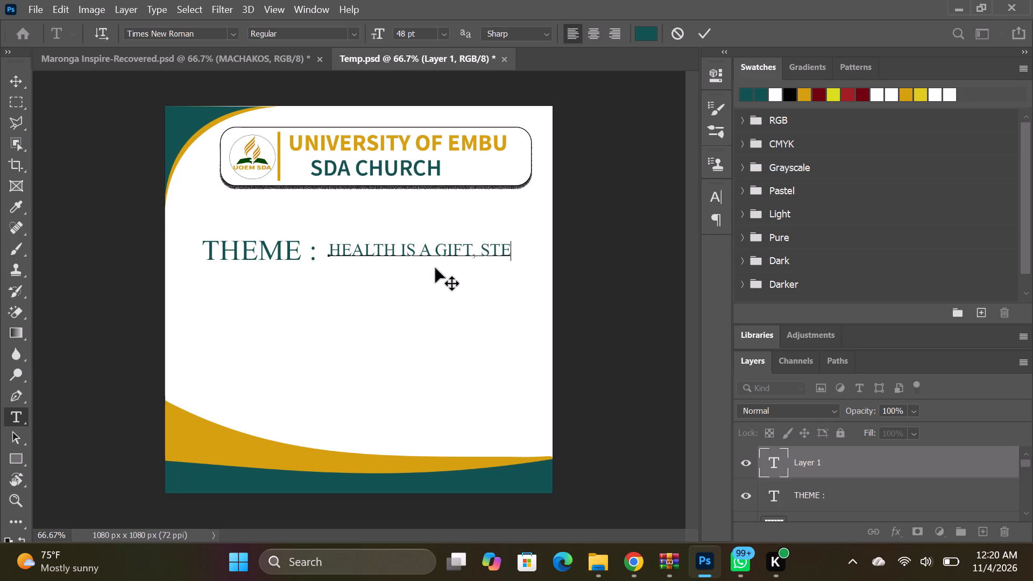
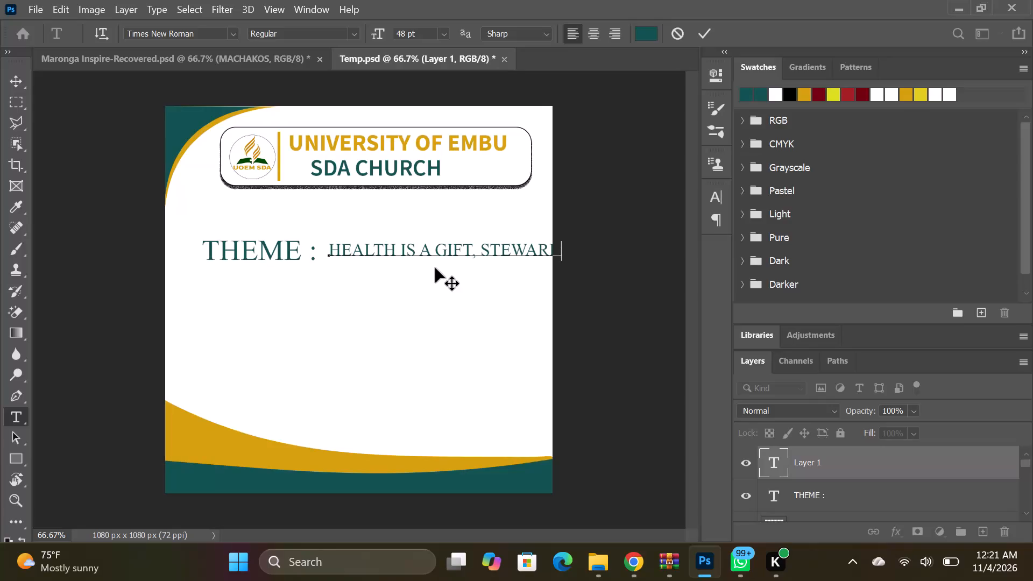
Finish the theme text as "HEALTH IS A GIFT, STEWARDSHIP IS OUR DUTY", with a line break before "STEWARDSHIP".
{"action": "type", "text": "SHIP"}
{"action": "key", "text": "space"}
{"action": "type", "text": "IS"}
{"action": "key", "text": "space"}
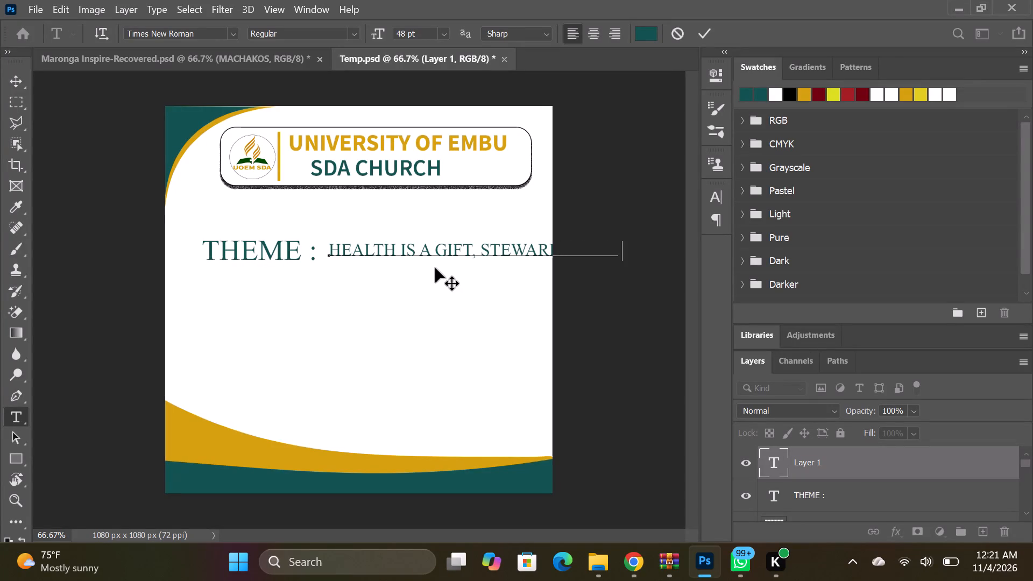
{"action": "type", "text": "OUR DUTY"}
{"action": "left_click", "coordinate": [482, 251]}
{"action": "key", "text": "shift+Return"}
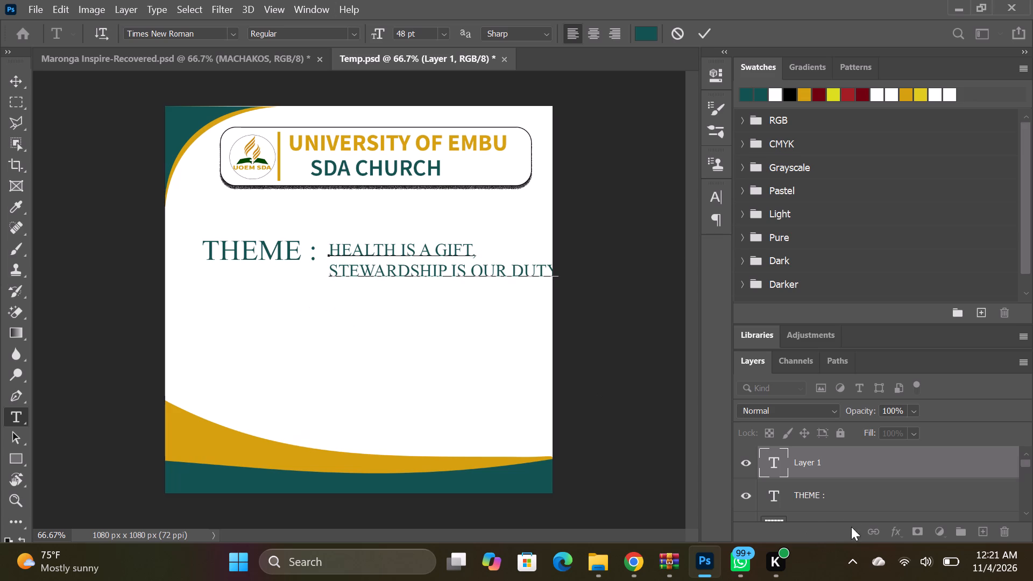
Move the "THEME :" text up and toward the poster's left edge, to about X 197 px, Y 342 px.
{"action": "left_click", "coordinate": [817, 494]}
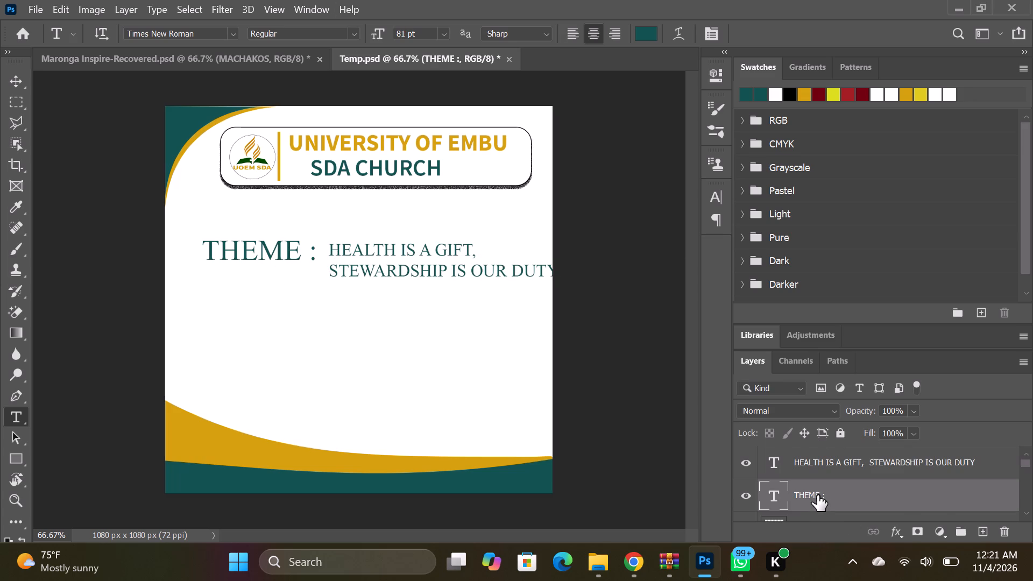
{"action": "key", "text": "ctrl+t"}
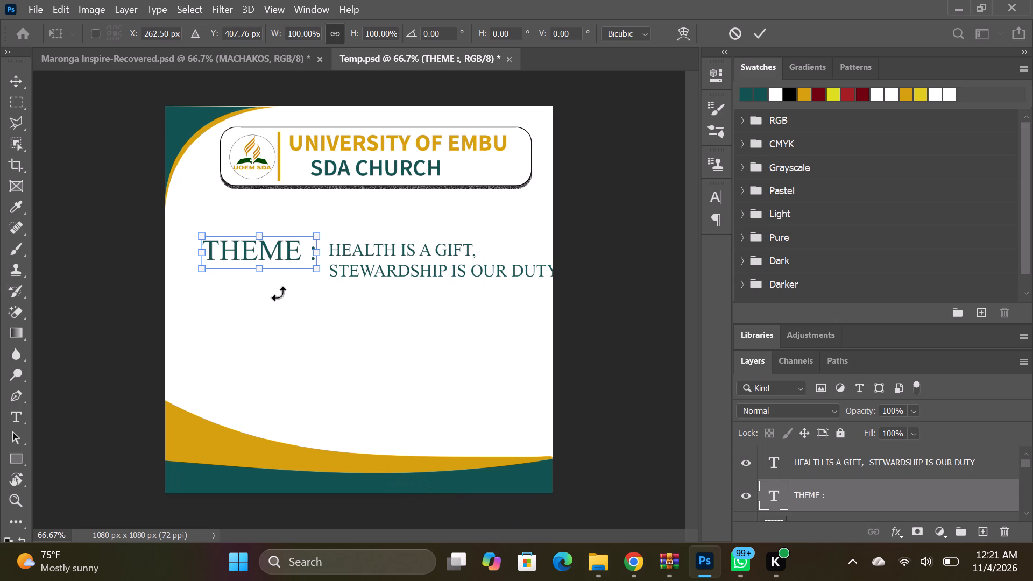
{"action": "left_click_drag", "start_coordinate": [275, 254], "coordinate": [242, 238], "text": "shift"}
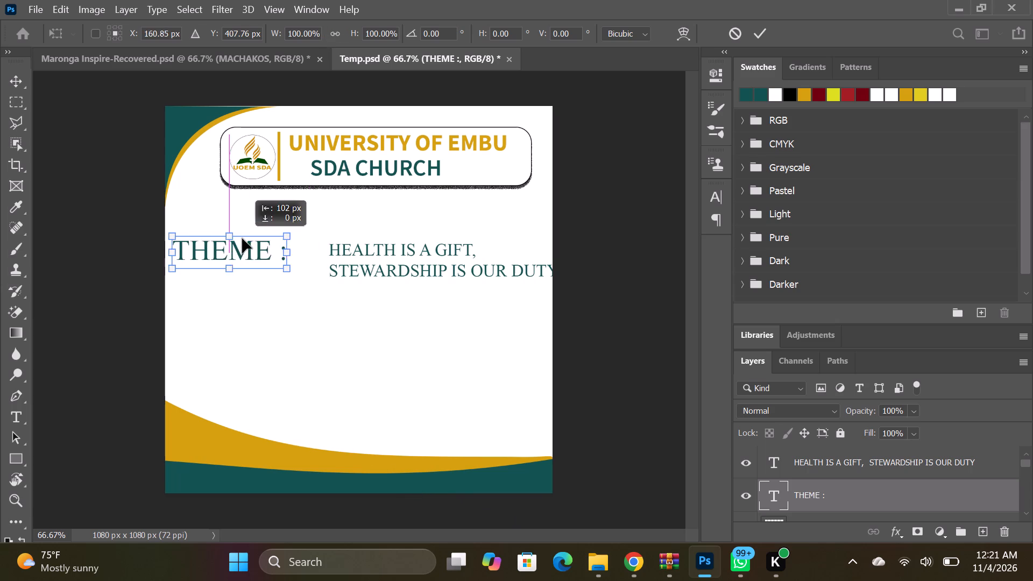
{"action": "left_click_drag", "start_coordinate": [242, 238], "coordinate": [248, 233], "text": "shift"}
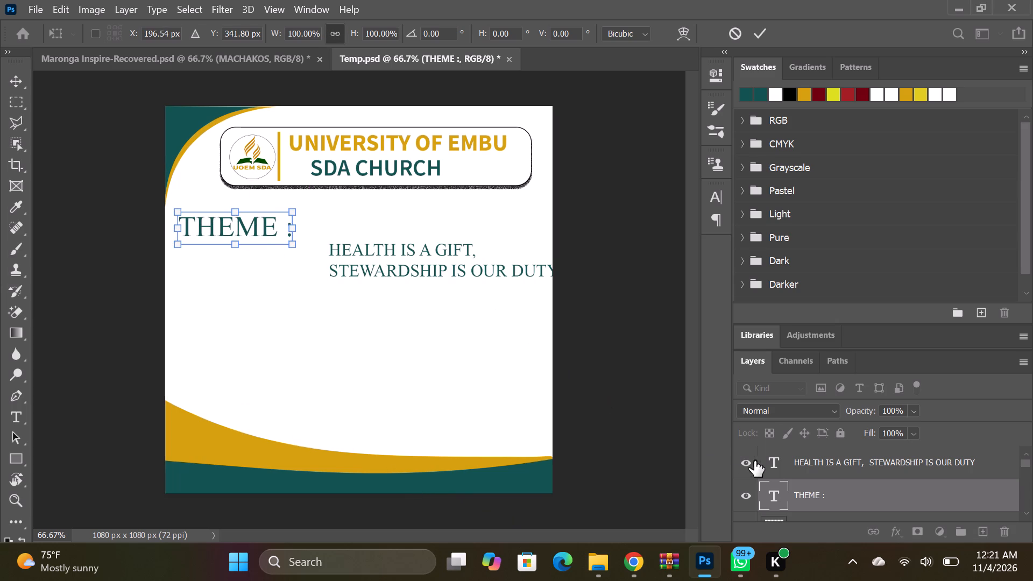
{"action": "left_click", "coordinate": [845, 465]}
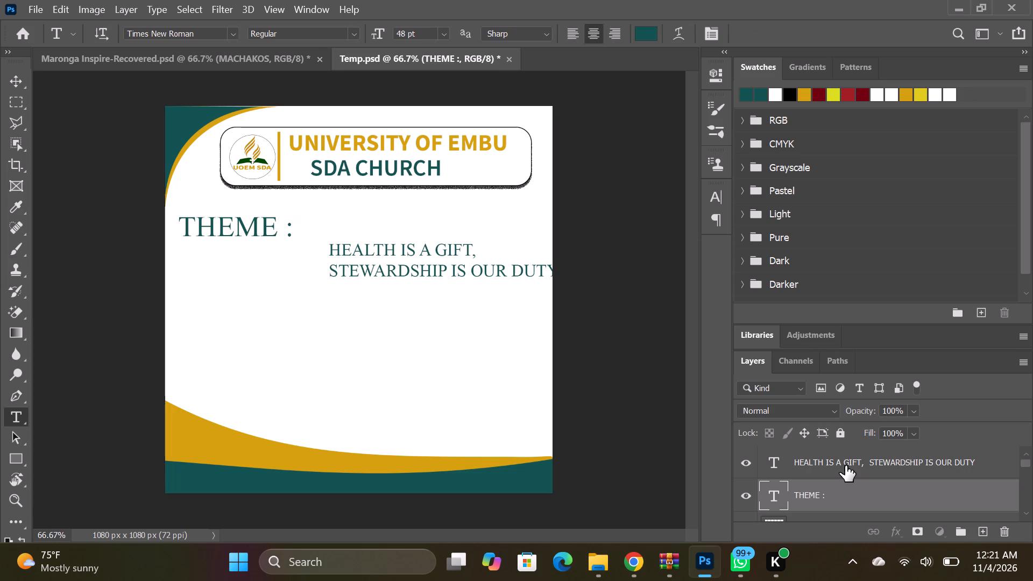
Move the two-line "HEALTH IS A GIFT" text up close beside "THEME :", to about X 701 px, Y 363 px.
{"action": "left_click", "coordinate": [845, 465]}
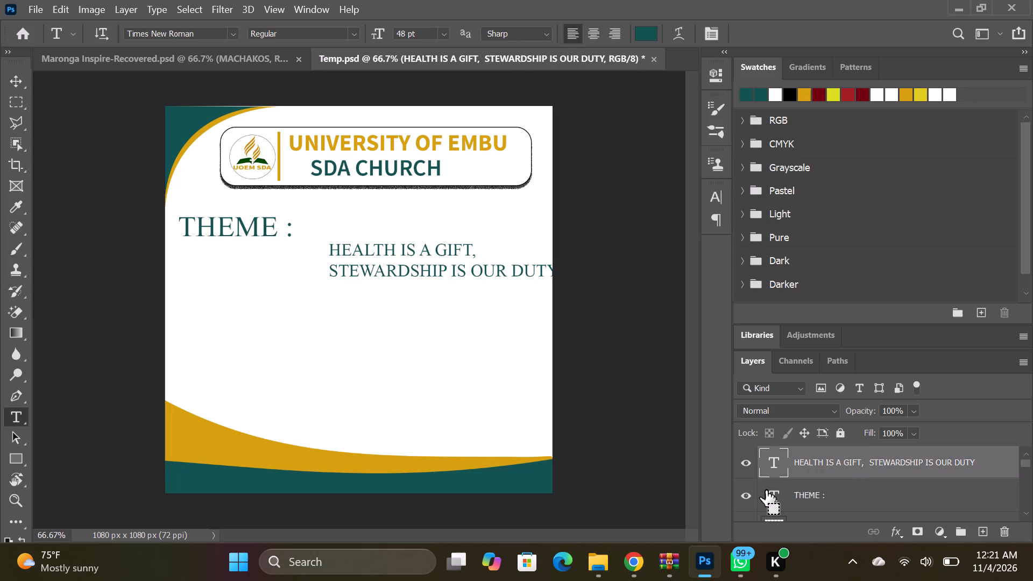
{"action": "key", "text": "ctrl+t"}
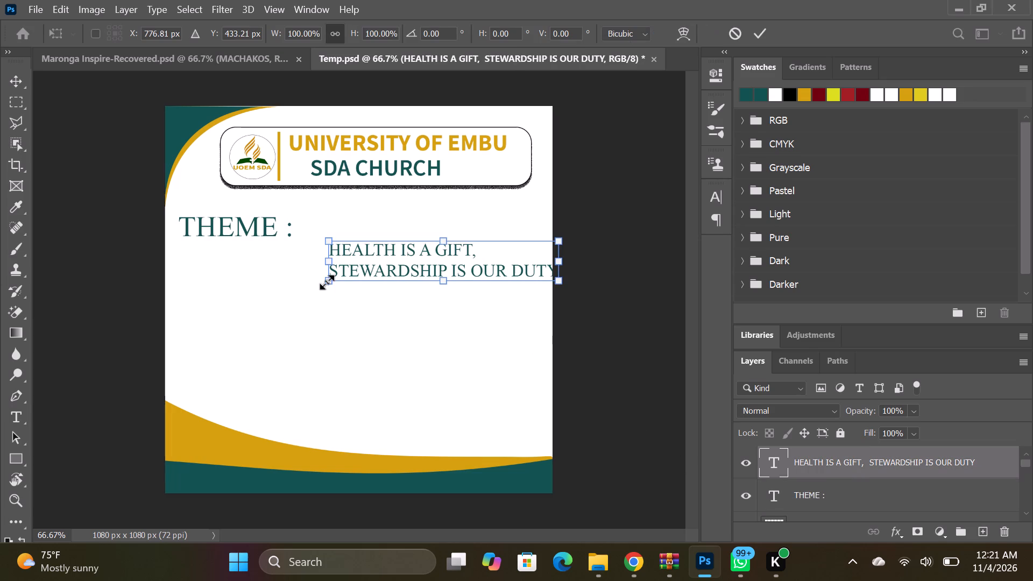
{"action": "left_click_drag", "start_coordinate": [376, 263], "coordinate": [337, 233], "text": "shift"}
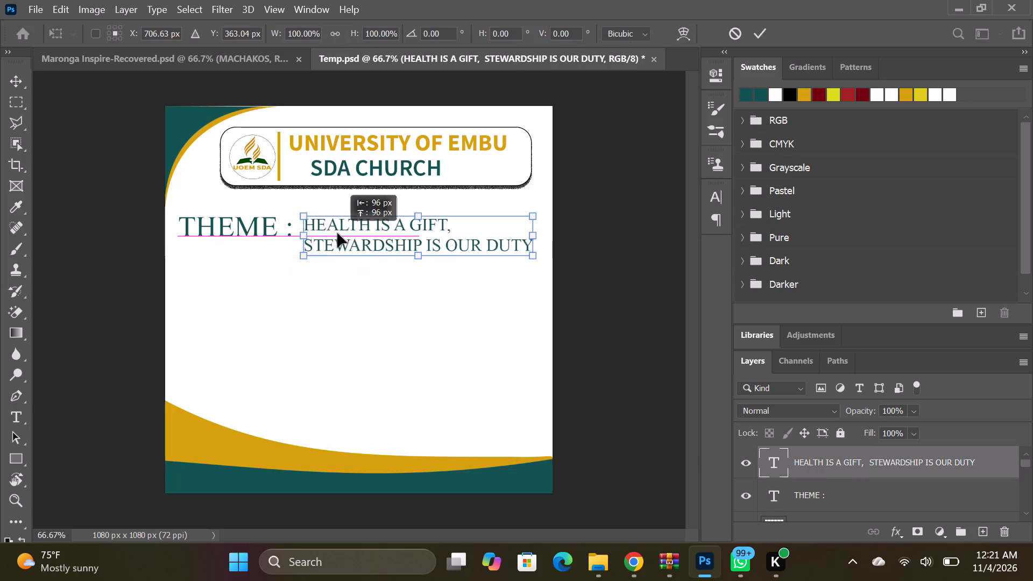
{"action": "left_click_drag", "start_coordinate": [337, 233], "coordinate": [336, 237], "text": "shift"}
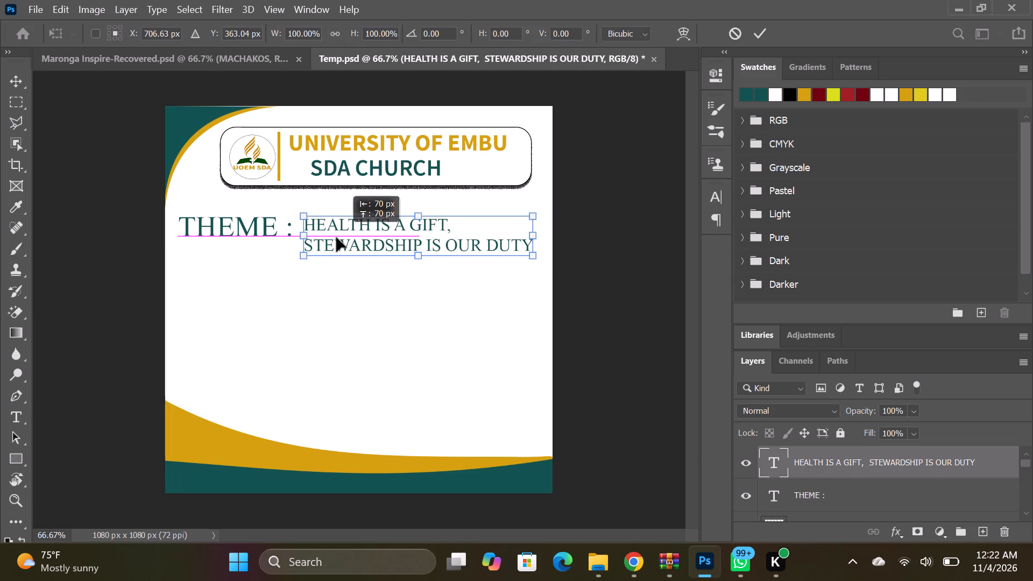
{"action": "left_click_drag", "start_coordinate": [336, 237], "coordinate": [332, 239], "text": "shift"}
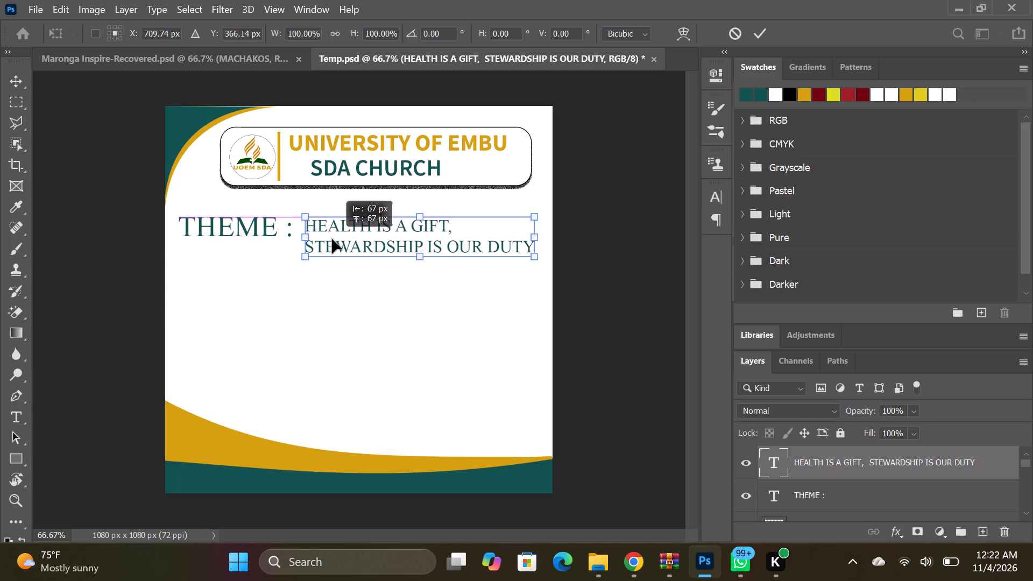
{"action": "left_click_drag", "start_coordinate": [332, 239], "coordinate": [329, 239], "text": "shift"}
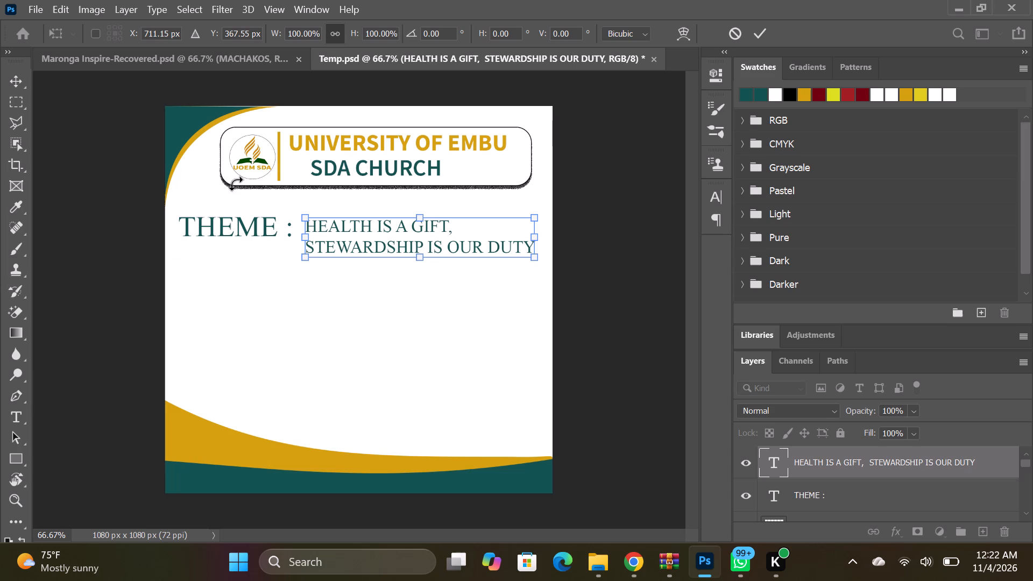
{"action": "left_click", "coordinate": [817, 488]}
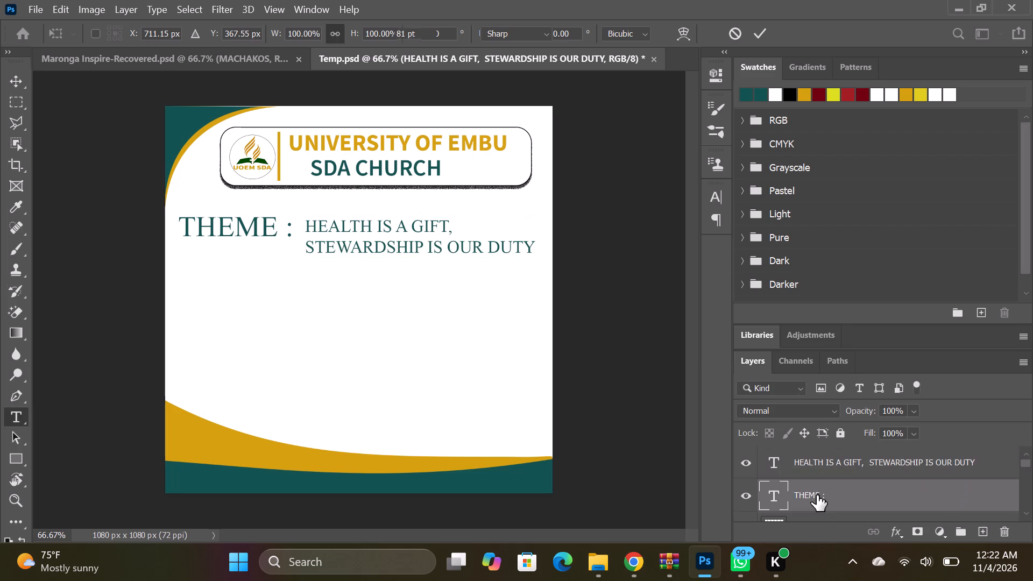
{"action": "left_click", "coordinate": [815, 454]}
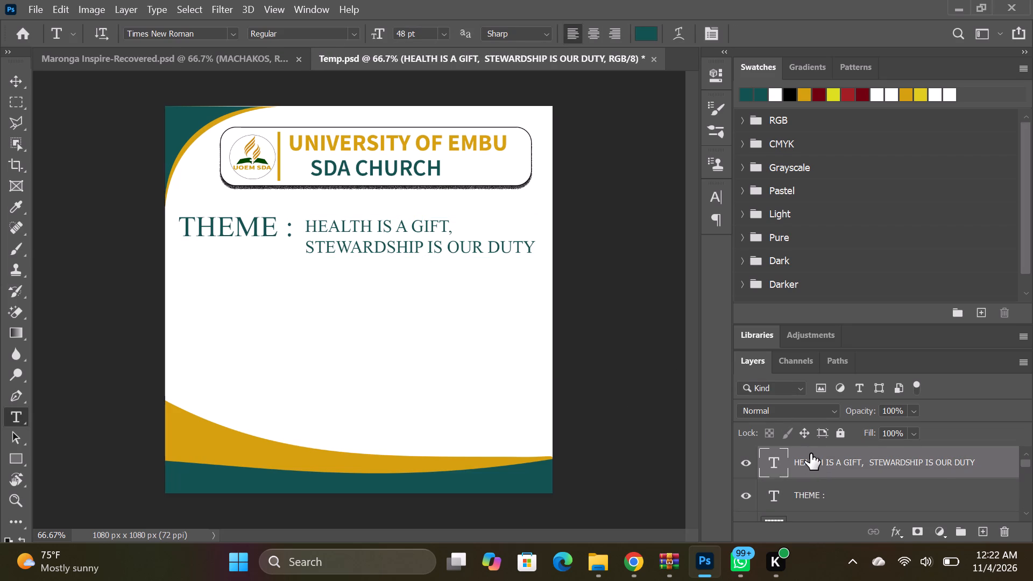
{"action": "key", "text": "ctrl+t"}
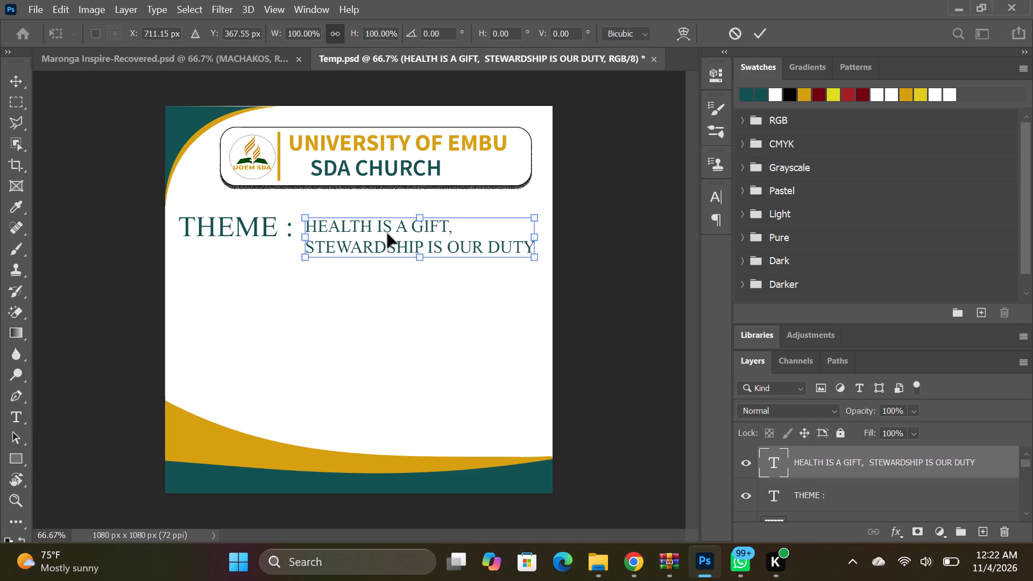
{"action": "left_click_drag", "start_coordinate": [387, 236], "coordinate": [382, 231]}
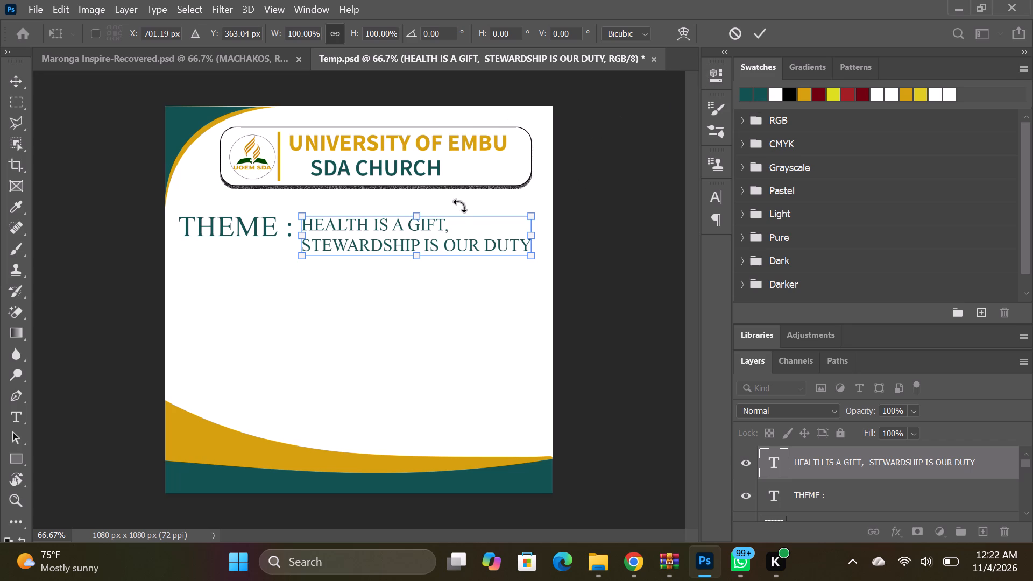
{"action": "left_click", "coordinate": [448, 239]}
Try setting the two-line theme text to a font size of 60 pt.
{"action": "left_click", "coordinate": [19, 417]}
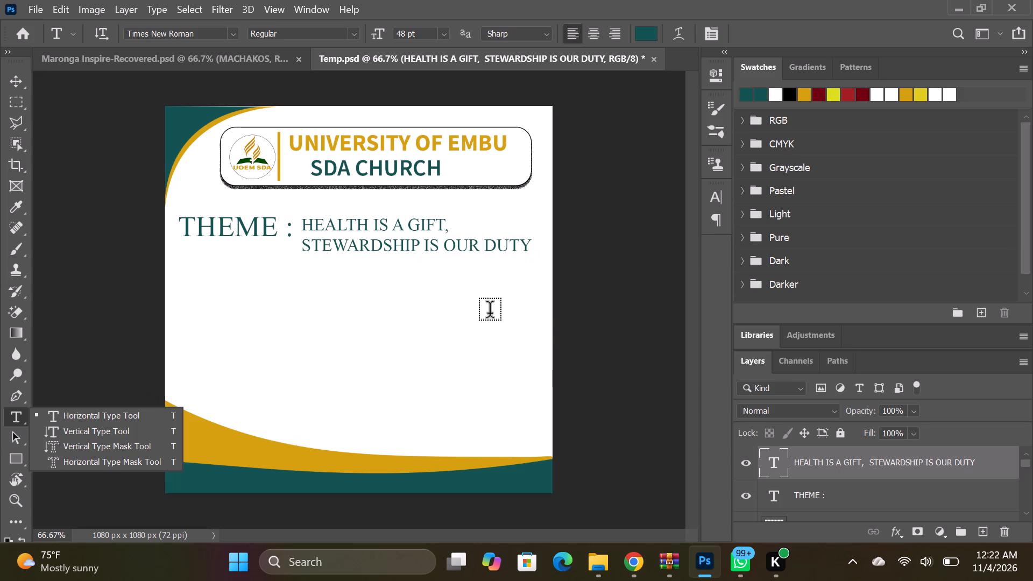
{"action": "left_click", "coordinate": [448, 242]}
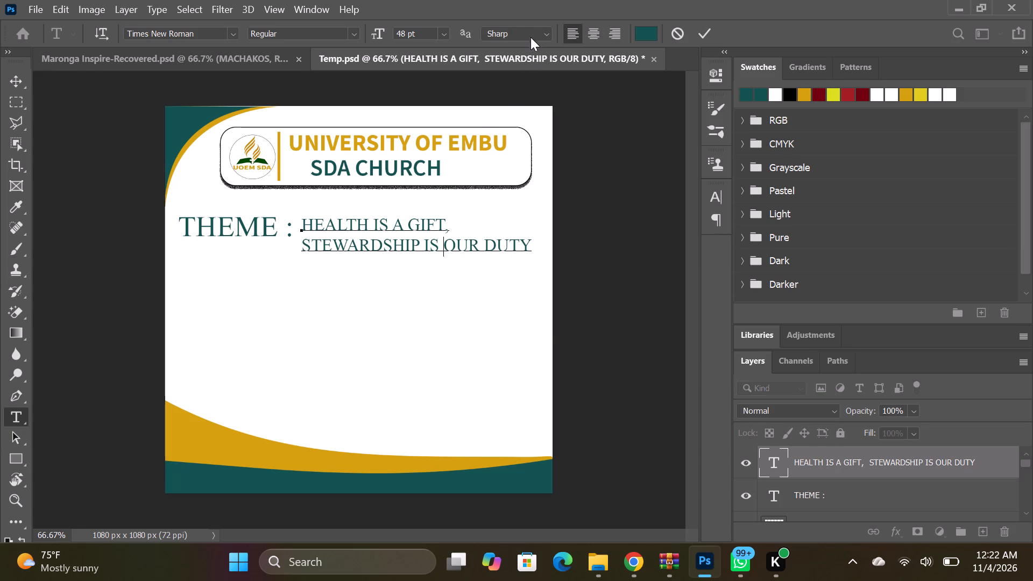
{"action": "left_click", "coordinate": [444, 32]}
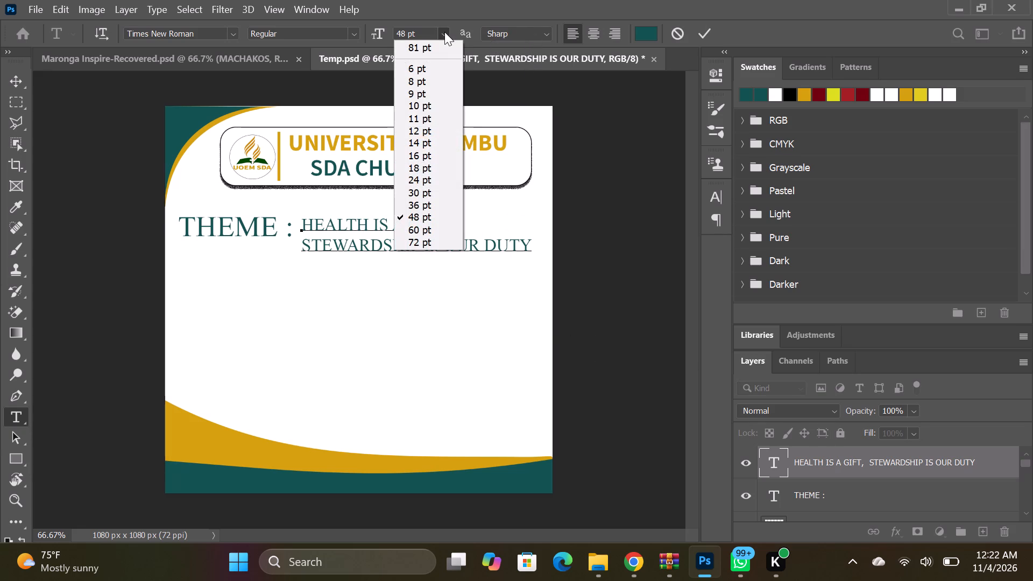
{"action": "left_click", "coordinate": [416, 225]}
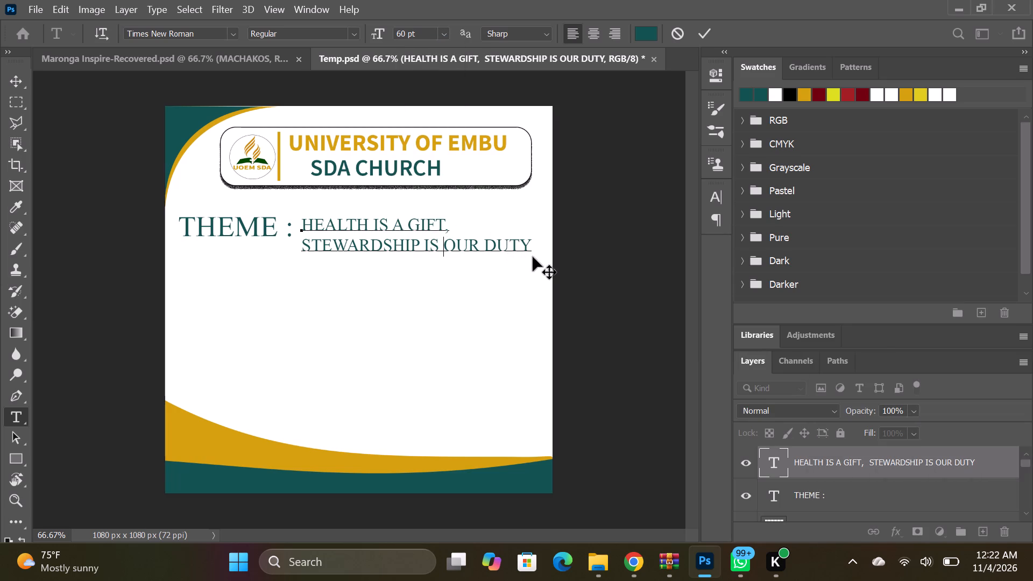
Centre-align both lines of the theme text and shift the text back to the right, clear of "THEME :".
{"action": "left_click_drag", "start_coordinate": [536, 250], "coordinate": [472, 248]}
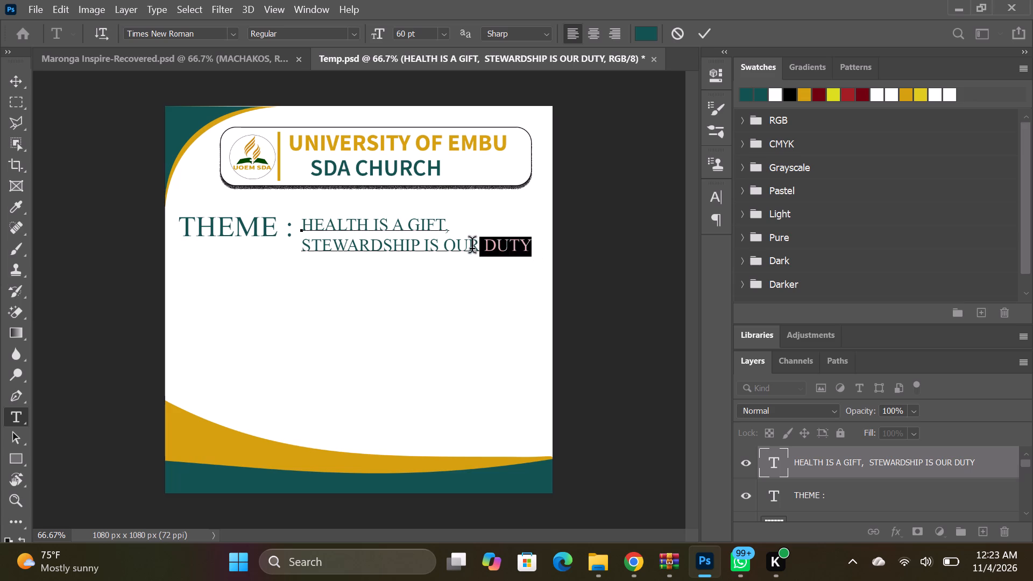
{"action": "left_click_drag", "start_coordinate": [472, 248], "coordinate": [300, 231]}
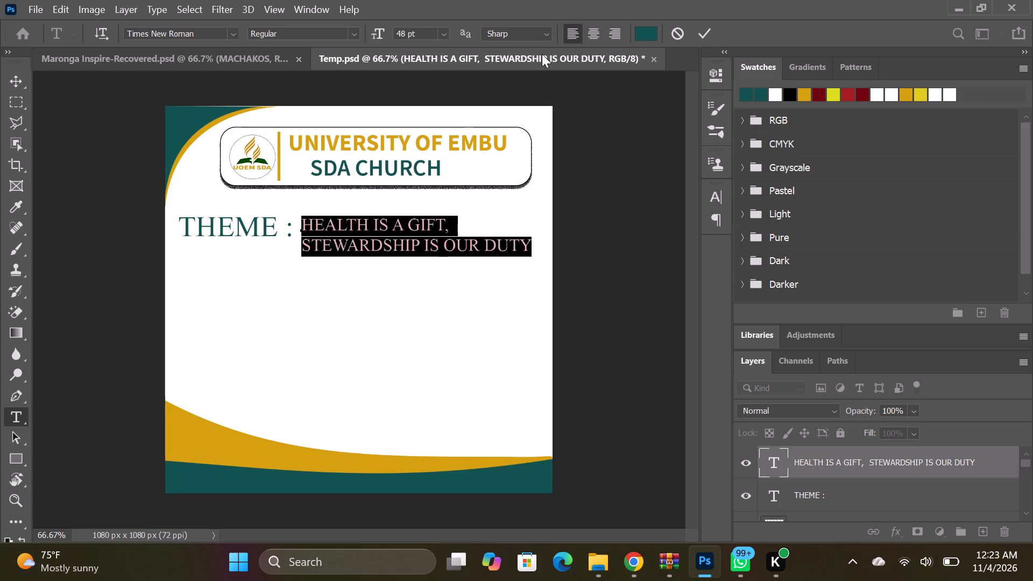
{"action": "left_click", "coordinate": [589, 35]}
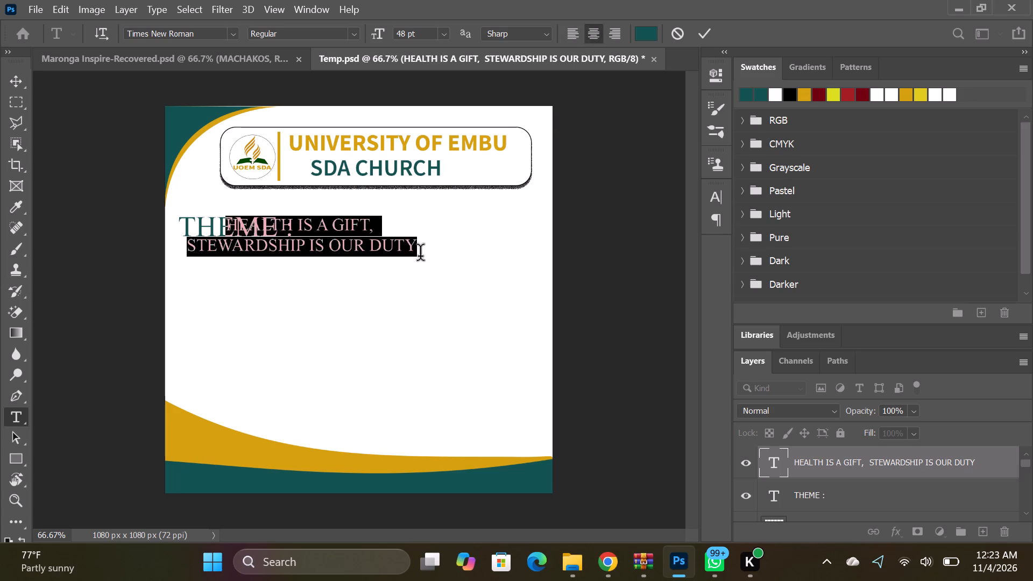
{"action": "left_click_drag", "start_coordinate": [426, 258], "coordinate": [477, 253]}
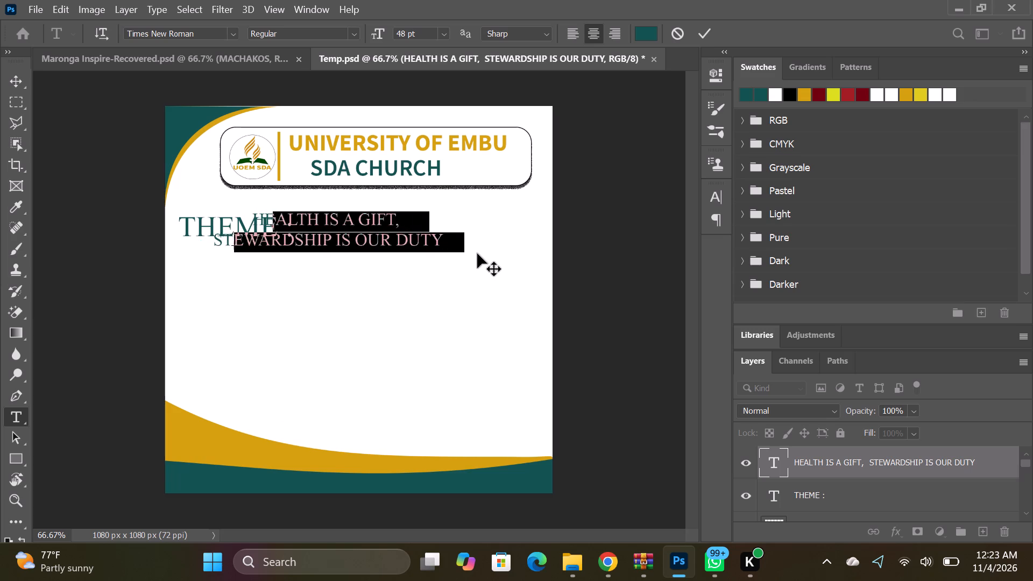
{"action": "left_click_drag", "start_coordinate": [477, 253], "coordinate": [538, 251]}
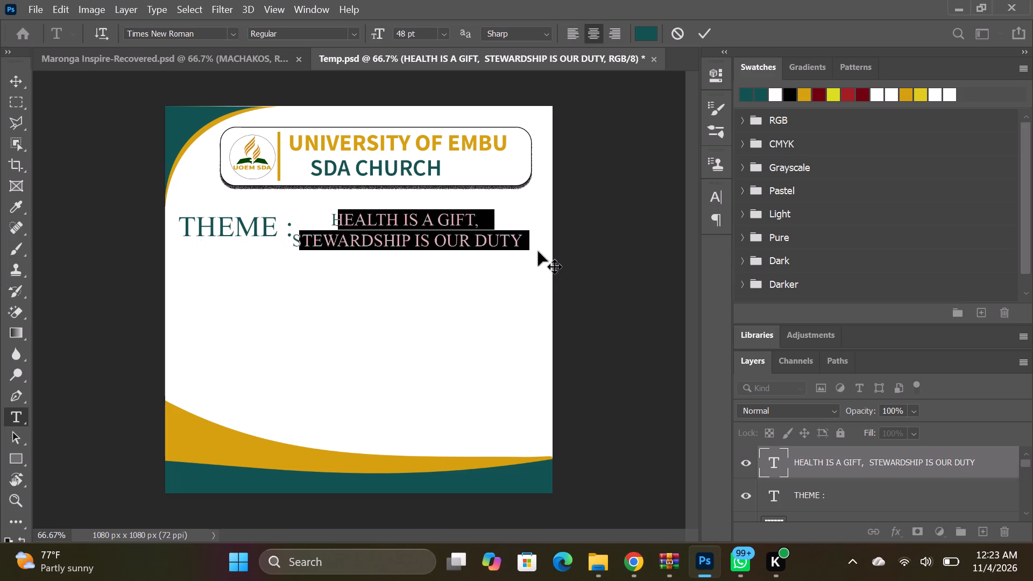
{"action": "left_click_drag", "start_coordinate": [538, 251], "coordinate": [541, 251]}
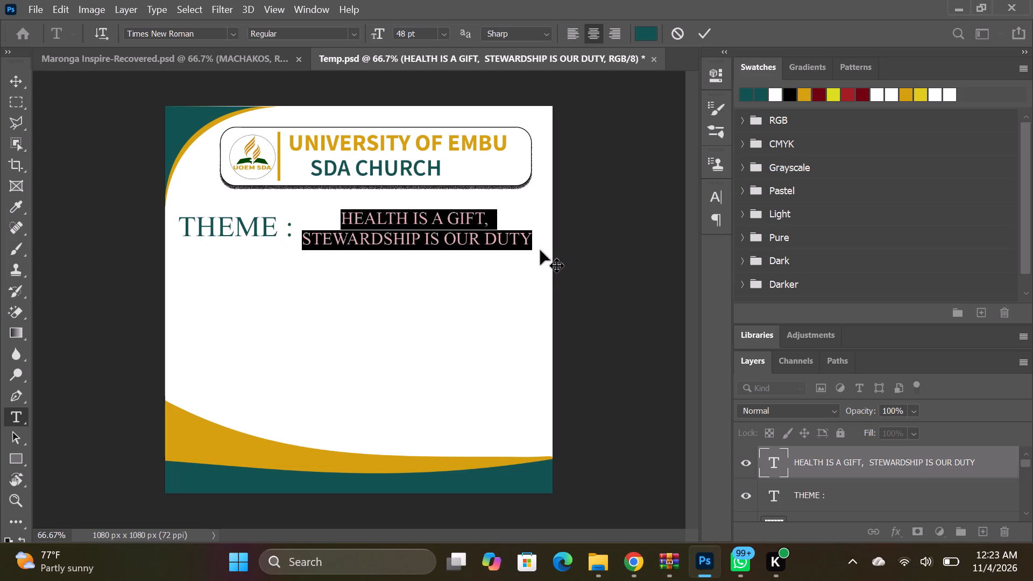
{"action": "left_click", "coordinate": [883, 466]}
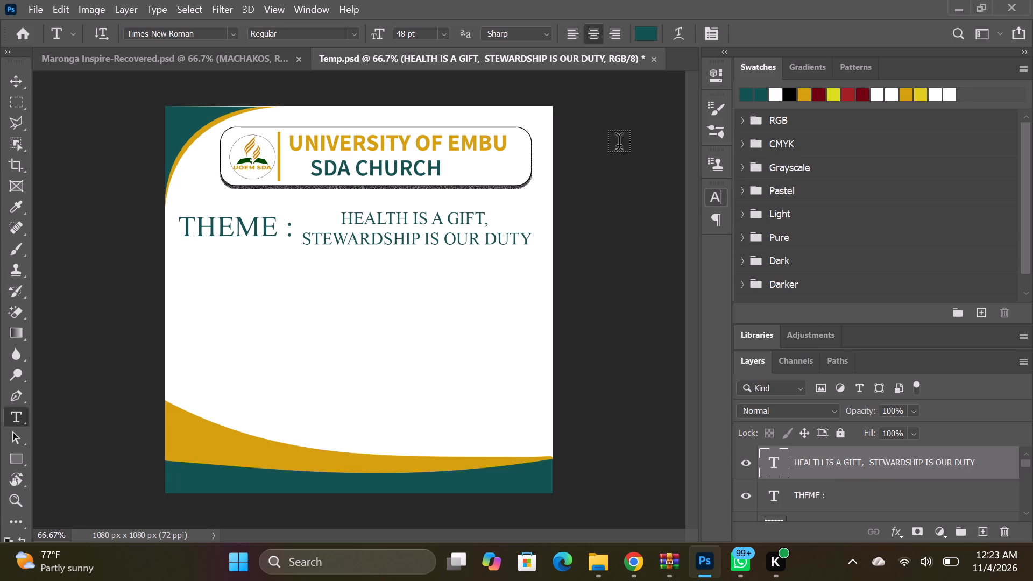
Set the font style of the two-line theme text to Bold.
{"action": "left_click", "coordinate": [354, 31]}
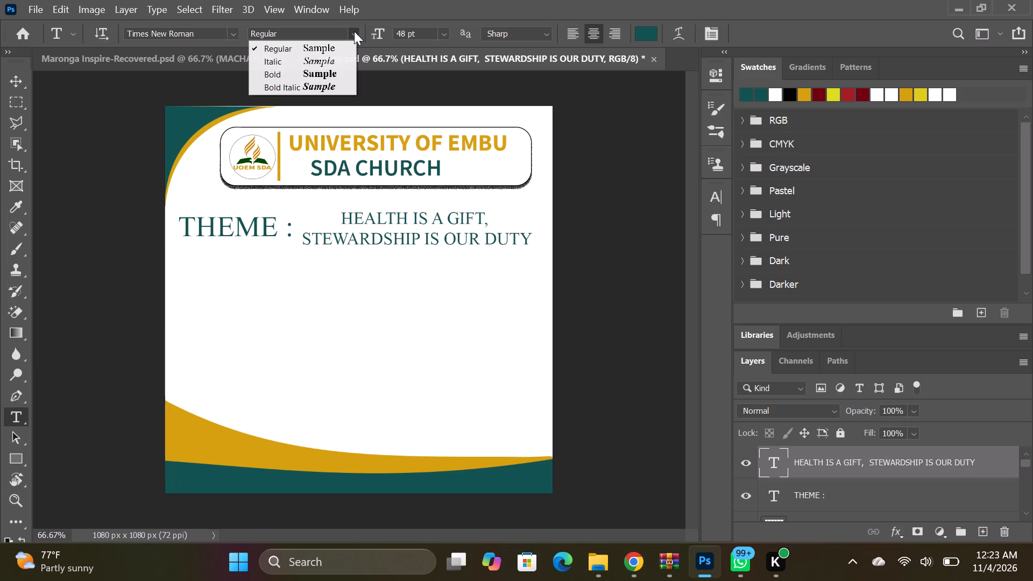
{"action": "left_click", "coordinate": [329, 72]}
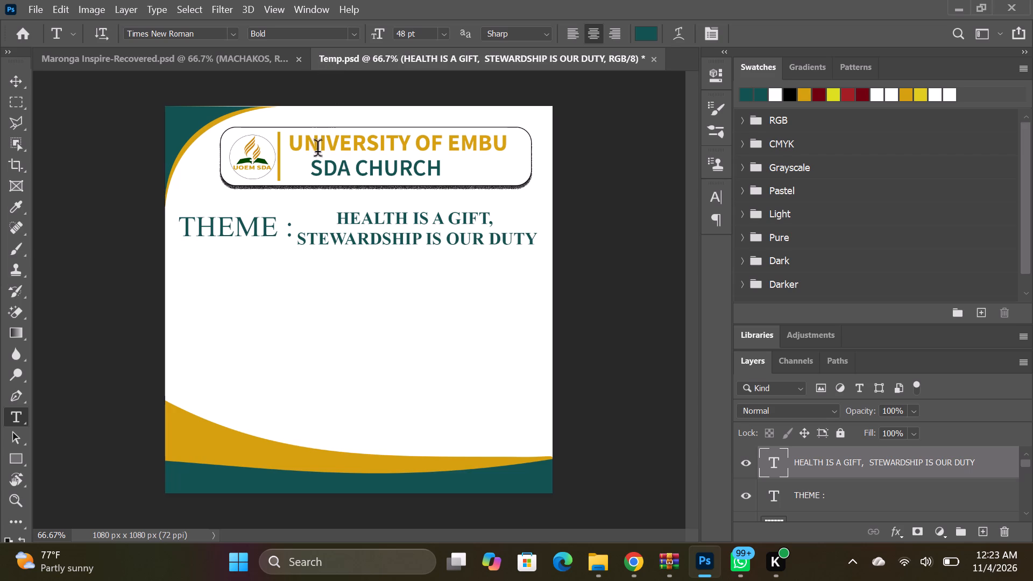
Set the font size of the "THEME :" text to 48 pt.
{"action": "left_click_drag", "start_coordinate": [293, 235], "coordinate": [246, 231]}
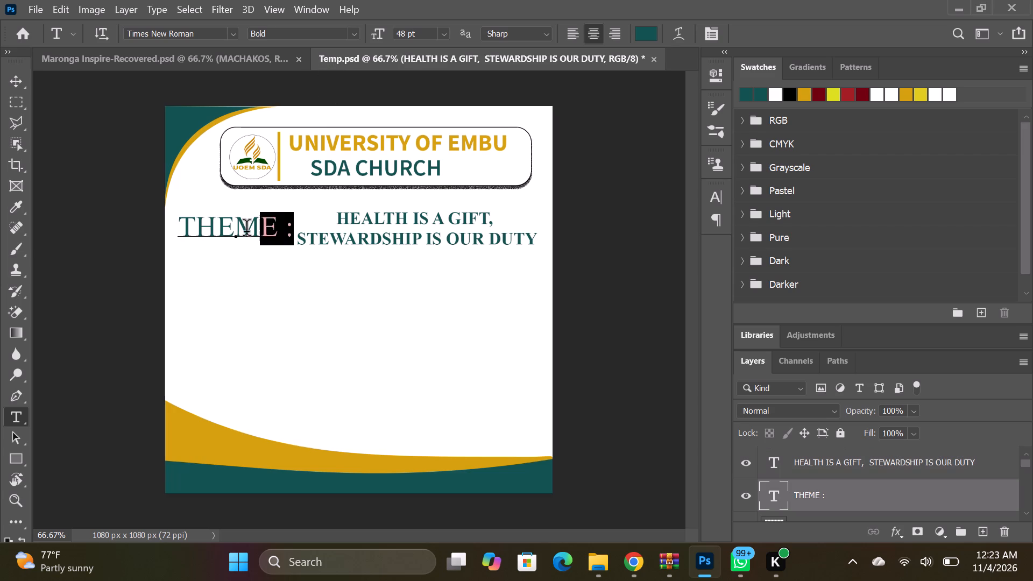
{"action": "left_click_drag", "start_coordinate": [246, 231], "coordinate": [173, 231]}
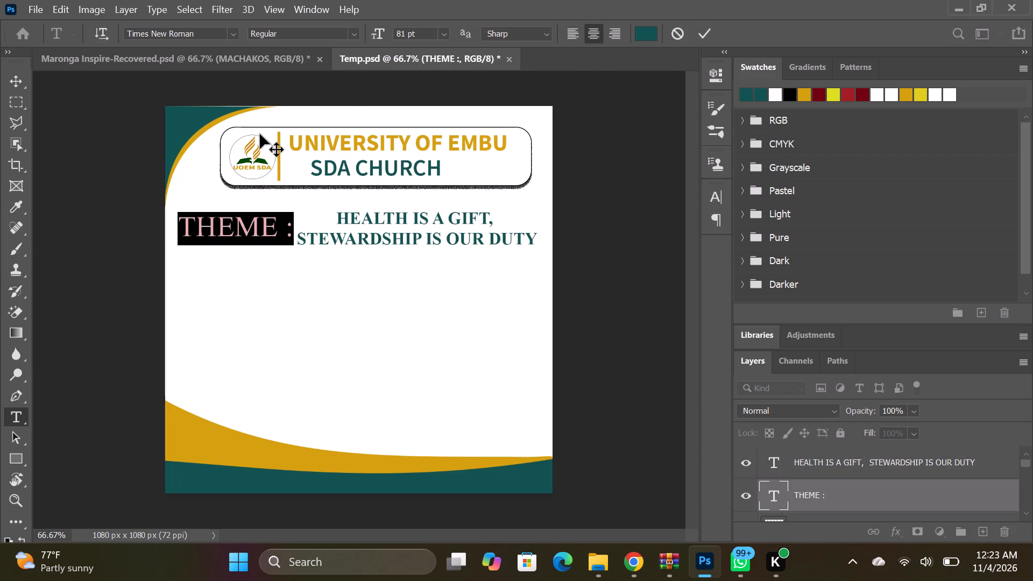
{"action": "left_click", "coordinate": [444, 33]}
{"action": "left_click", "coordinate": [418, 192]}
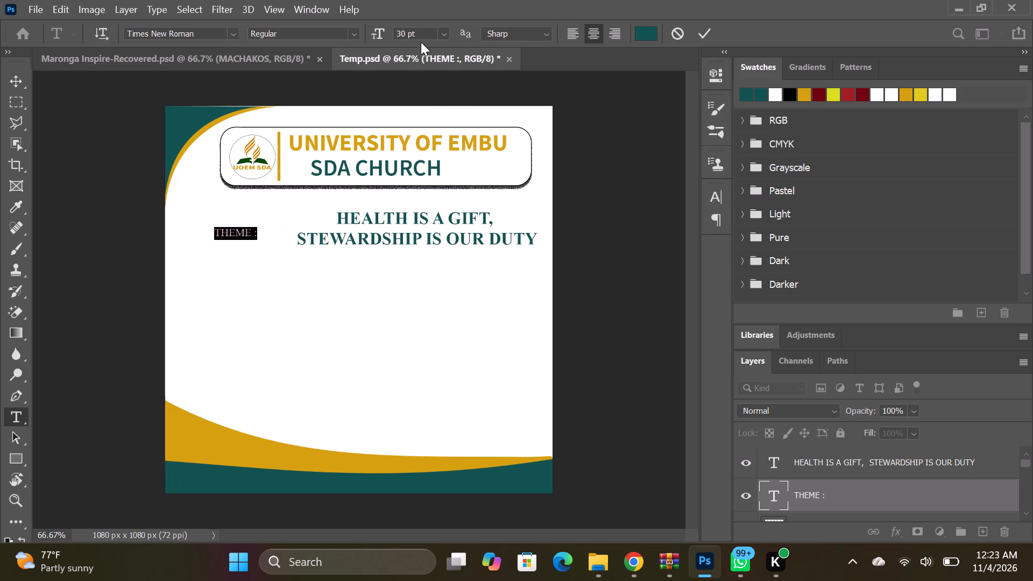
{"action": "left_click", "coordinate": [442, 33]}
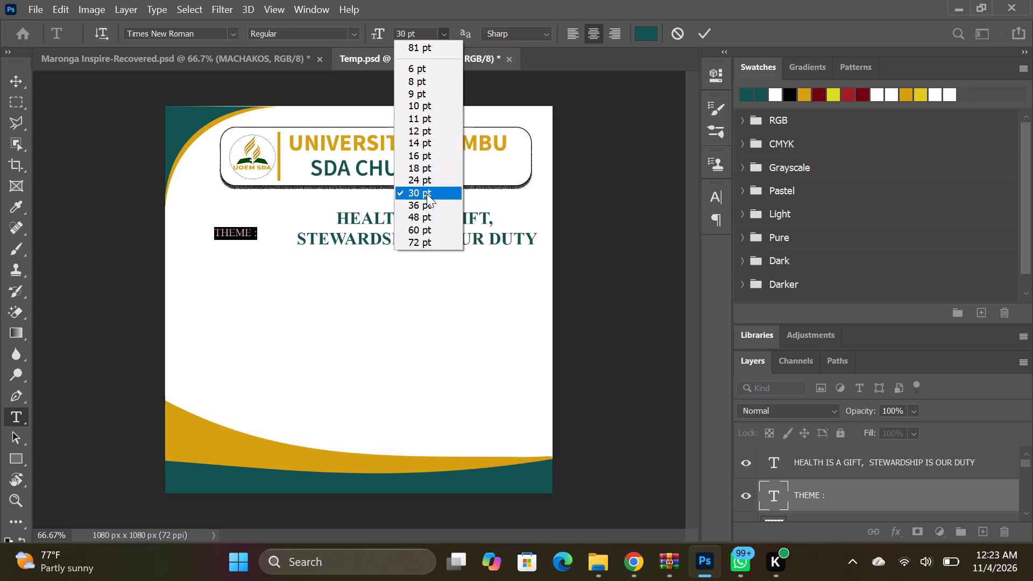
{"action": "left_click", "coordinate": [423, 215]}
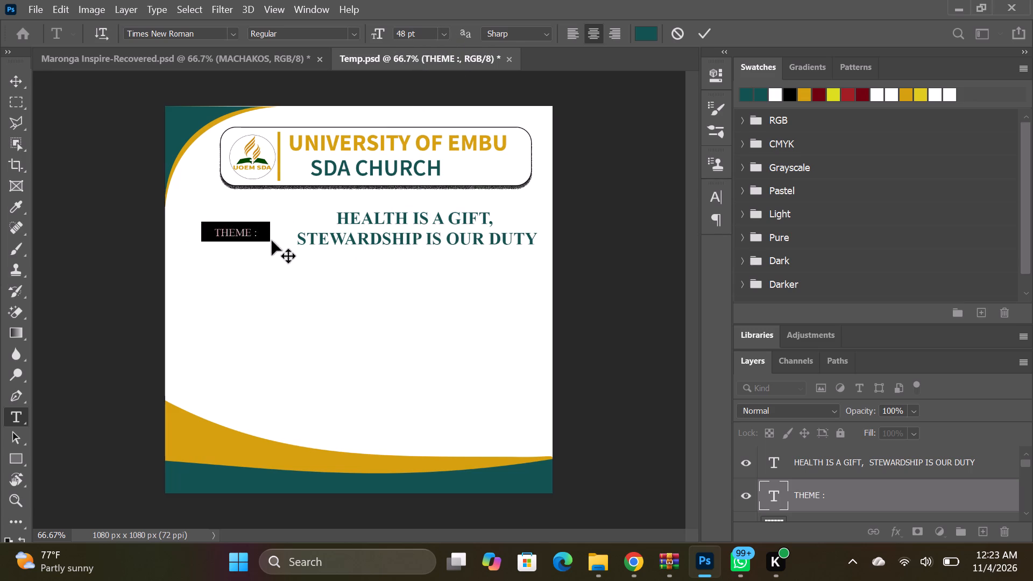
Move "THEME :" up to just below the church header, about level with the "HEALTH IS A GIFT," line.
{"action": "left_click_drag", "start_coordinate": [270, 243], "coordinate": [248, 231]}
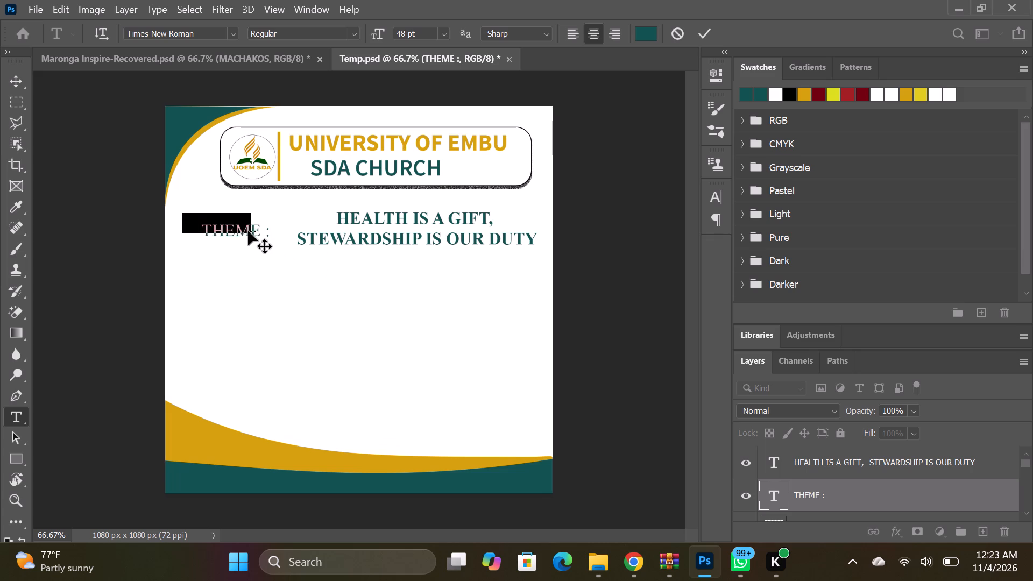
{"action": "left_click_drag", "start_coordinate": [248, 231], "coordinate": [267, 225]}
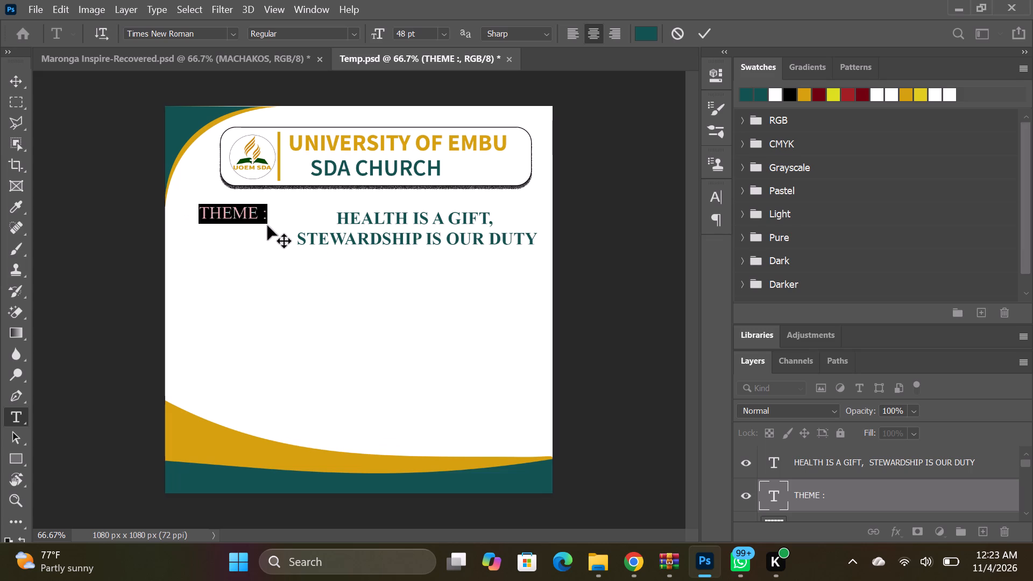
{"action": "left_click_drag", "start_coordinate": [267, 225], "coordinate": [275, 224]}
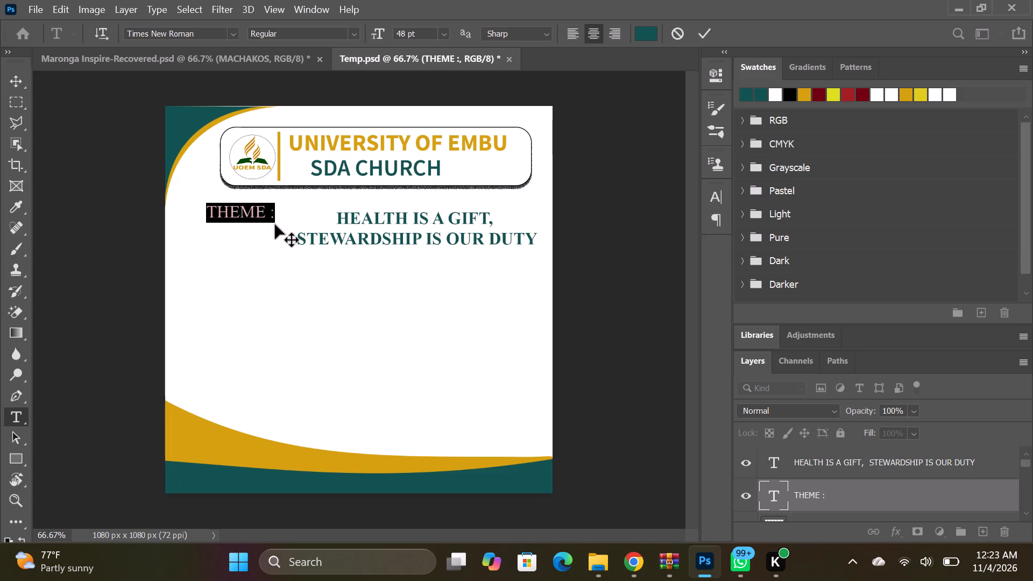
{"action": "key", "text": "Return"}
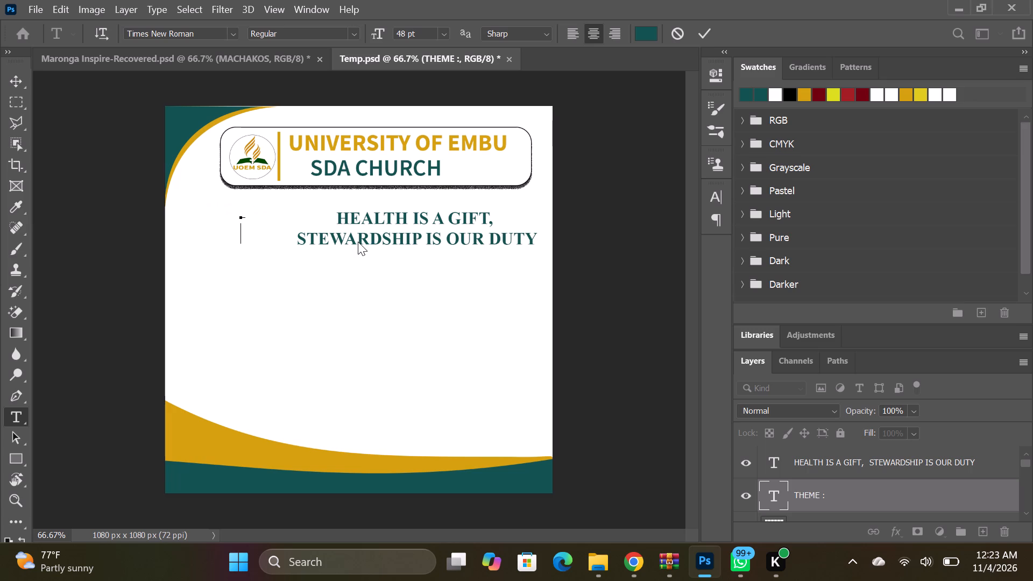
{"action": "key", "text": "ctrl+z"}
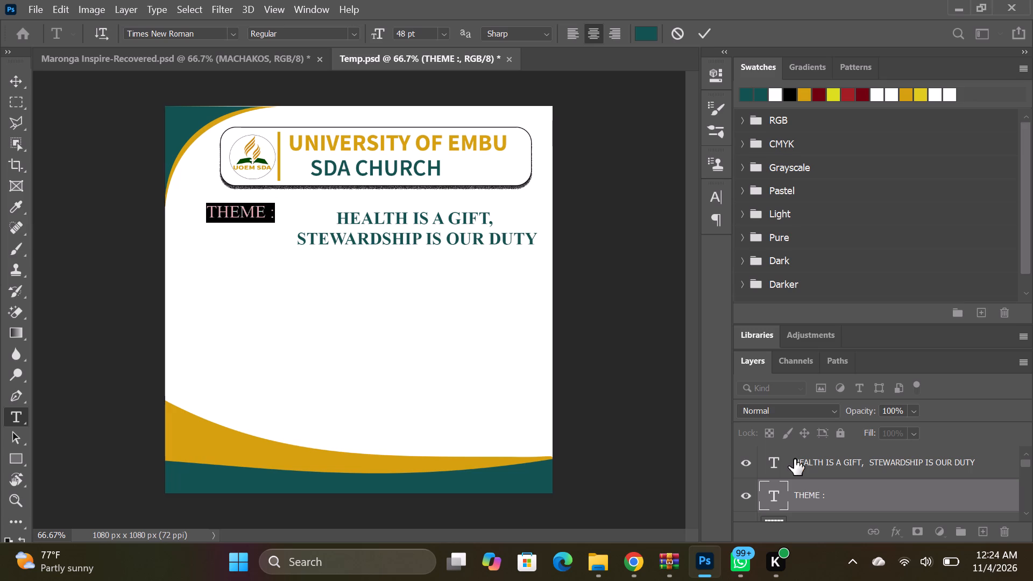
Change the font of the "THEME :" text to Source Sans Variable Semibold.
{"action": "left_click", "coordinate": [353, 36]}
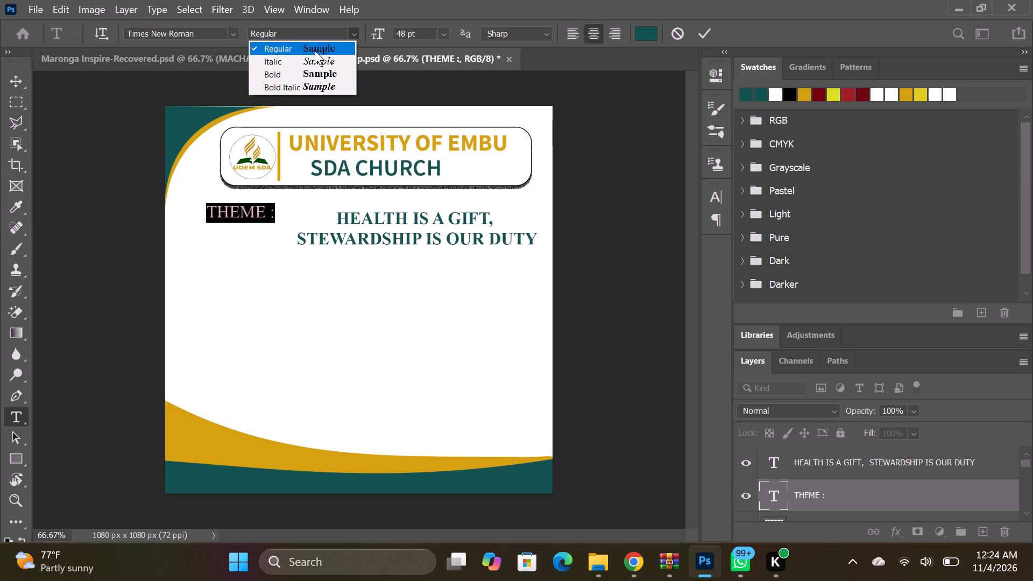
{"action": "left_click", "coordinate": [234, 32]}
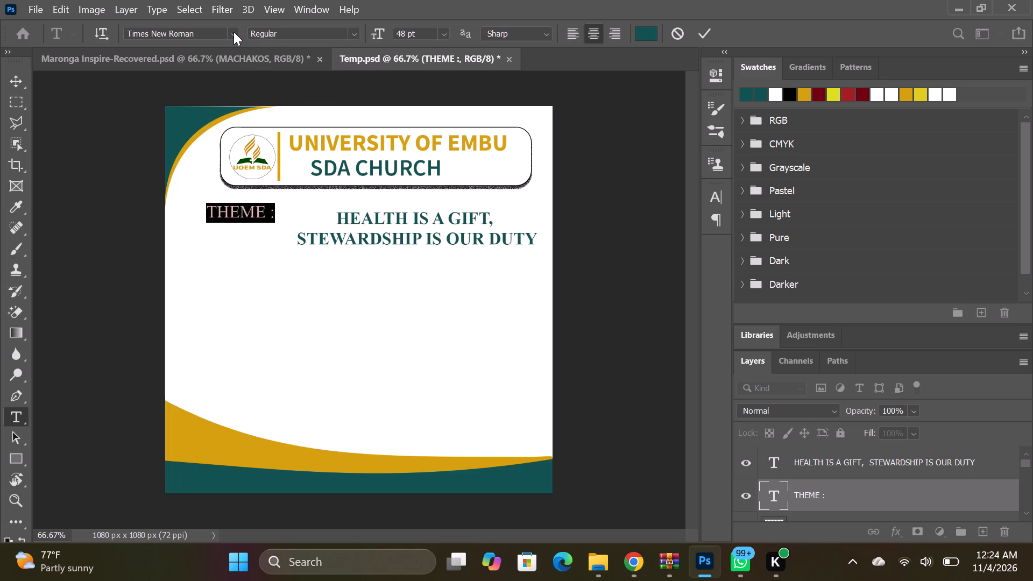
{"action": "left_click", "coordinate": [207, 30]}
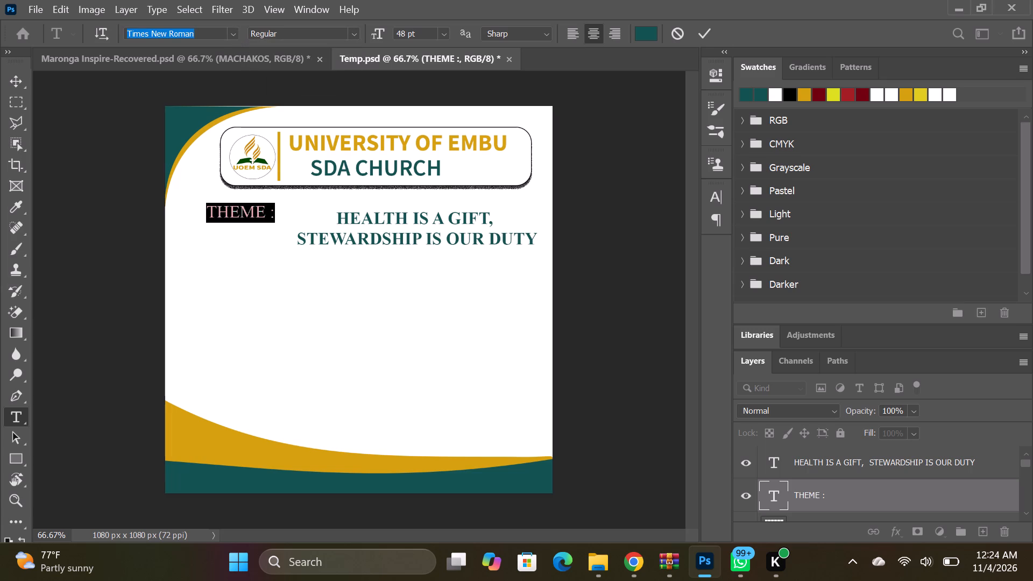
{"action": "key", "text": "BackSpace"}
{"action": "type", "text": "SA"}
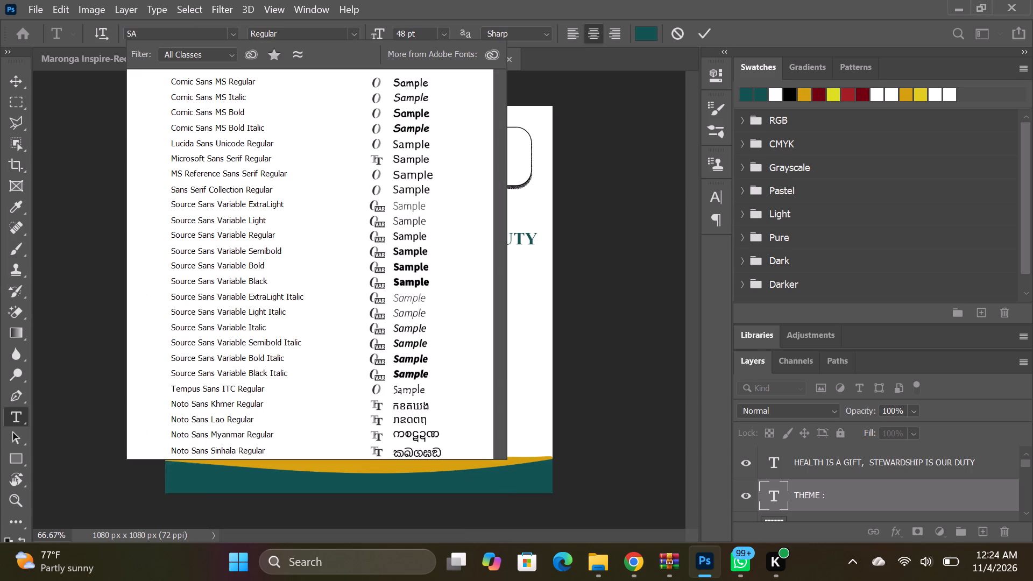
{"action": "type", "text": "NS"}
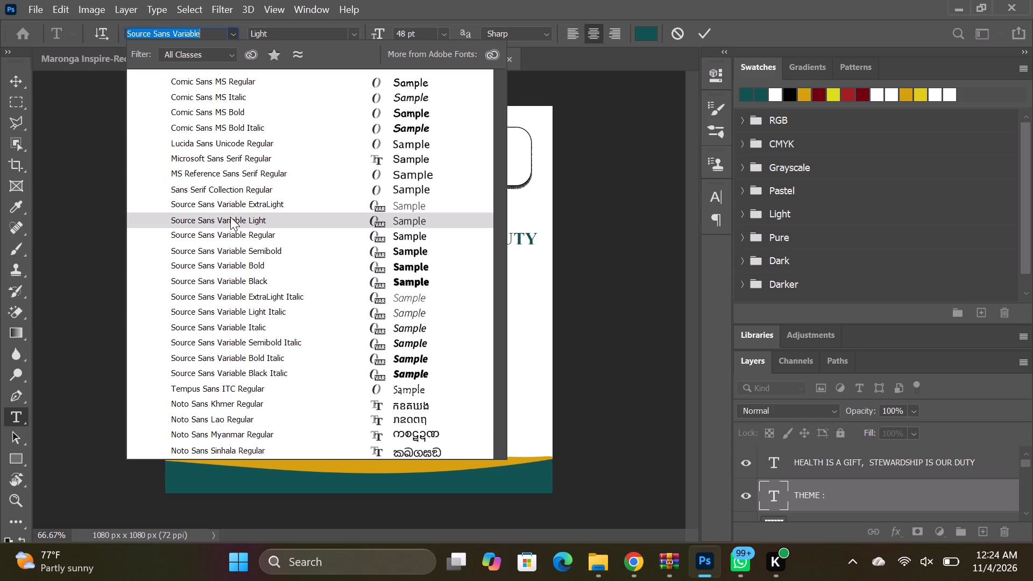
{"action": "left_click", "coordinate": [257, 254]}
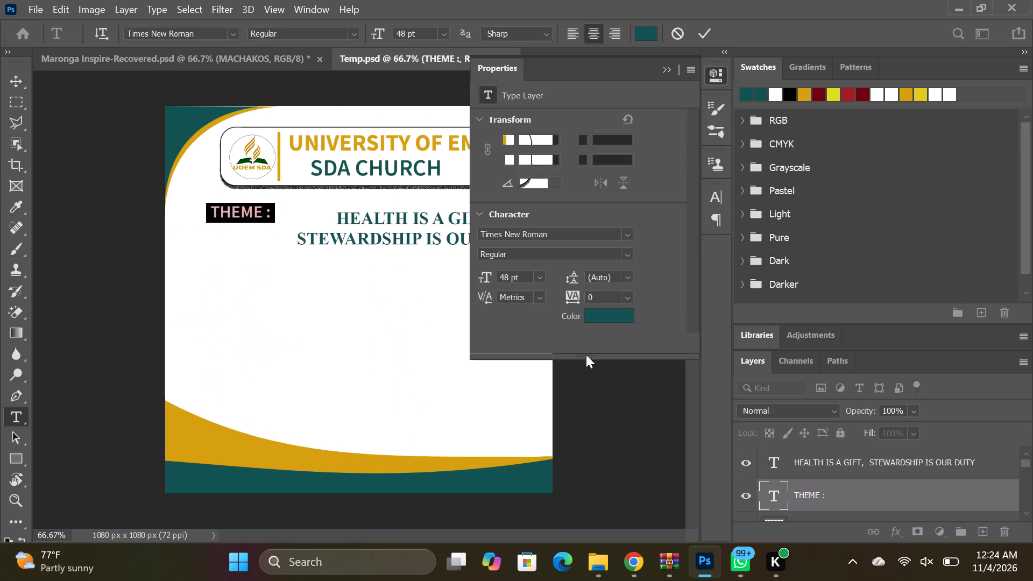
{"action": "left_click", "coordinate": [861, 489]}
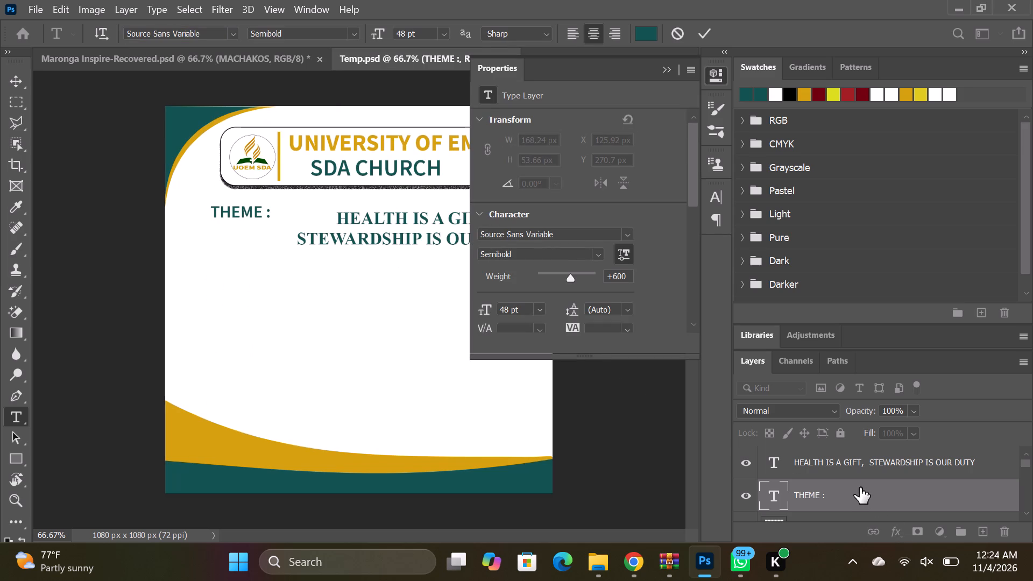
{"action": "left_click", "coordinate": [669, 68]}
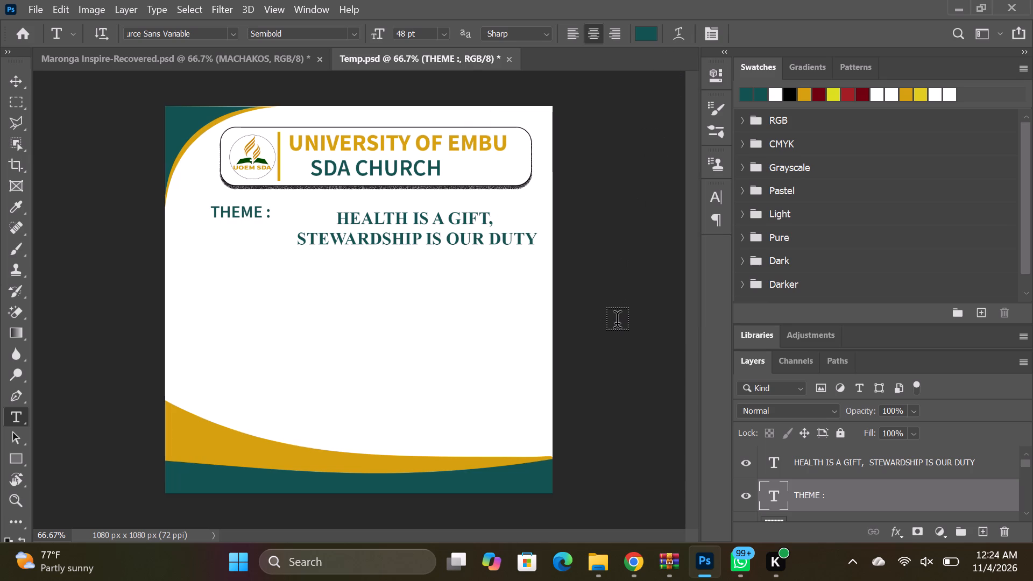
Move the two-line "HEALTH IS A GIFT, STEWARDSHIP IS OUR DUTY" text closer to "THEME :", to about X 668 px, Y 311 px.
{"action": "left_click", "coordinate": [817, 462]}
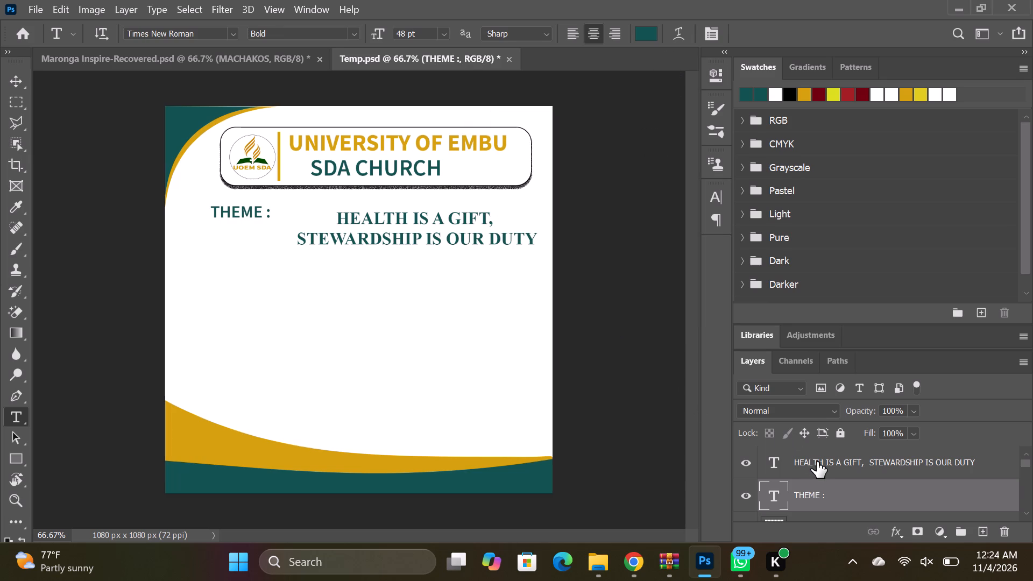
{"action": "left_click", "coordinate": [817, 462]}
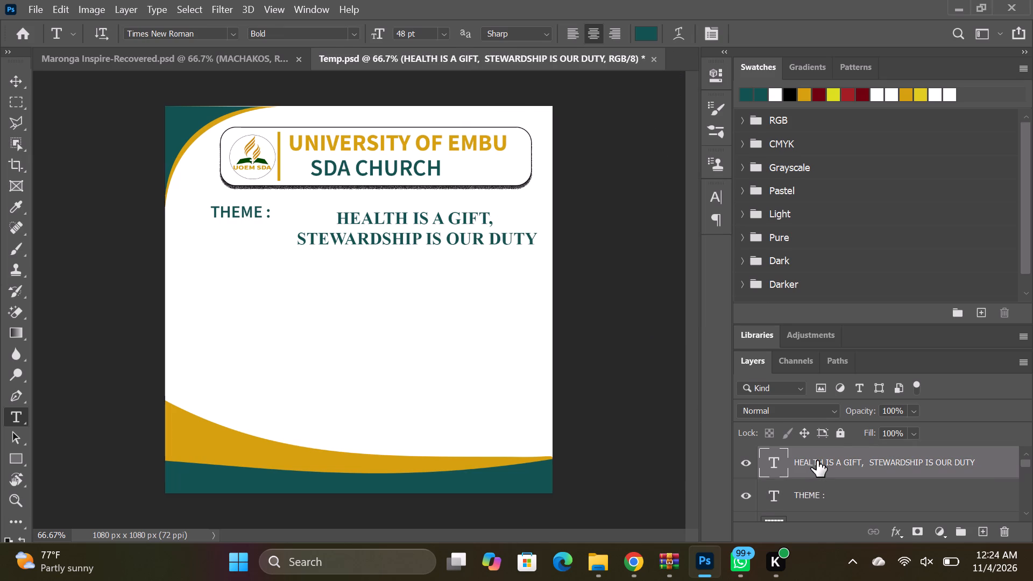
{"action": "key", "text": "ctrl+t"}
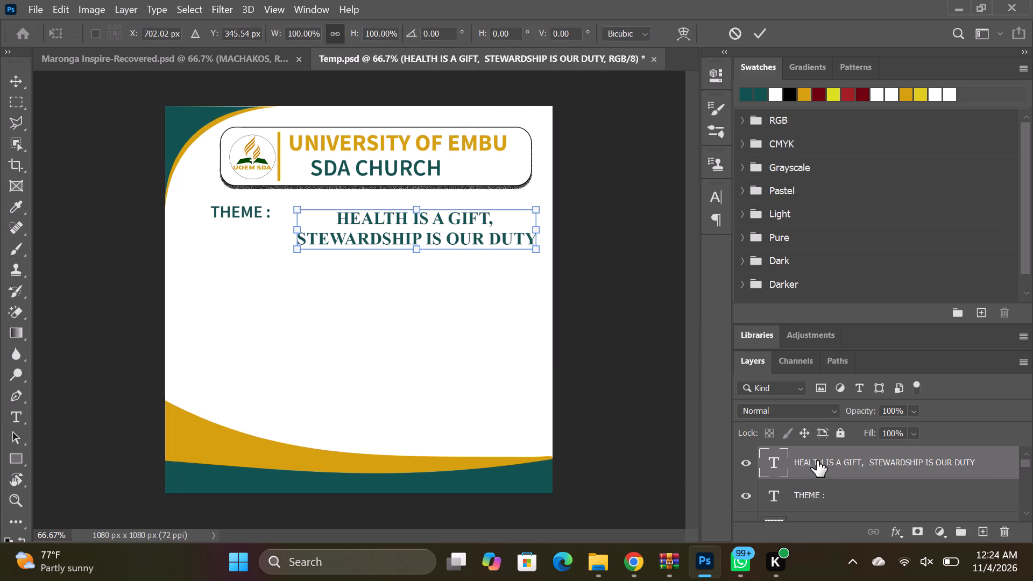
{"action": "left_click_drag", "start_coordinate": [397, 235], "coordinate": [381, 225], "text": "shift"}
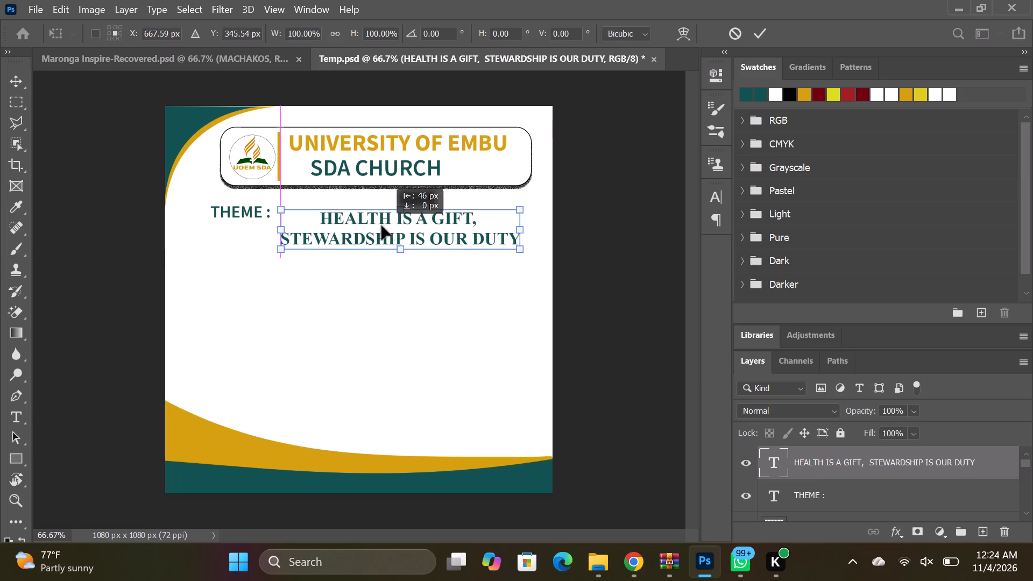
{"action": "left_click_drag", "start_coordinate": [381, 225], "coordinate": [377, 225], "text": "shift"}
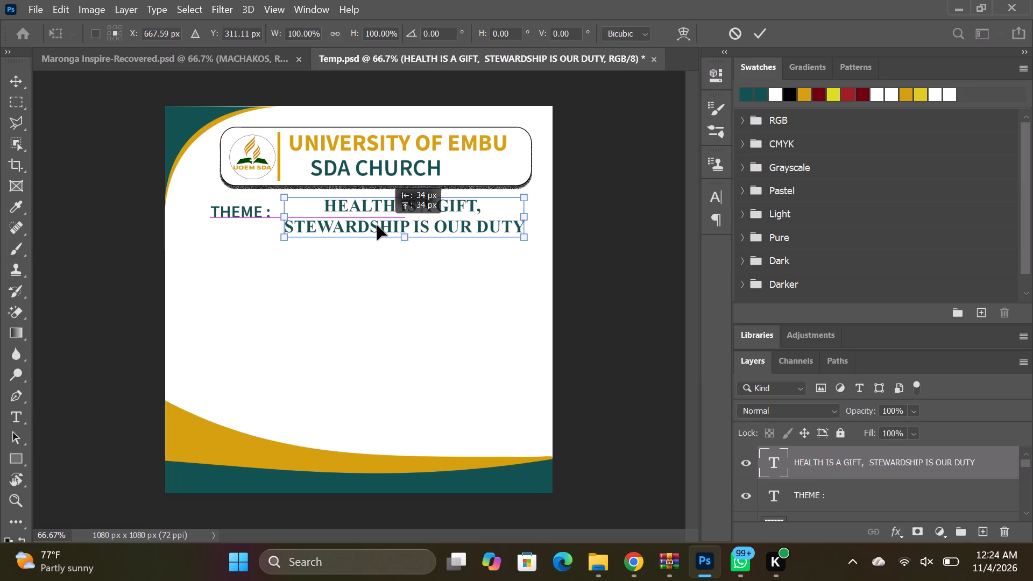
{"action": "left_click_drag", "start_coordinate": [377, 225], "coordinate": [376, 225], "text": "shift"}
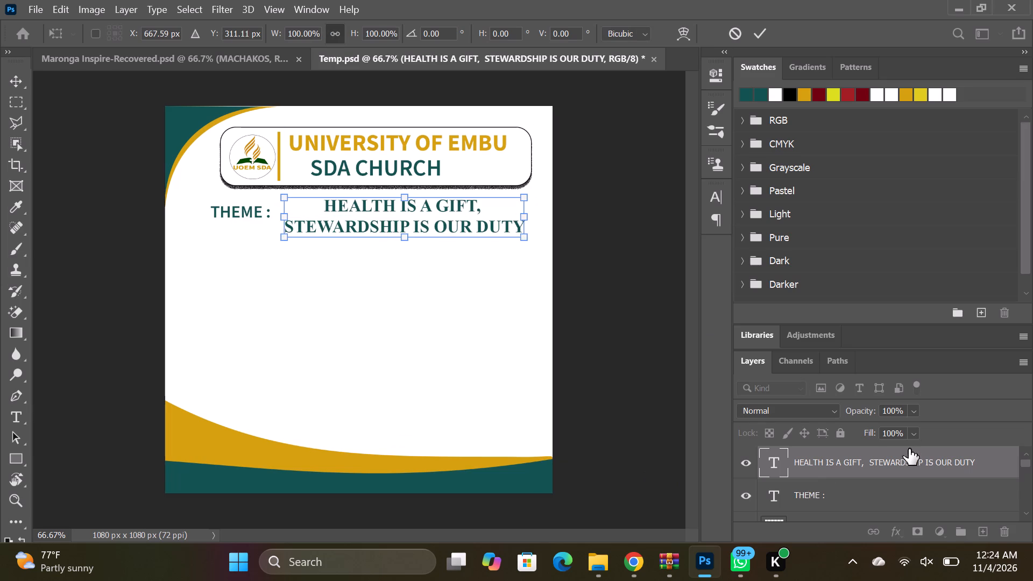
{"action": "left_click", "coordinate": [910, 459]}
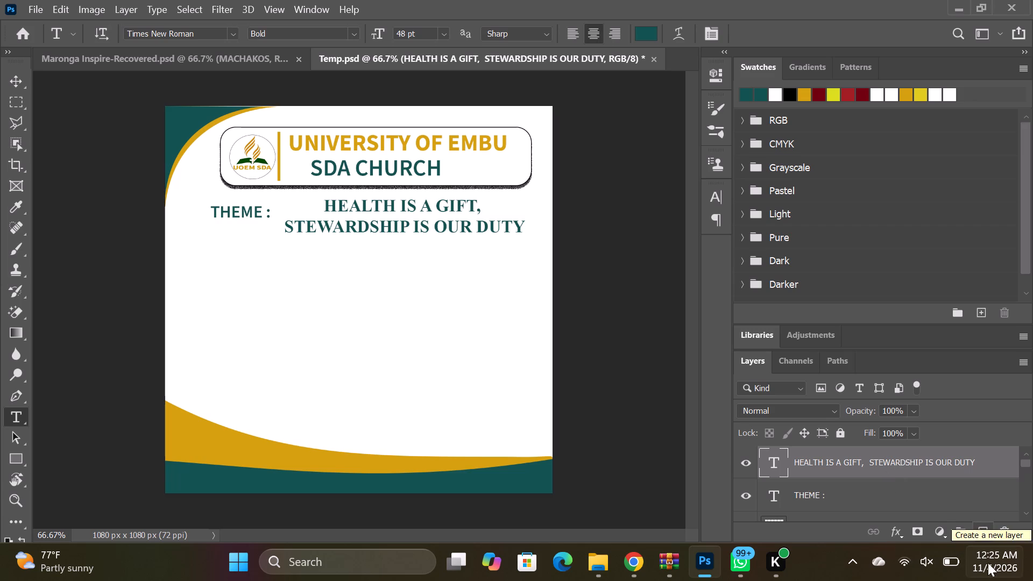
Add a left-aligned text "Key Text:" on a new layer in the white area below the theme.
{"action": "left_click", "coordinate": [979, 532]}
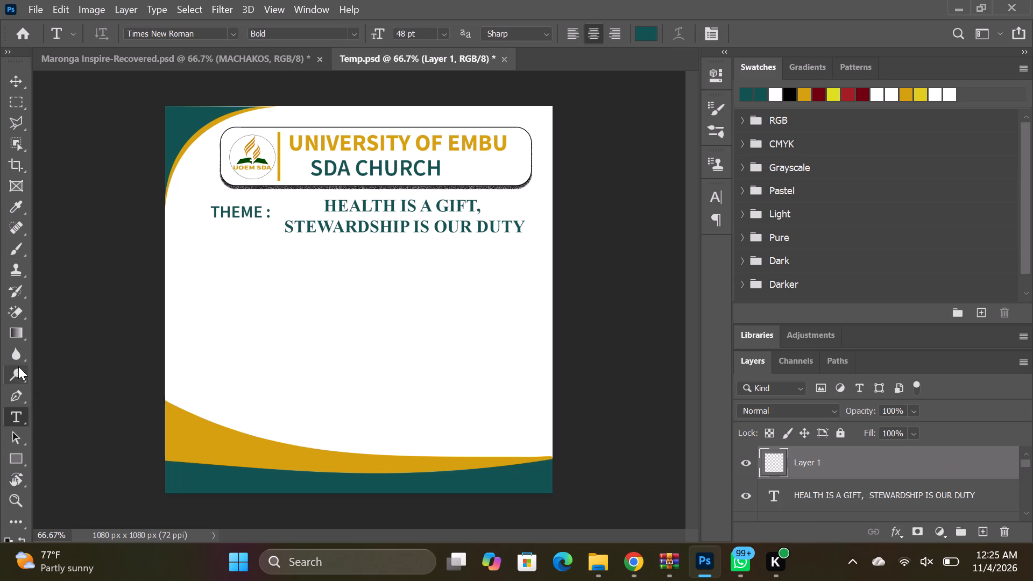
{"action": "left_click", "coordinate": [204, 286]}
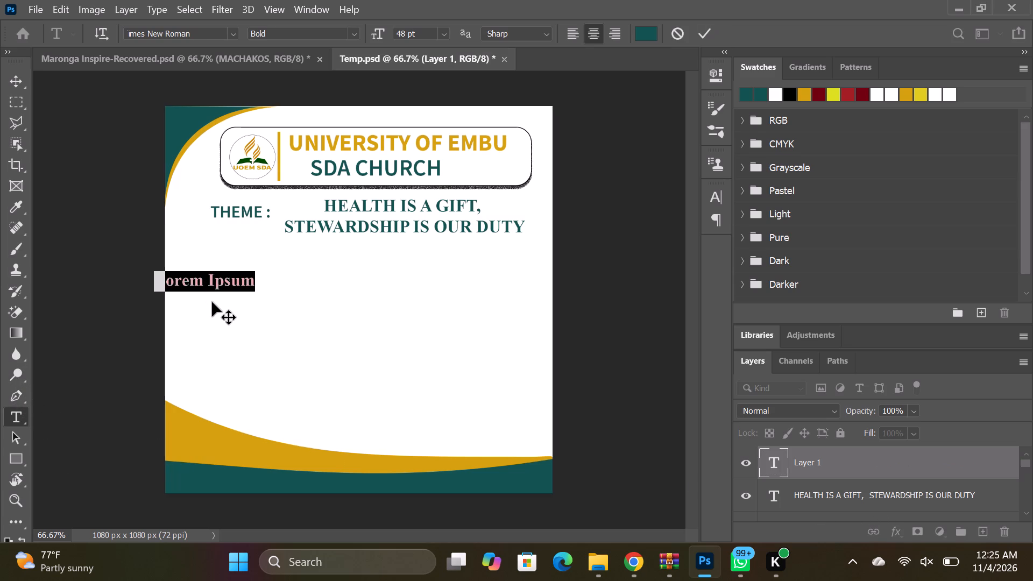
{"action": "key", "text": "BackSpace"}
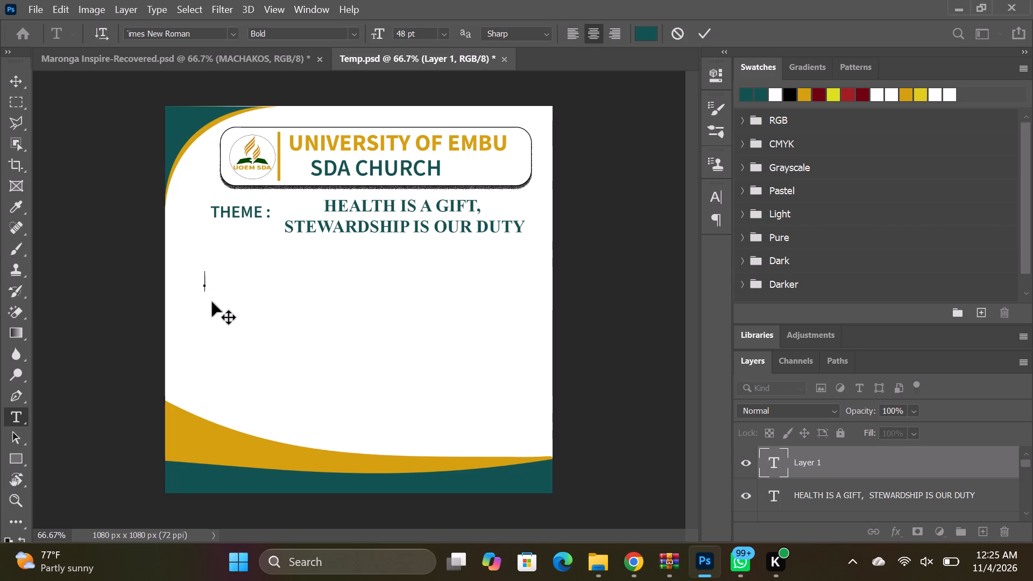
{"action": "left_click", "coordinate": [570, 36]}
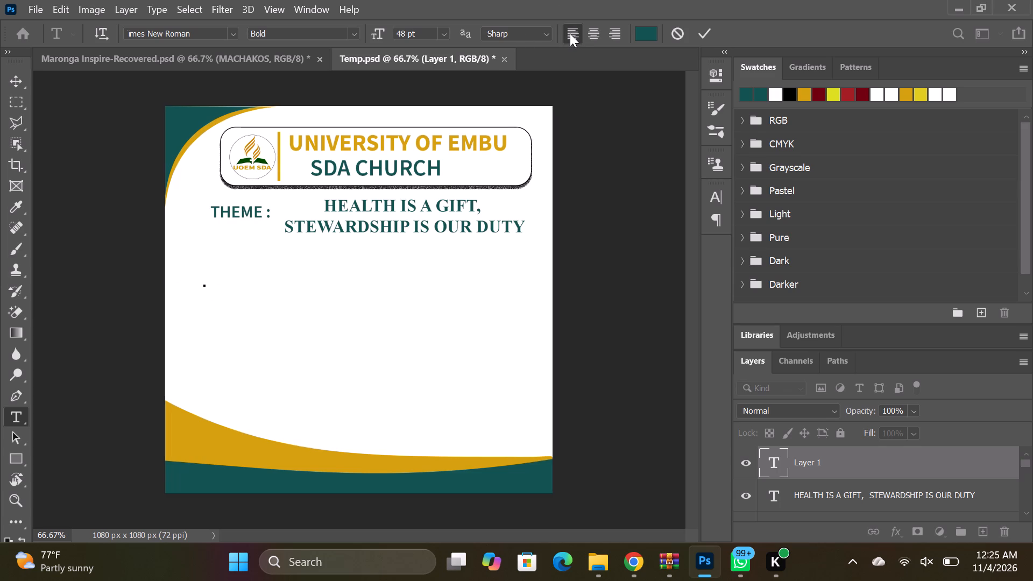
{"action": "key", "text": "k"}
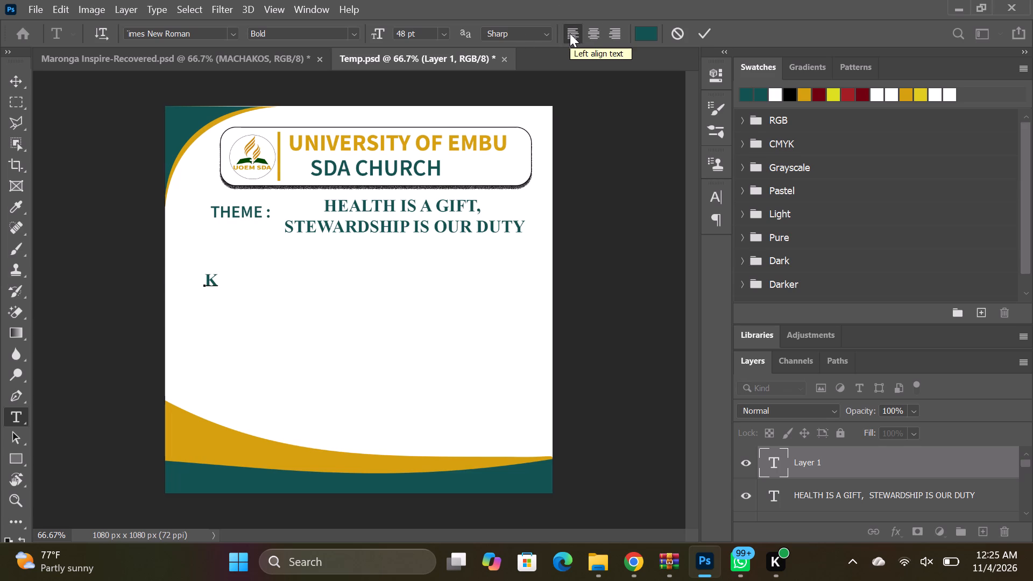
{"action": "type", "text": "et"}
{"action": "key", "text": "BackSpace"}
{"action": "type", "text": "y"}
{"action": "key", "text": "space"}
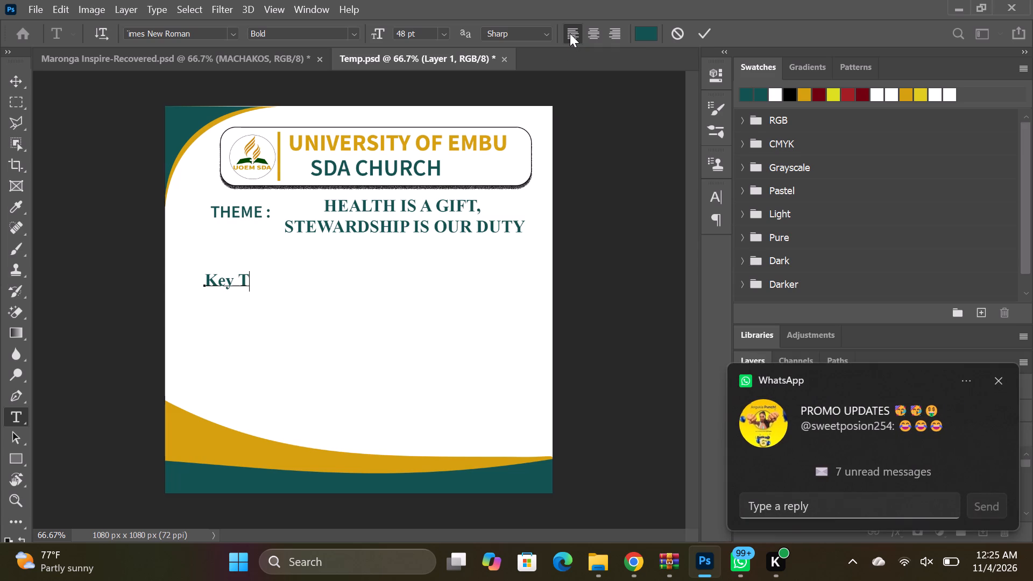
{"action": "type", "text": "ext"}
{"action": "key", "text": "shift+colon"}
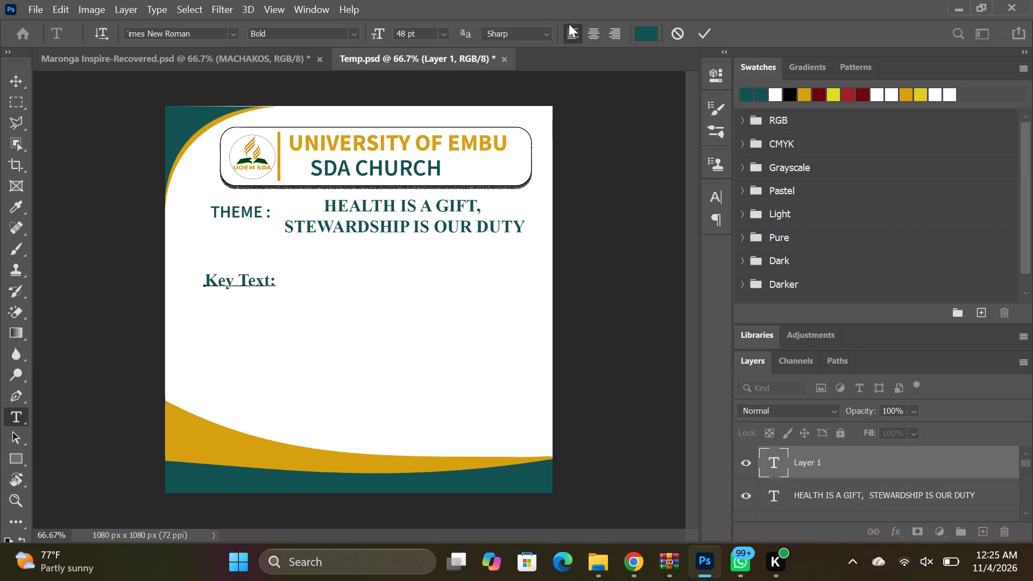
Change the font of the "Key Text:" text to Source Sans Variable Semibold.
{"action": "left_click_drag", "start_coordinate": [277, 281], "coordinate": [241, 282]}
{"action": "left_click_drag", "start_coordinate": [241, 282], "coordinate": [197, 280]}
{"action": "left_click", "coordinate": [231, 31]}
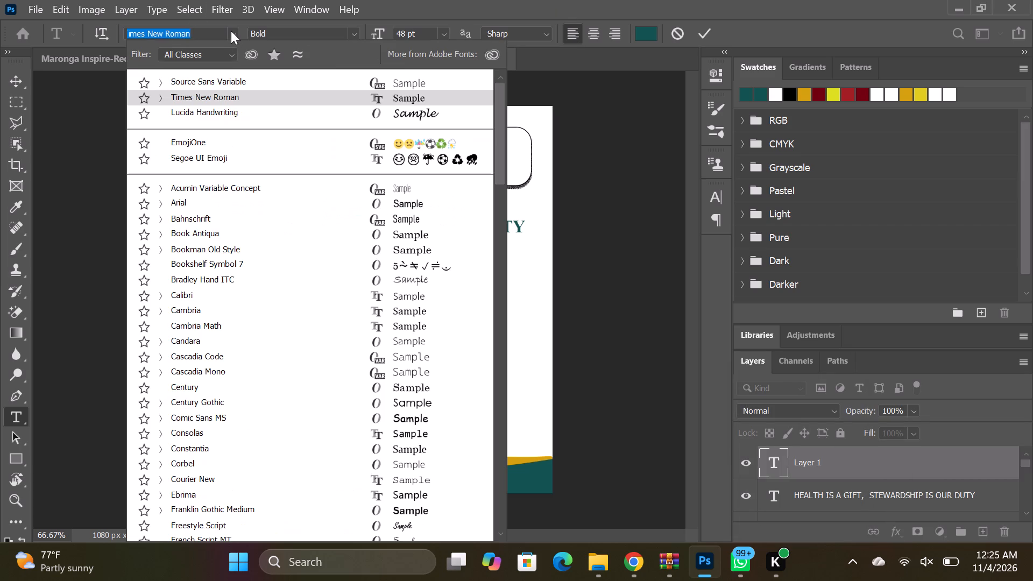
{"action": "key", "text": "BackSpace"}
{"action": "type", "text": "sans"}
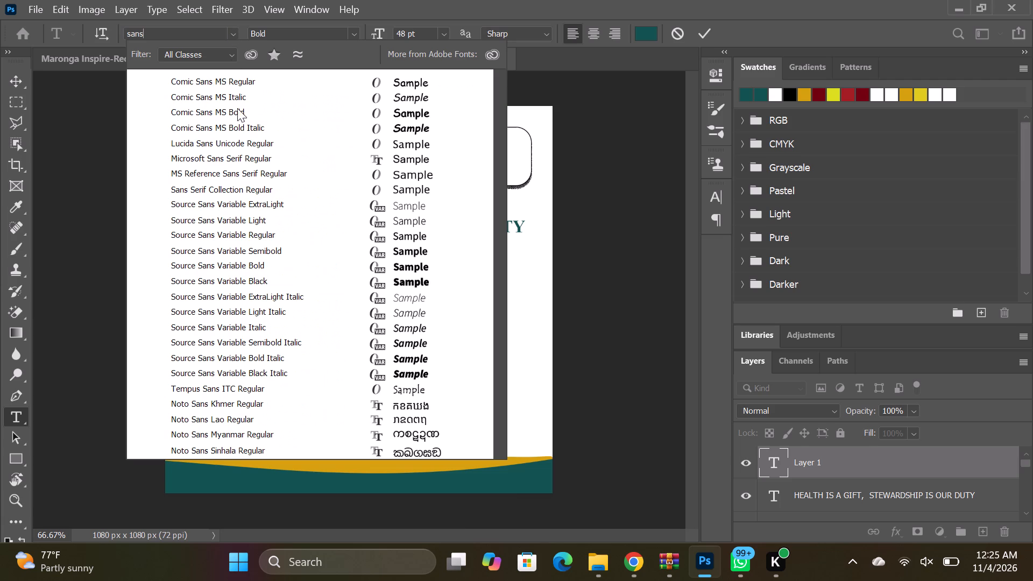
{"action": "left_click", "coordinate": [252, 254]}
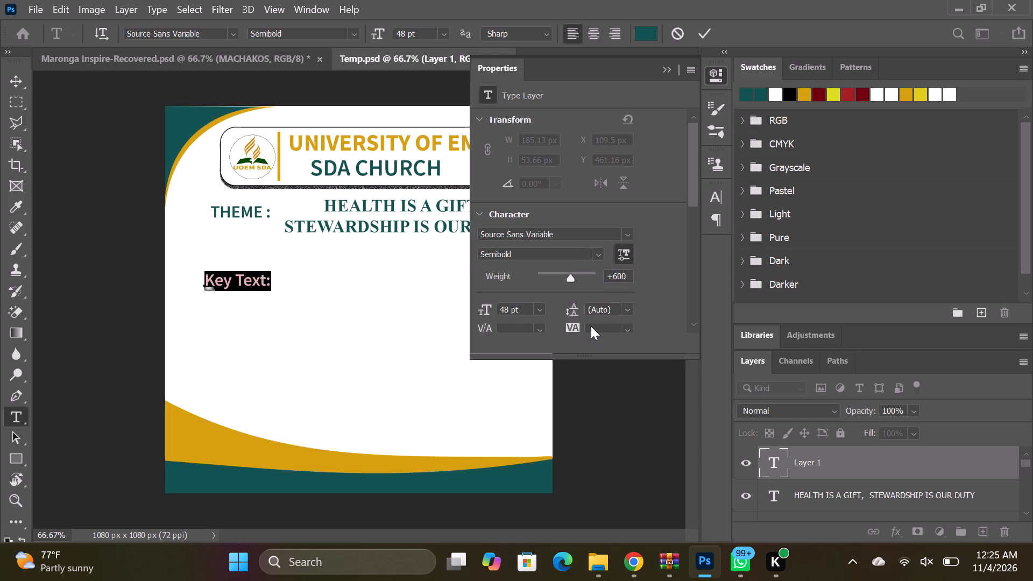
{"action": "left_click", "coordinate": [670, 64]}
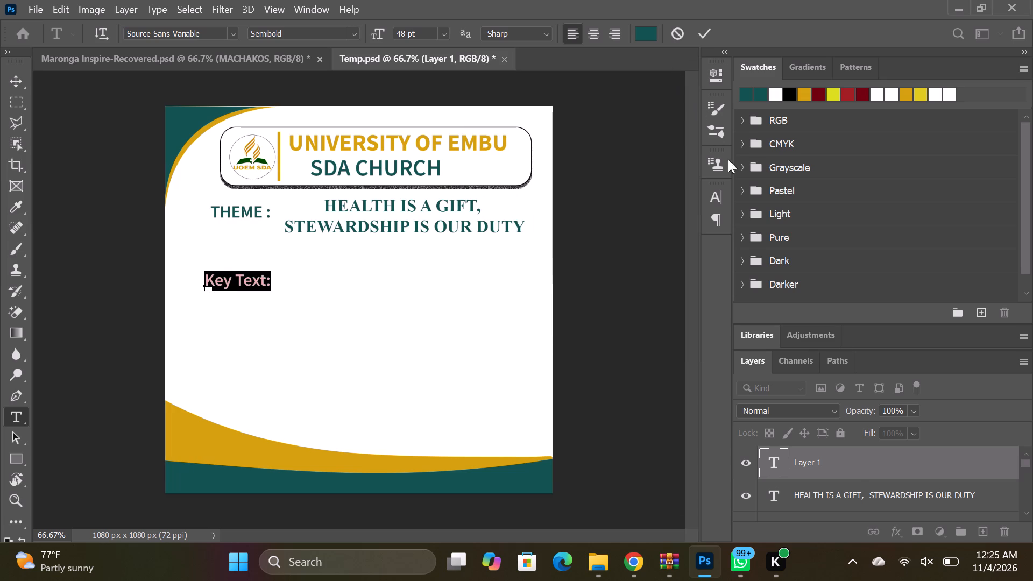
{"action": "key", "text": "Return"}
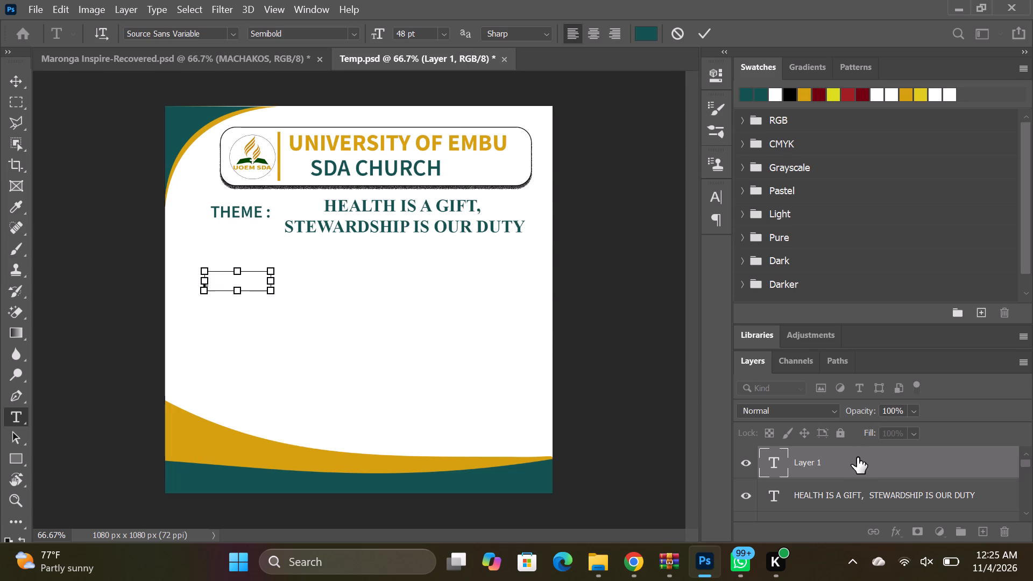
{"action": "key", "text": "ctrl+z"}
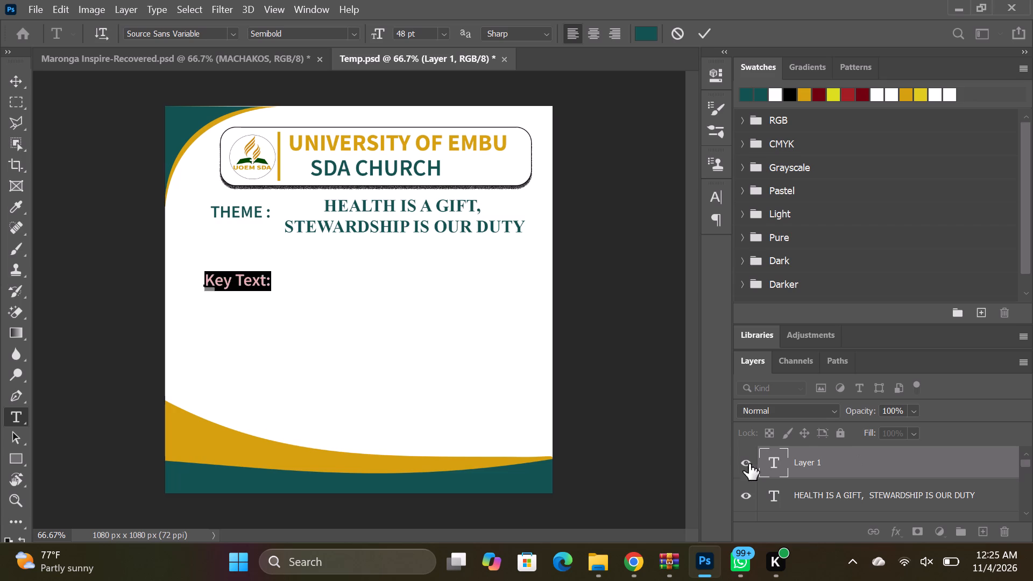
{"action": "left_click", "coordinate": [893, 468]}
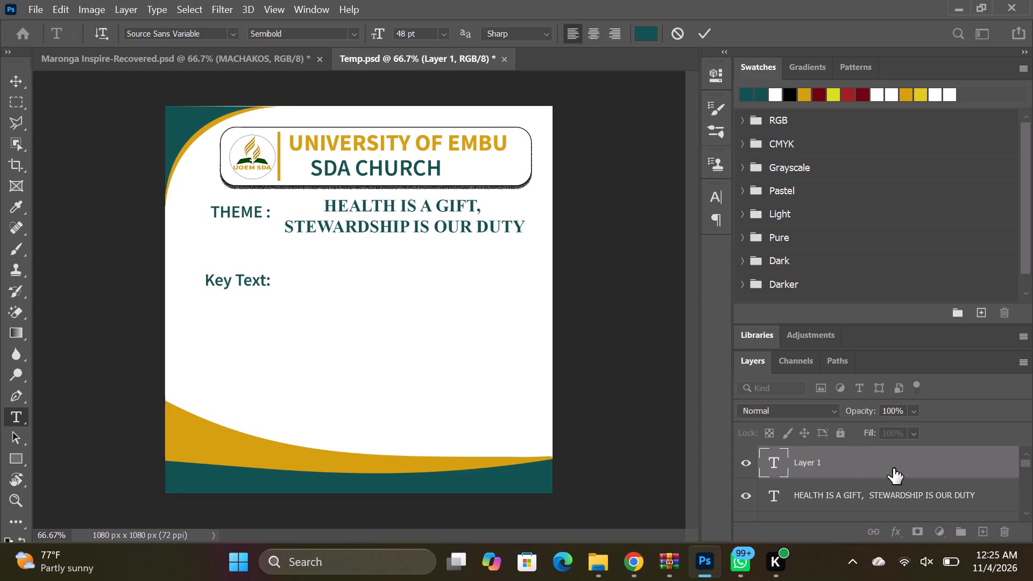
Start a new text on a new layer beside "Key Text:", on the same line after the colon.
{"action": "left_click", "coordinate": [982, 534]}
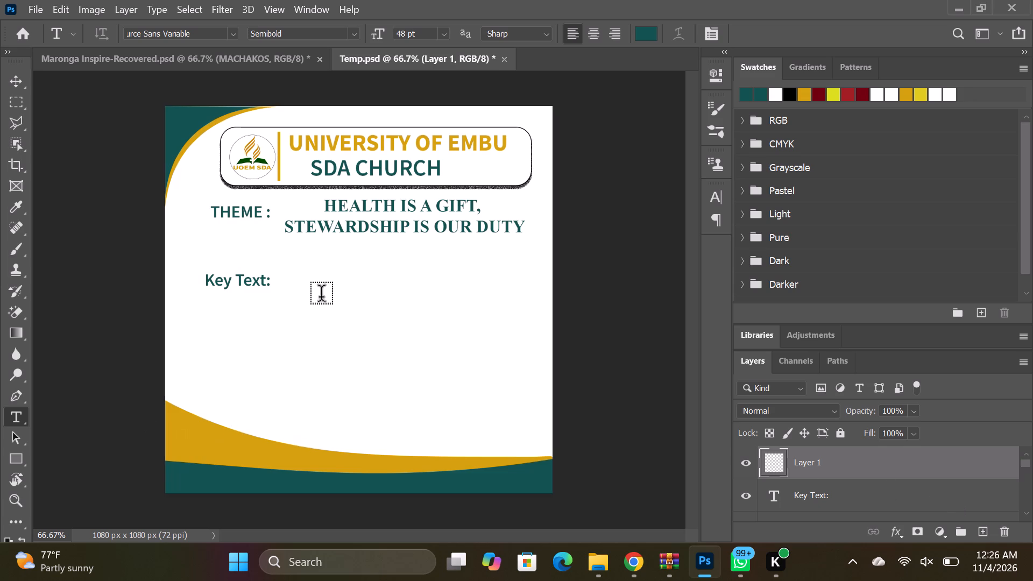
{"action": "left_click", "coordinate": [293, 288]}
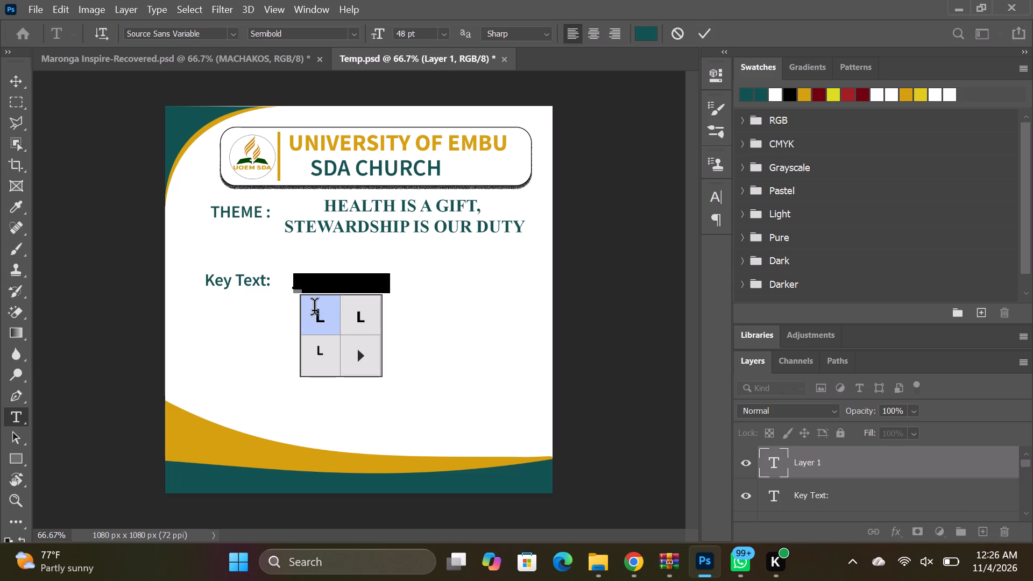
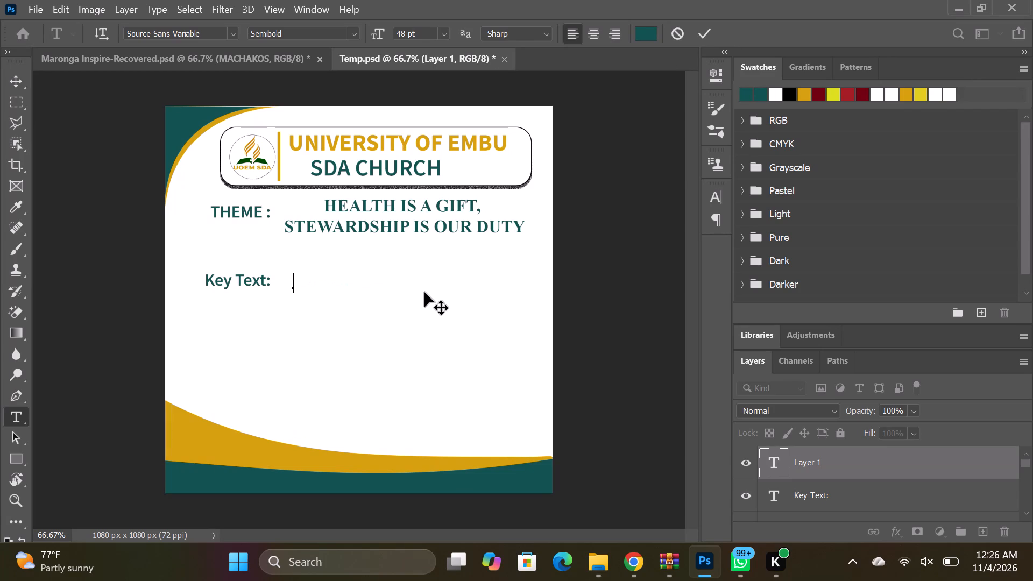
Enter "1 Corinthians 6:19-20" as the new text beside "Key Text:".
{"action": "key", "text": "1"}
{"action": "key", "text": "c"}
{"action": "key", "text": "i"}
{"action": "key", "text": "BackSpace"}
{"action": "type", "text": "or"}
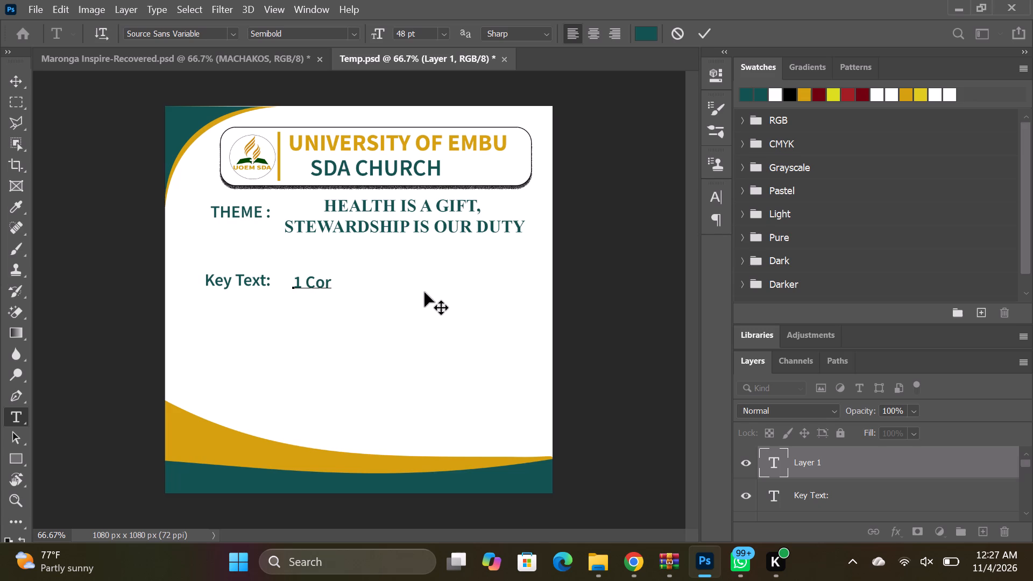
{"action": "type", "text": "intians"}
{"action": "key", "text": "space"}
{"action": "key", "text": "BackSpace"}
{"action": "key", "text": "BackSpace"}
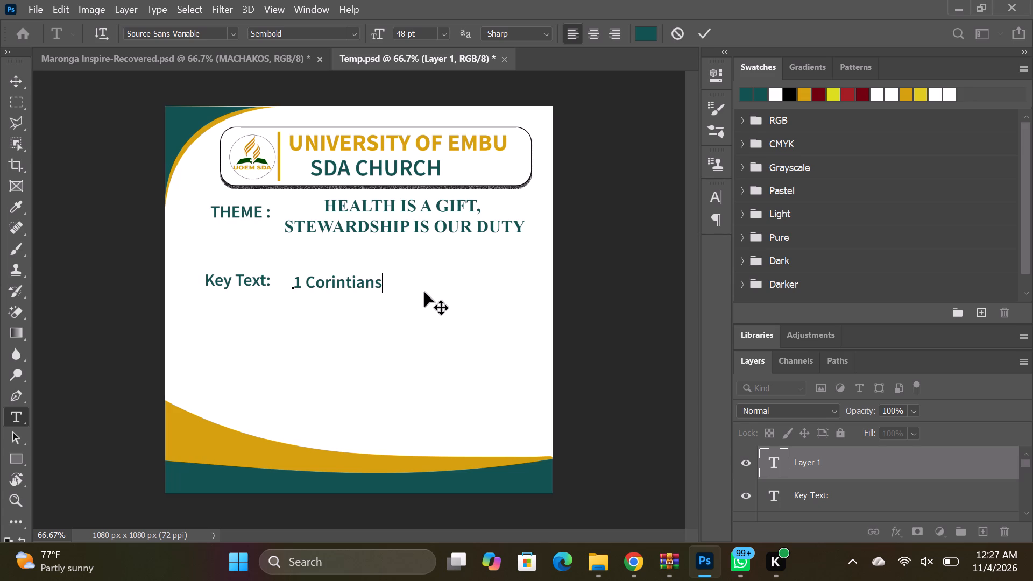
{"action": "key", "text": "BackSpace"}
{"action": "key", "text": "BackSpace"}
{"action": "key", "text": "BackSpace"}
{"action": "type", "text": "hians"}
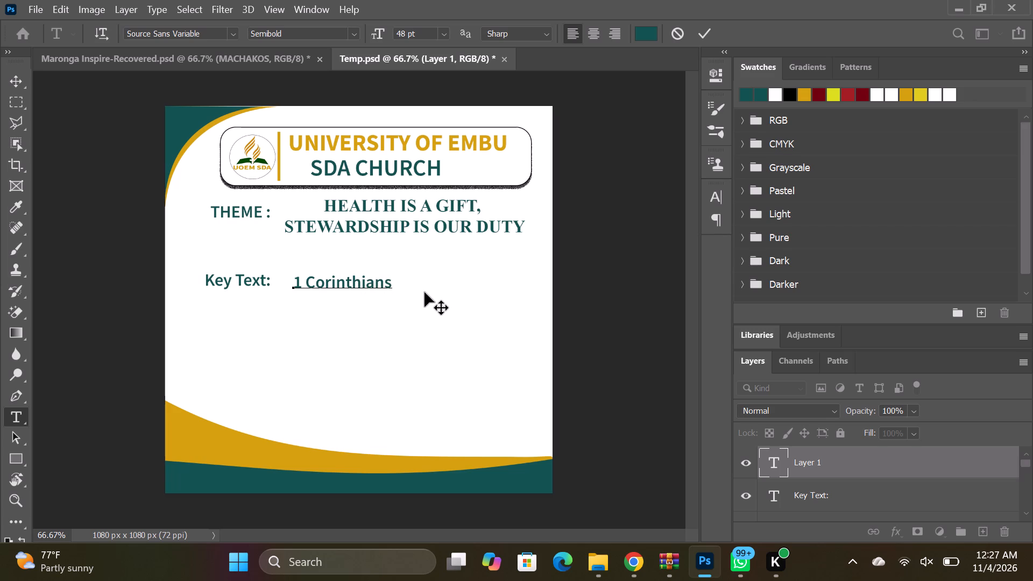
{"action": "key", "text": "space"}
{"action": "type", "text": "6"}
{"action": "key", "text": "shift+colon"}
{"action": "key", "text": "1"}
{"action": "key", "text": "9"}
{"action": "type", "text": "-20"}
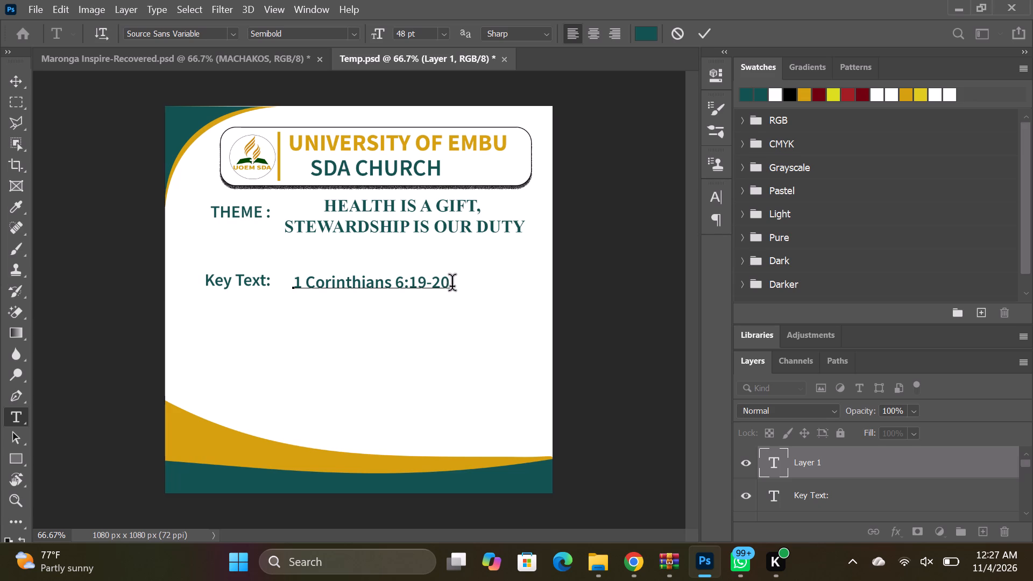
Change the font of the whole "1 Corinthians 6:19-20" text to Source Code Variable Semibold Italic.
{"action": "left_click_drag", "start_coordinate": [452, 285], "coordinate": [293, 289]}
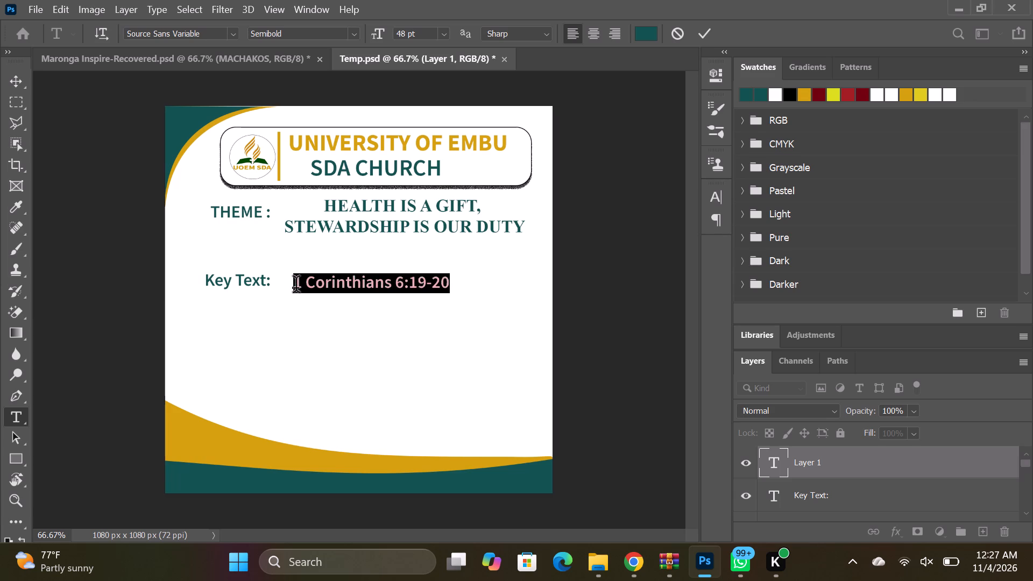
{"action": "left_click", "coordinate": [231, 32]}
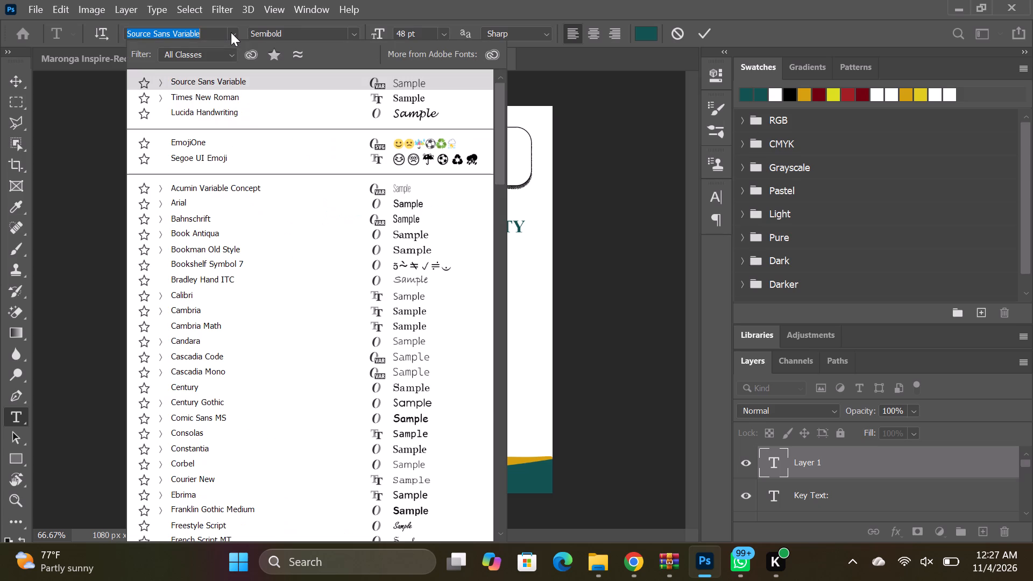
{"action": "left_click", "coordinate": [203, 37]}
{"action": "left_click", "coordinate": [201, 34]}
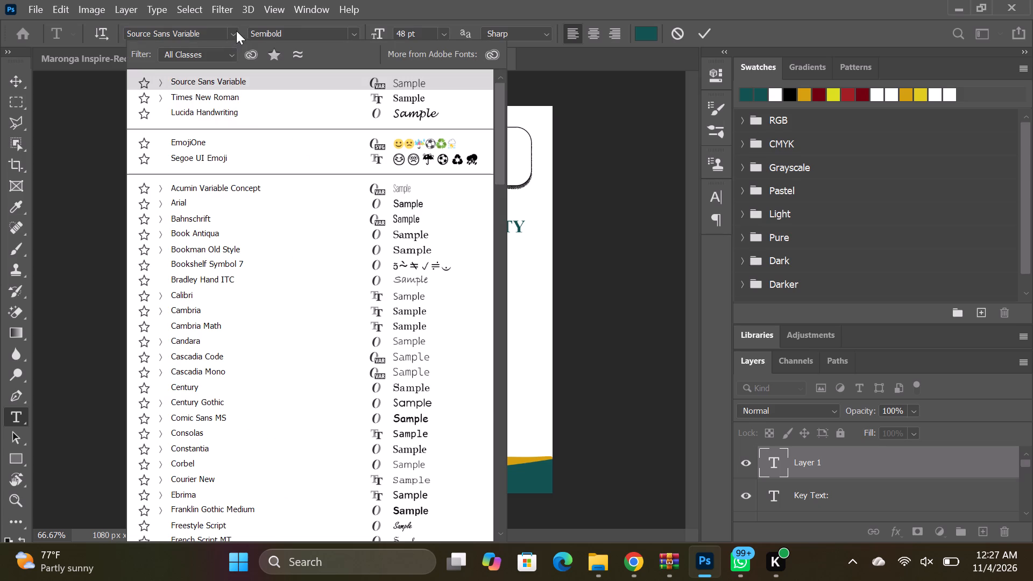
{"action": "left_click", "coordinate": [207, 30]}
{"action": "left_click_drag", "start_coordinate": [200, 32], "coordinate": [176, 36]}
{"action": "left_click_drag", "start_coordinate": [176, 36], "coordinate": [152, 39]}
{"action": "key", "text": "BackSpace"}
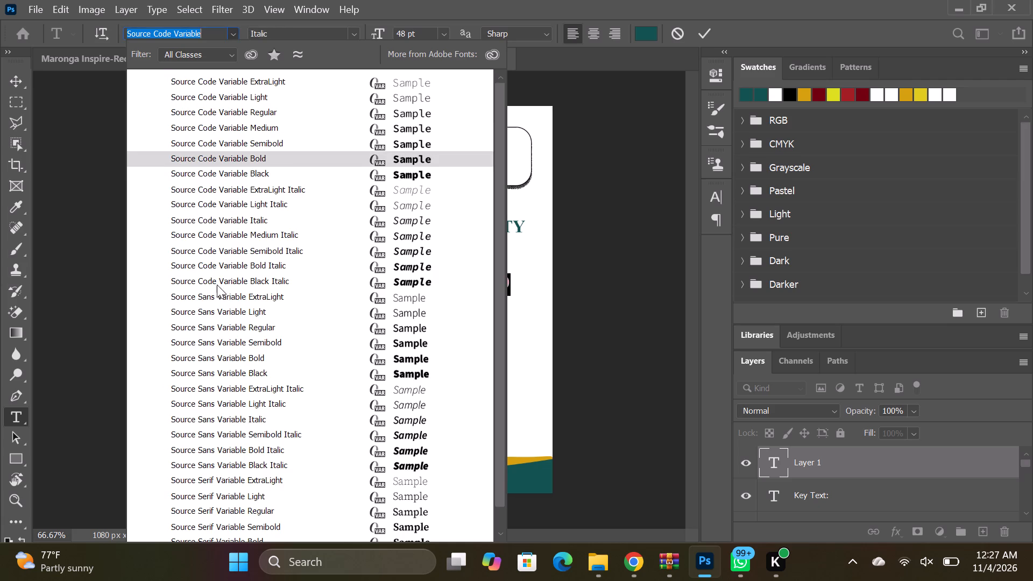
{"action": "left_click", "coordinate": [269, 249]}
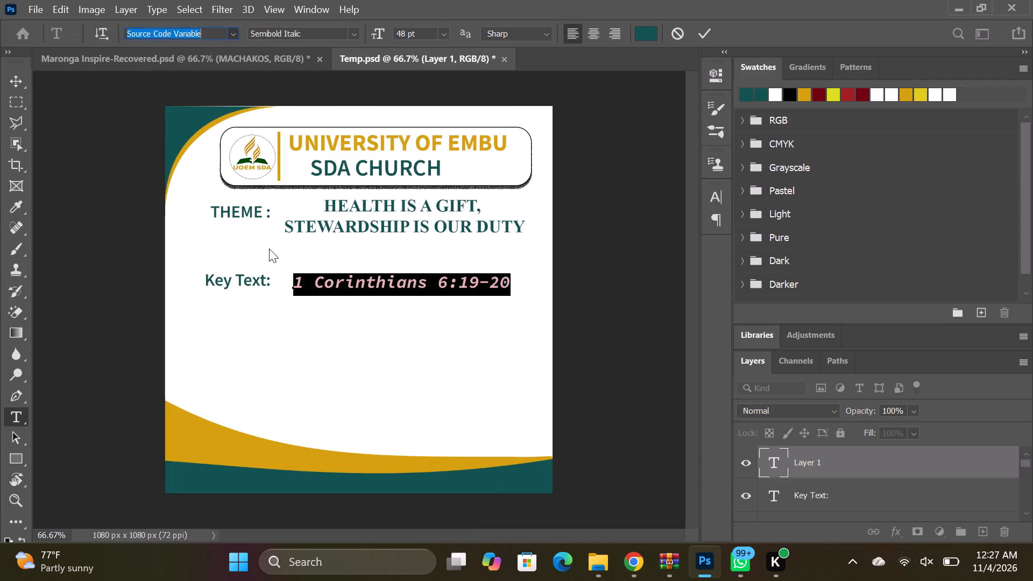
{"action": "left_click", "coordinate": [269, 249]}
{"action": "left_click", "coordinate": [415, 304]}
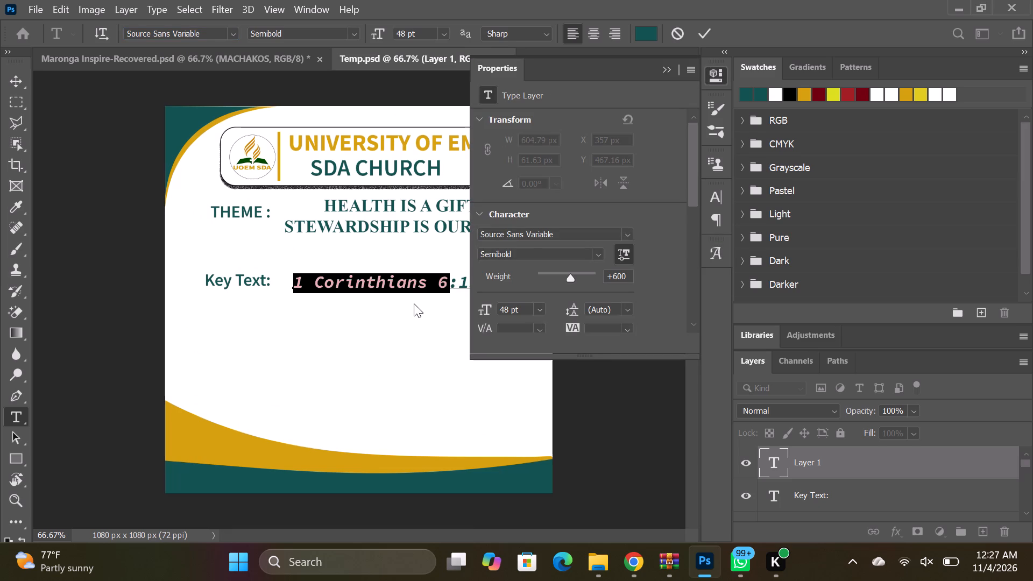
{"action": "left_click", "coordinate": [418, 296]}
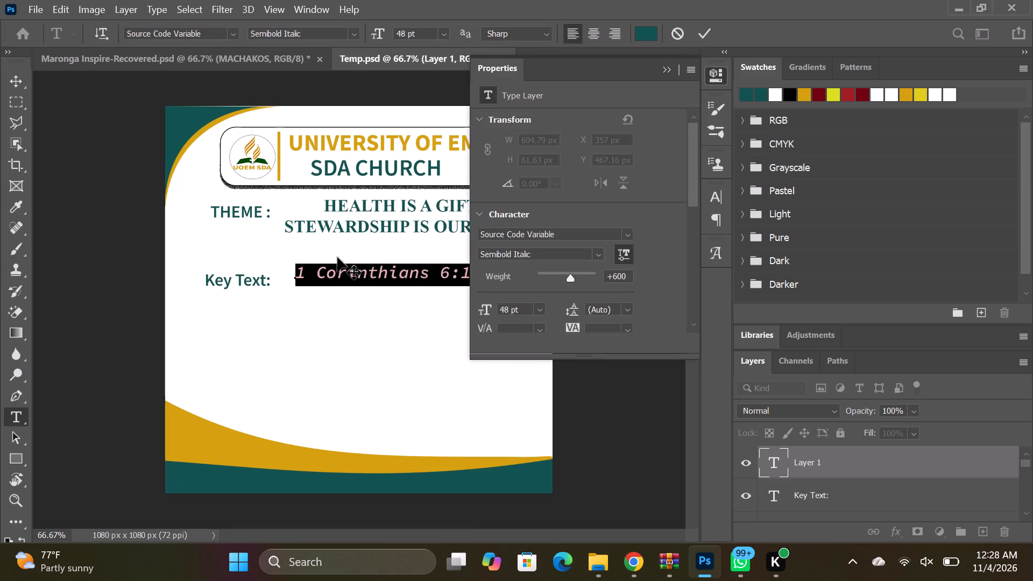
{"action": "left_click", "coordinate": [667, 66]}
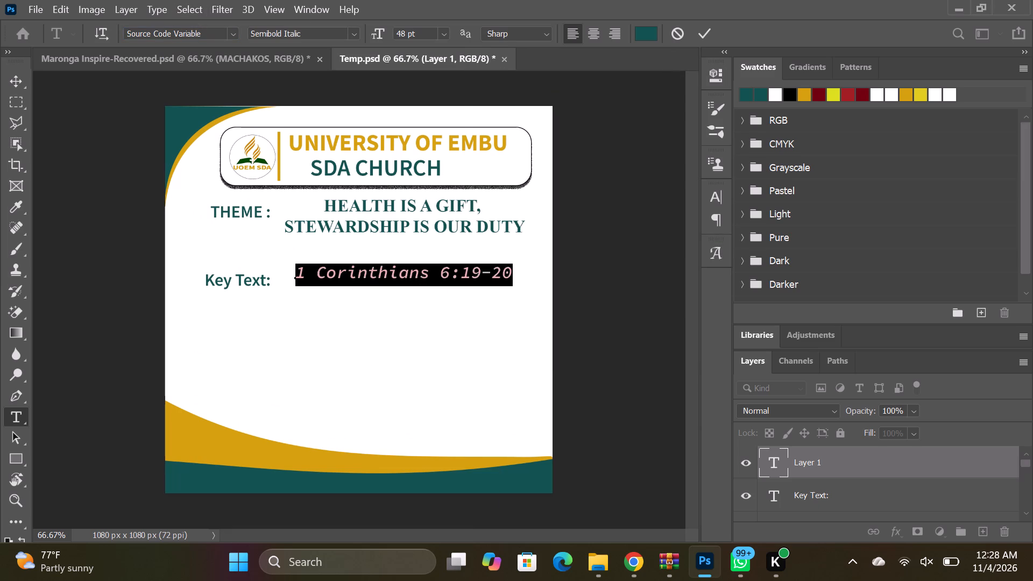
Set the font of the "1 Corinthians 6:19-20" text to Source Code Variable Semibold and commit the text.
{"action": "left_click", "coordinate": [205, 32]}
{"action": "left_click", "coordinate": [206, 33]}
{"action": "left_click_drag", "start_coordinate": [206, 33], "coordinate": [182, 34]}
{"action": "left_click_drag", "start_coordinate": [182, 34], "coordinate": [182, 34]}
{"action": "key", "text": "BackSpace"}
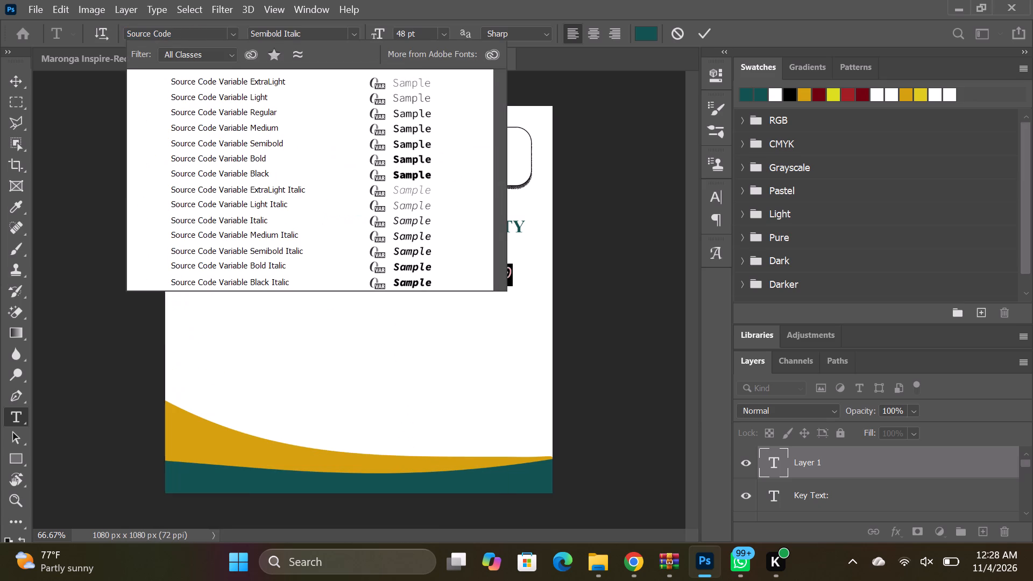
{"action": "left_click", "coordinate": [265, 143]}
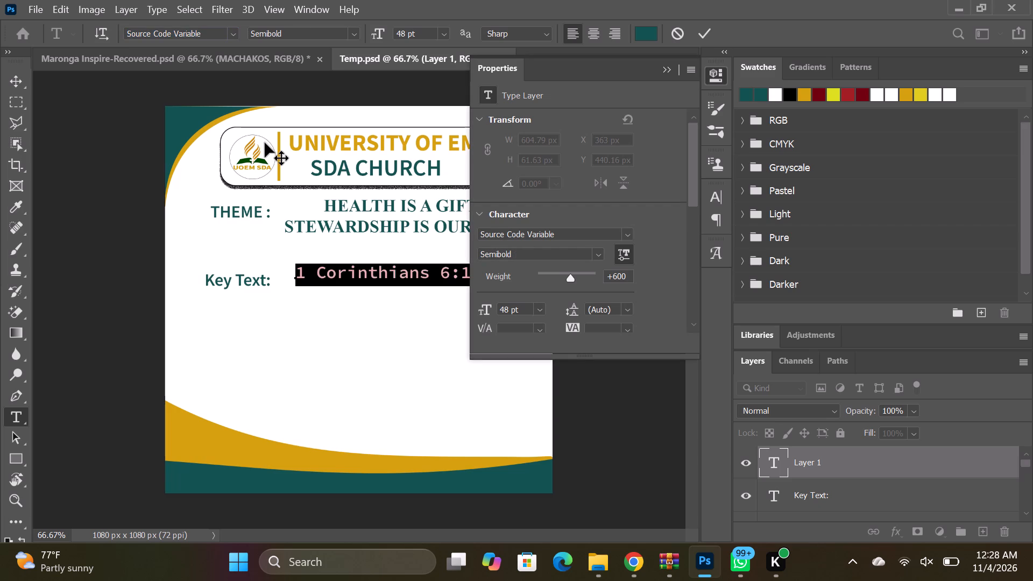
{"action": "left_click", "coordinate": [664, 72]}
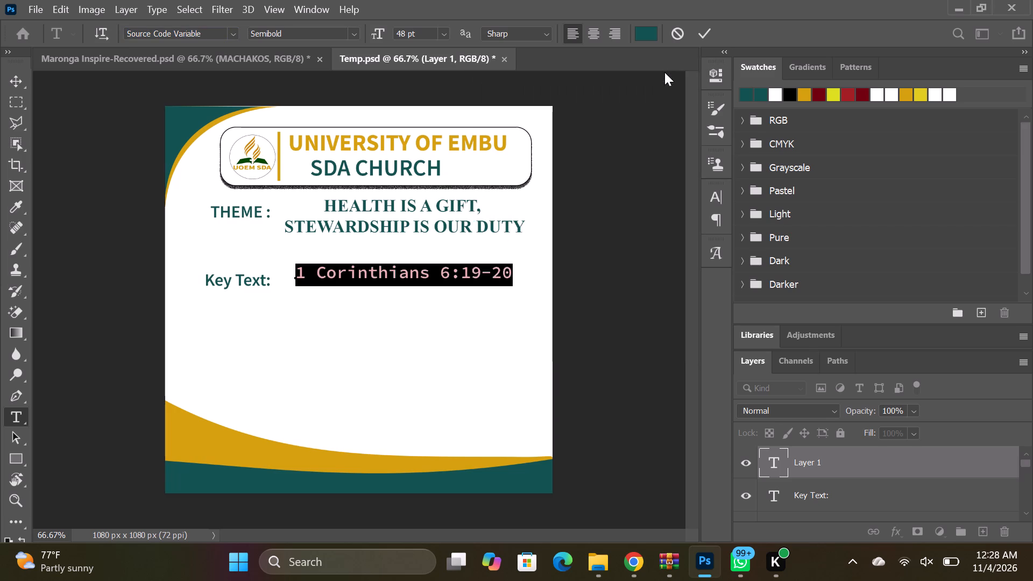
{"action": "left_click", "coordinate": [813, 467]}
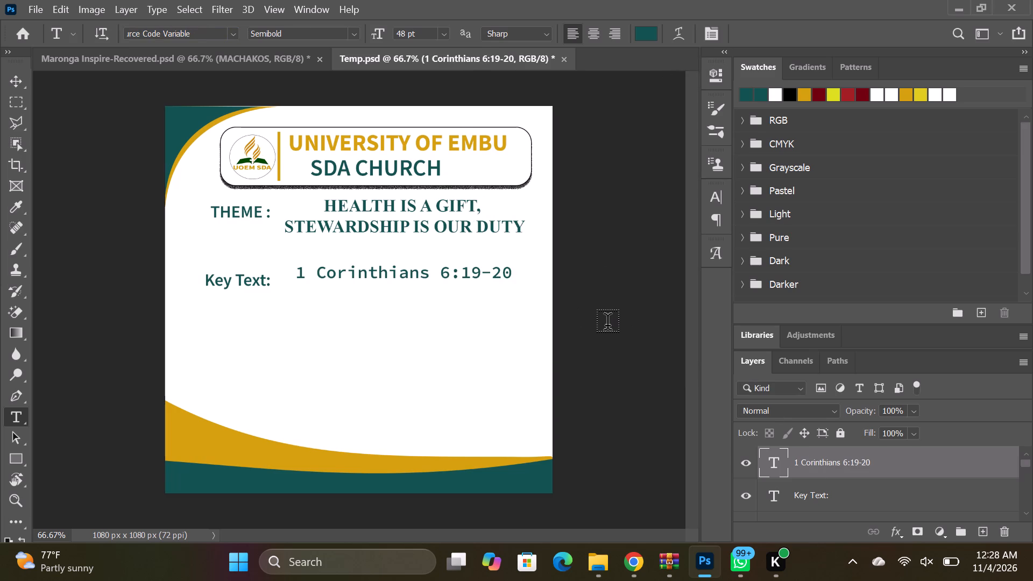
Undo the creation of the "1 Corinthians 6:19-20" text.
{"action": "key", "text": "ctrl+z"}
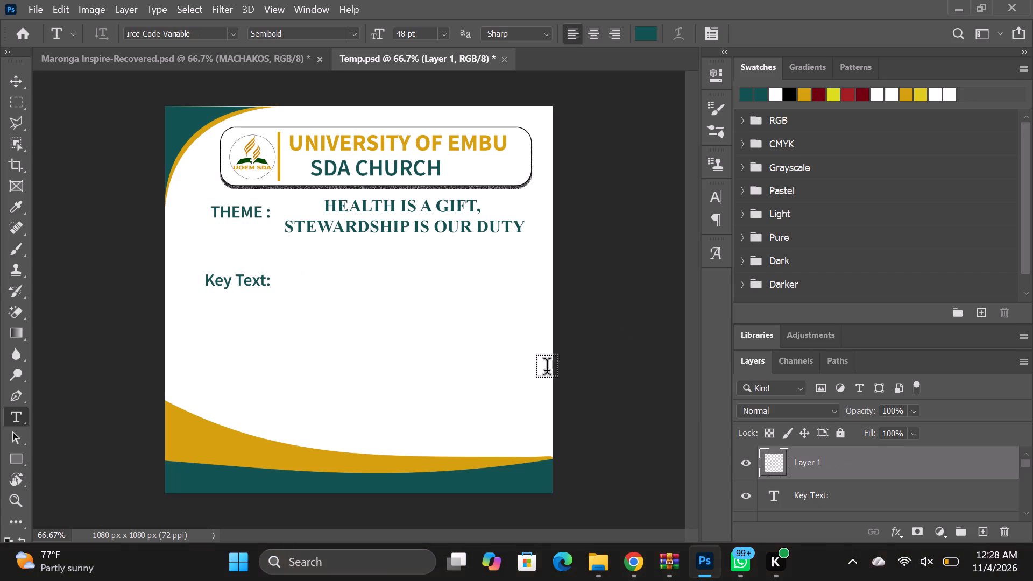
Start a new text just after the colon of "Key Text:" and set its font to Source Sans Variable Semibold.
{"action": "left_click", "coordinate": [285, 287]}
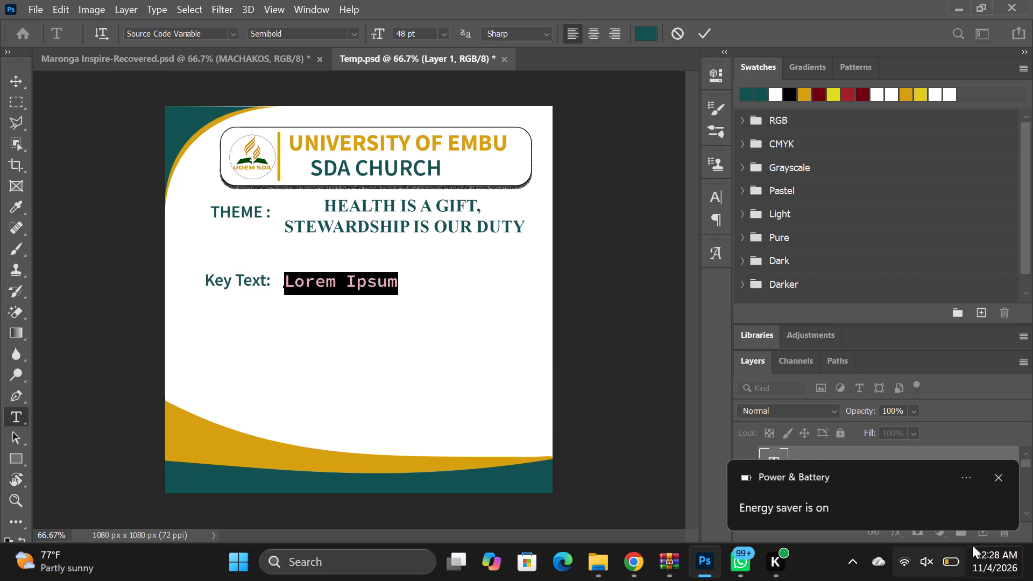
{"action": "left_click", "coordinate": [1002, 481]}
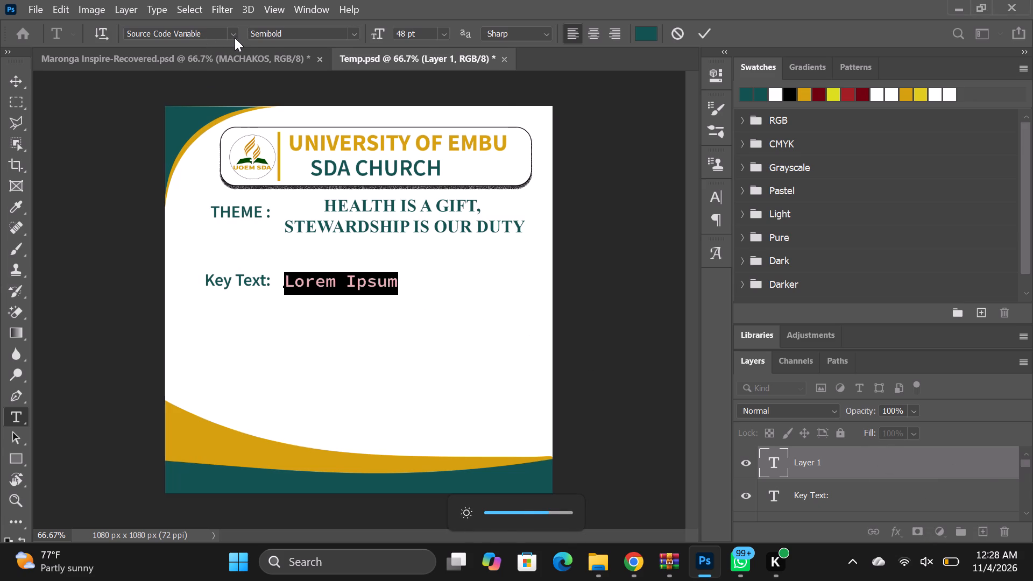
{"action": "left_click", "coordinate": [235, 36]}
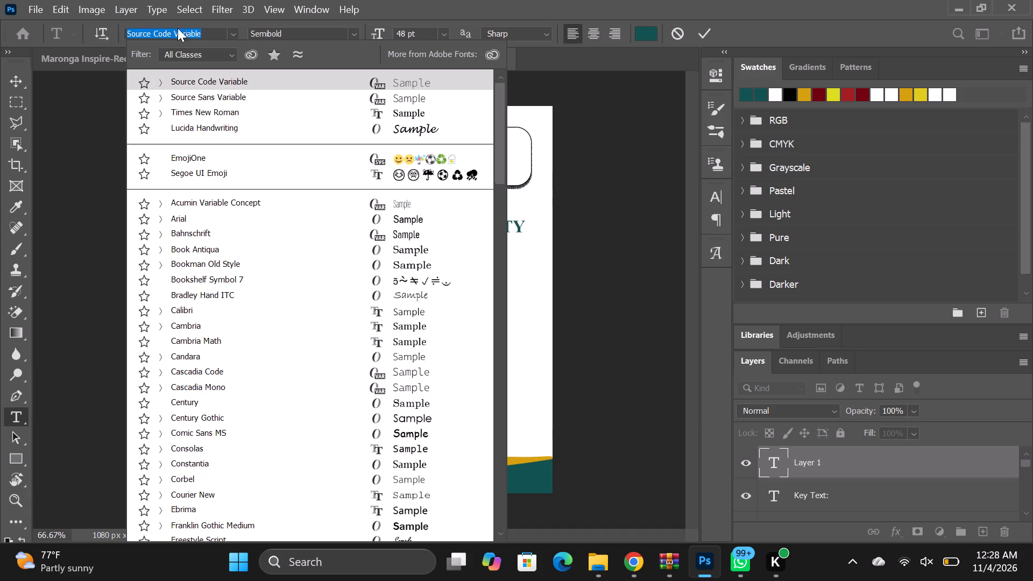
{"action": "key", "text": "BackSpace"}
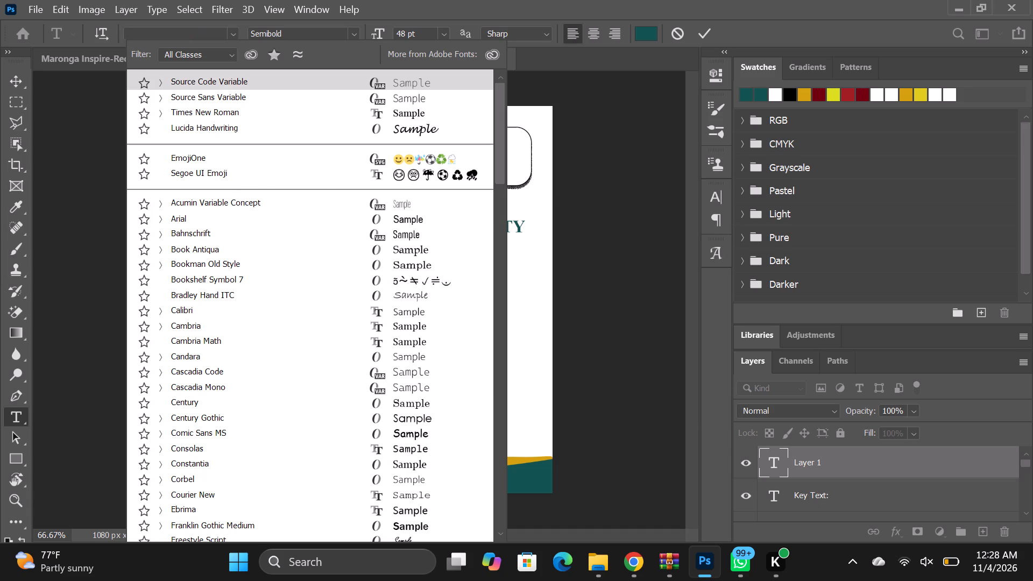
{"action": "type", "text": "sans"}
{"action": "key", "text": "space"}
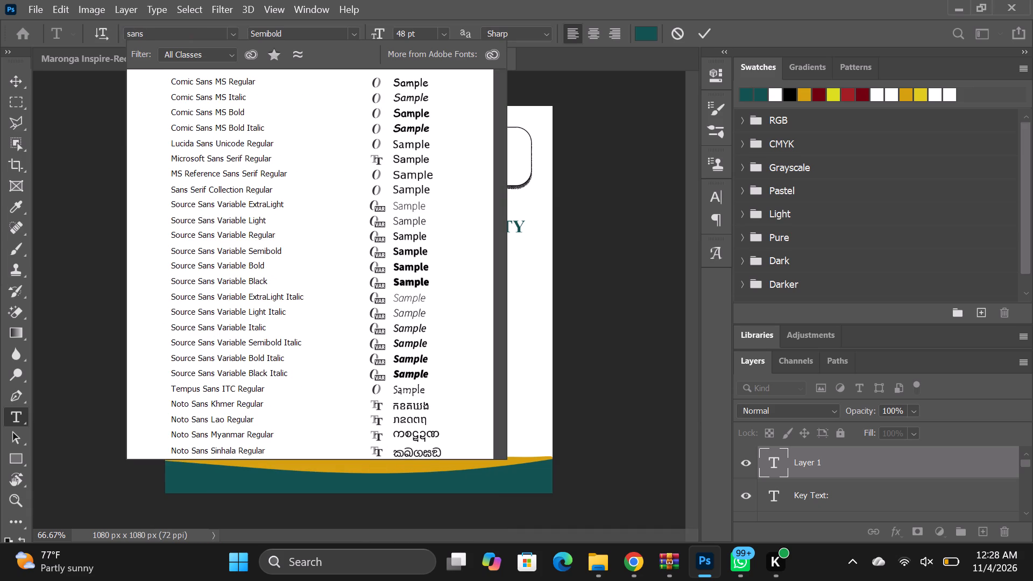
{"action": "type", "text": "var"}
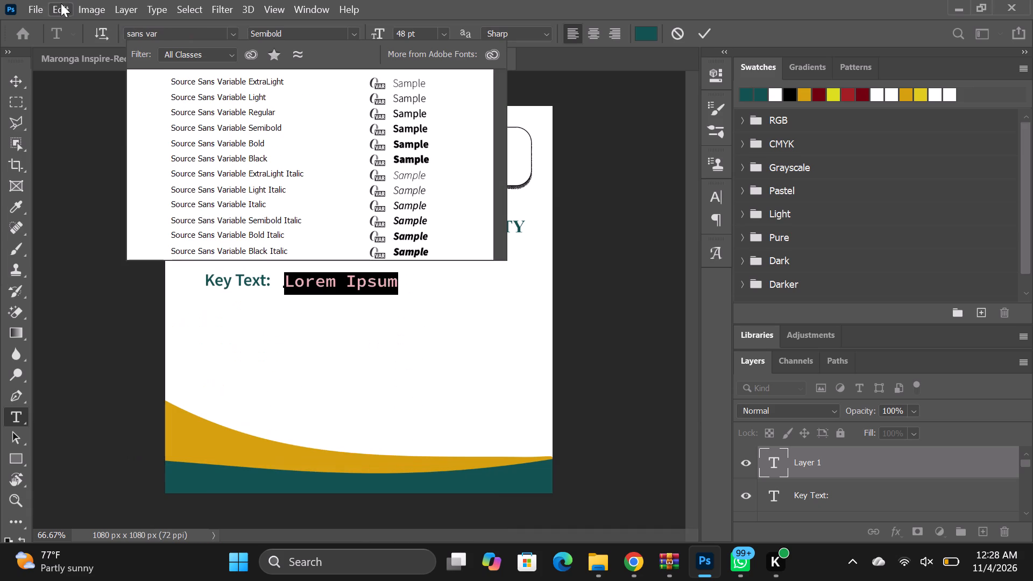
{"action": "left_click", "coordinate": [205, 131]}
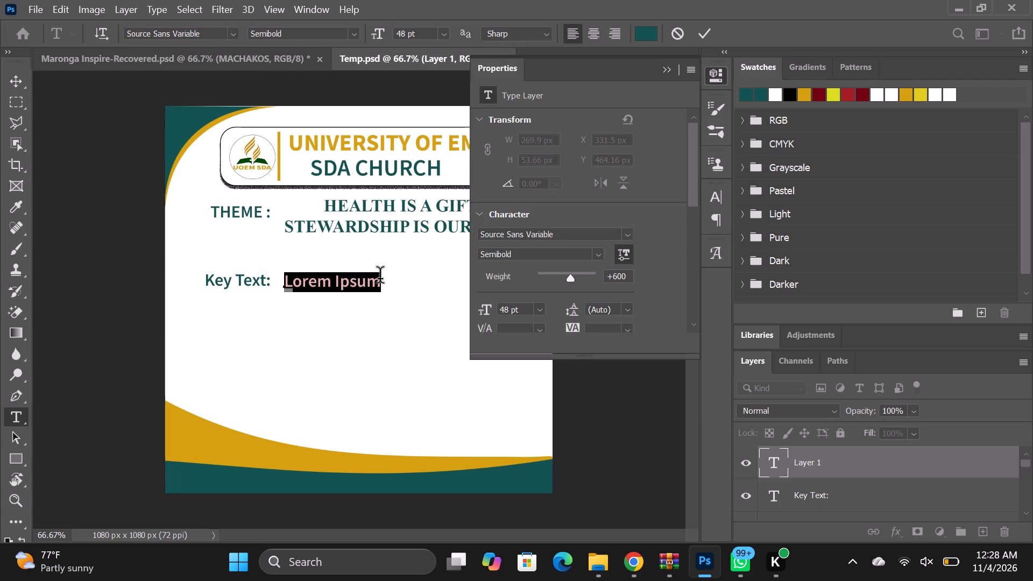
Replace the placeholder beside "Key Text:" with "1 Corinthians 6:19-20", commit the text and collapse the text properties.
{"action": "key", "text": "BackSpace"}
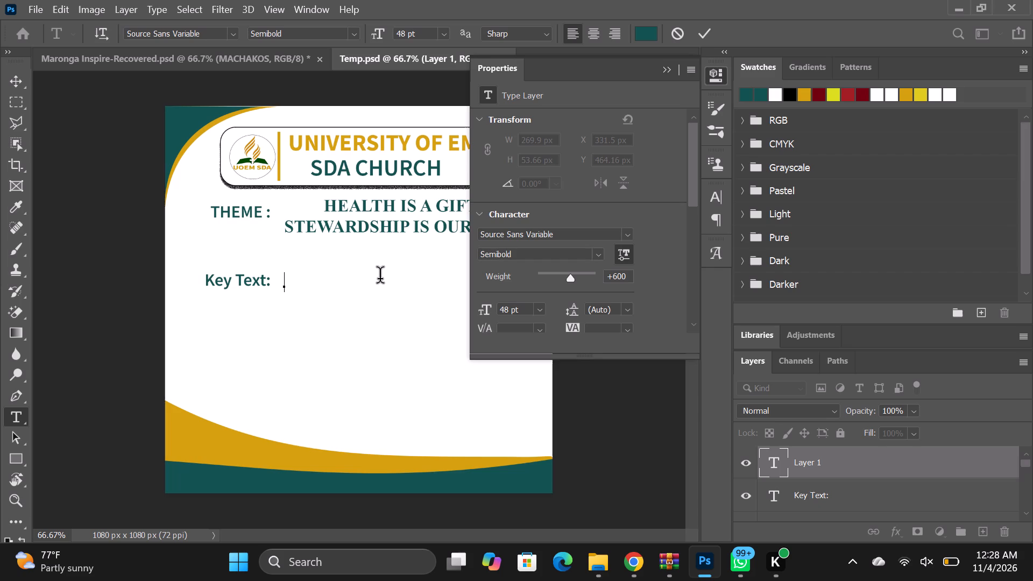
{"action": "key", "text": "1"}
{"action": "key", "text": "space"}
{"action": "type", "text": "or"}
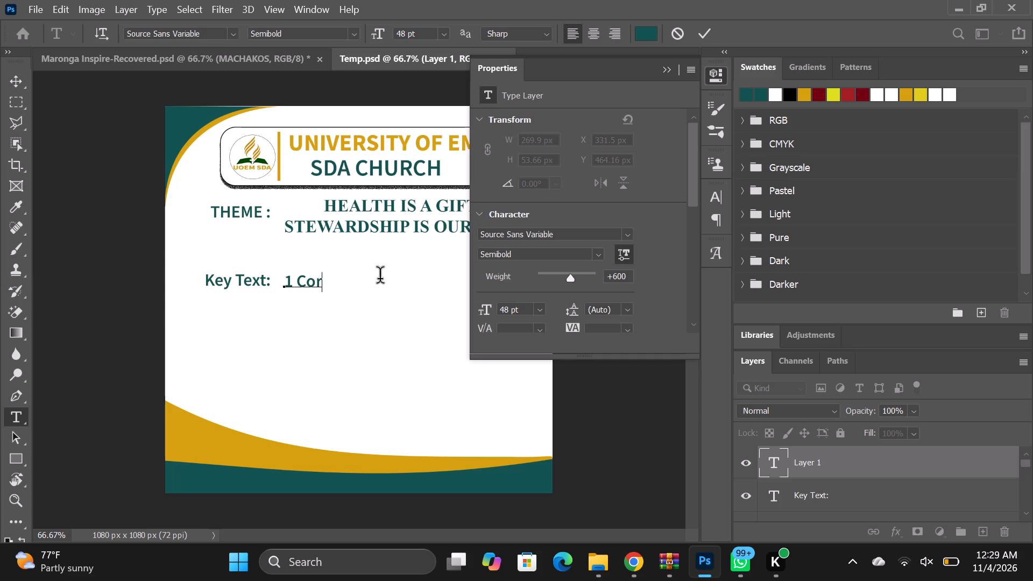
{"action": "type", "text": "inthians"}
{"action": "key", "text": "space"}
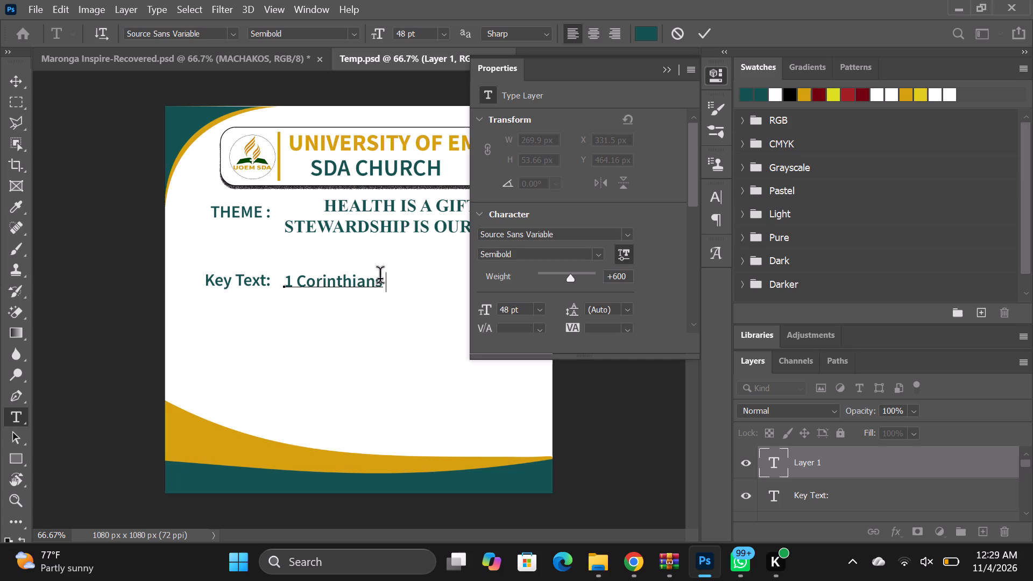
{"action": "key", "text": "6"}
{"action": "key", "text": "shift+colon"}
{"action": "type", "text": "19-20"}
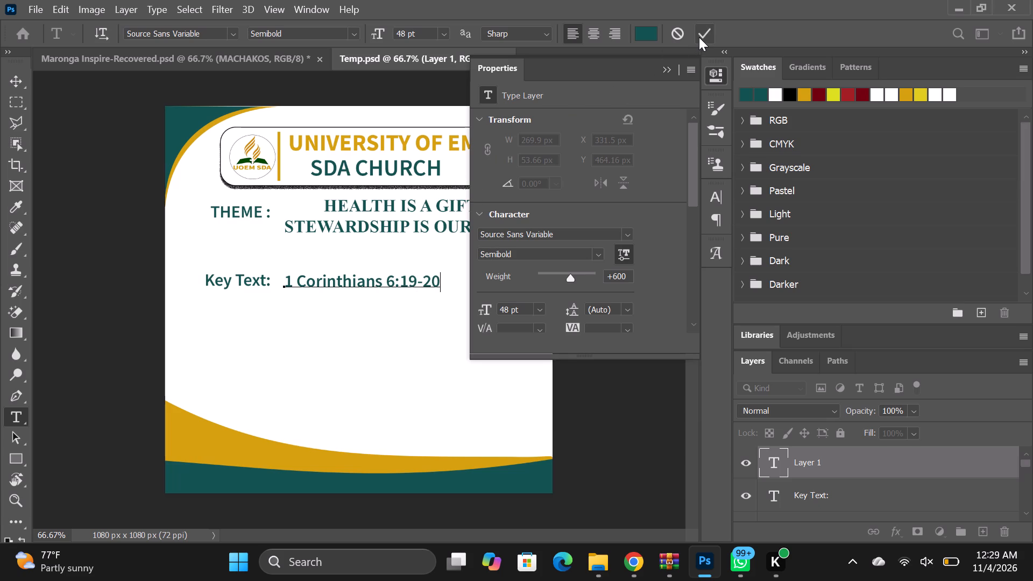
{"action": "left_click", "coordinate": [857, 458]}
{"action": "left_click", "coordinate": [666, 70]}
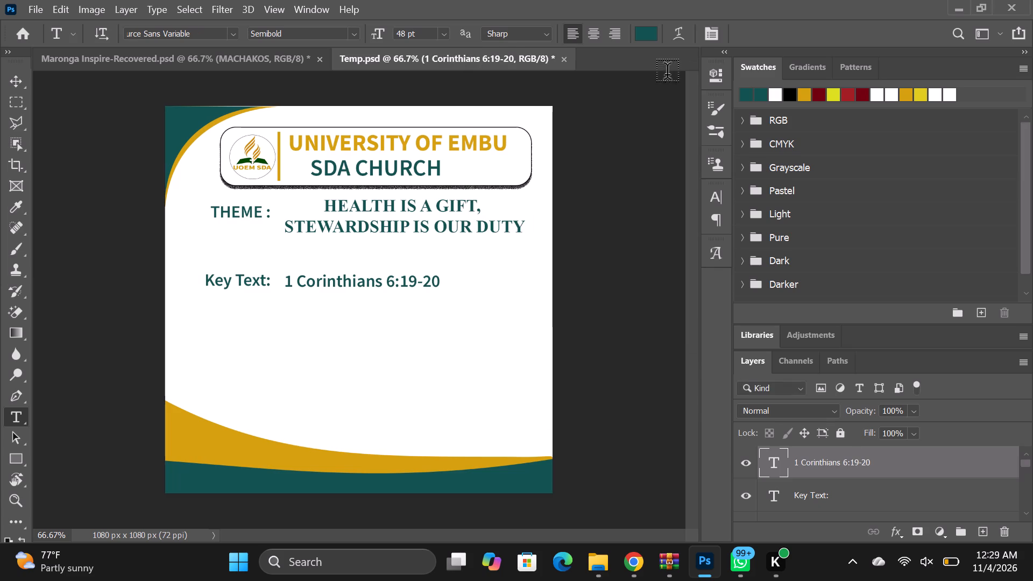
Start a new text on its own layer just below "Key Text:" and clear its placeholder wording.
{"action": "left_click", "coordinate": [986, 527]}
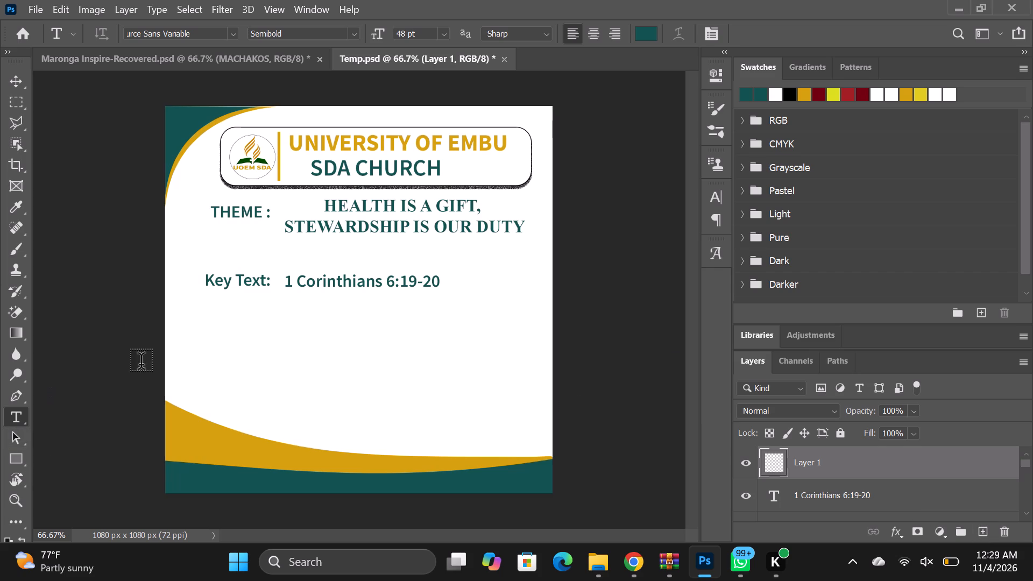
{"action": "left_click", "coordinate": [208, 307]}
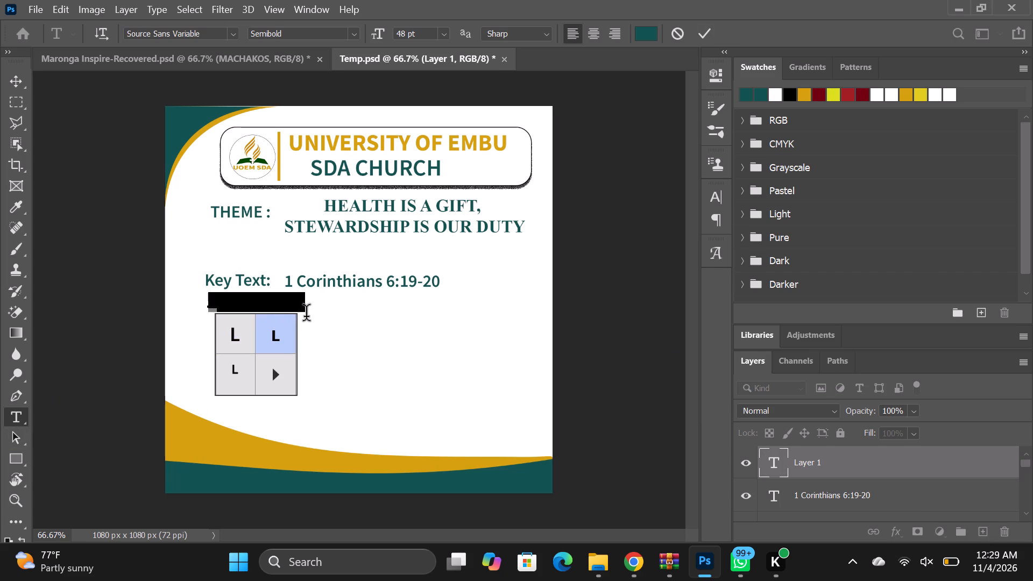
{"action": "key", "text": "BackSpace"}
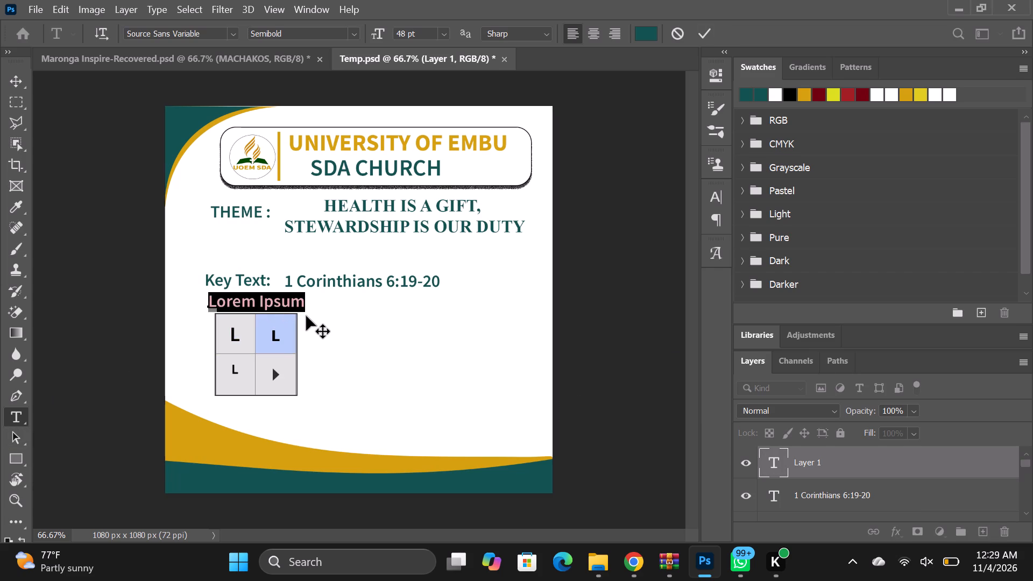
{"action": "key", "text": "BackSpace"}
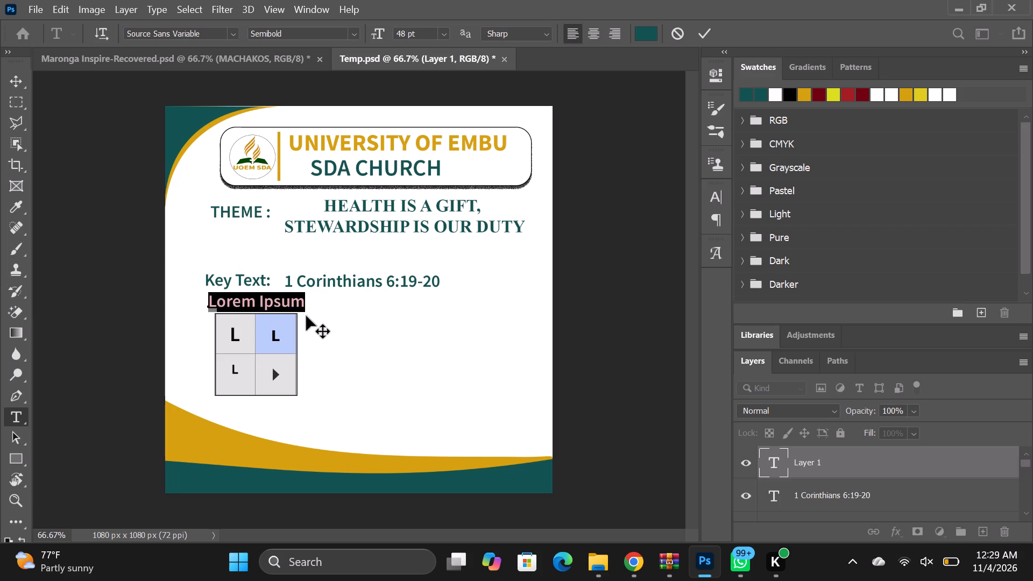
{"action": "left_click", "coordinate": [304, 306]}
{"action": "left_click", "coordinate": [304, 306]}
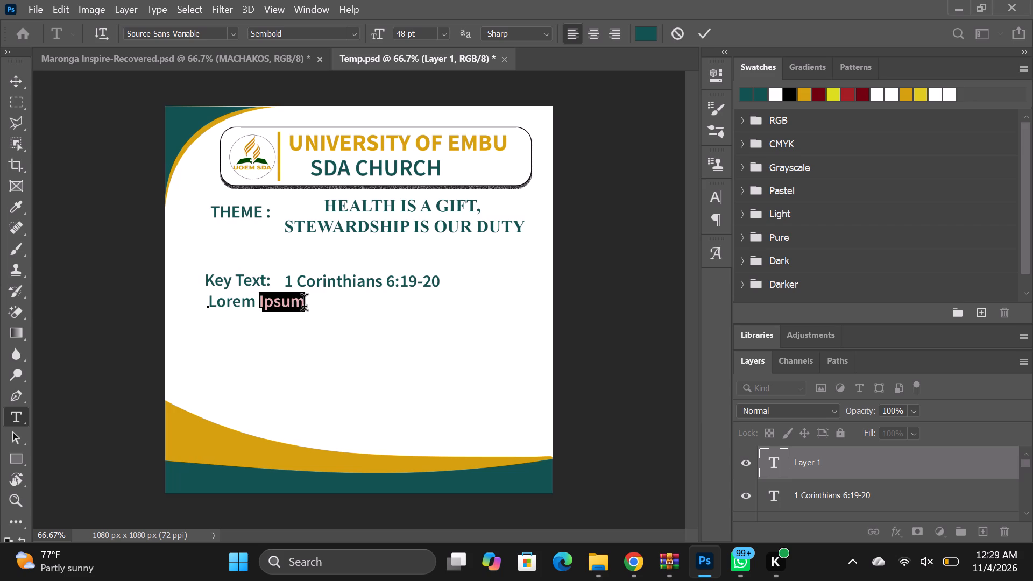
{"action": "left_click", "coordinate": [304, 306]}
{"action": "left_click_drag", "start_coordinate": [304, 306], "coordinate": [223, 298]}
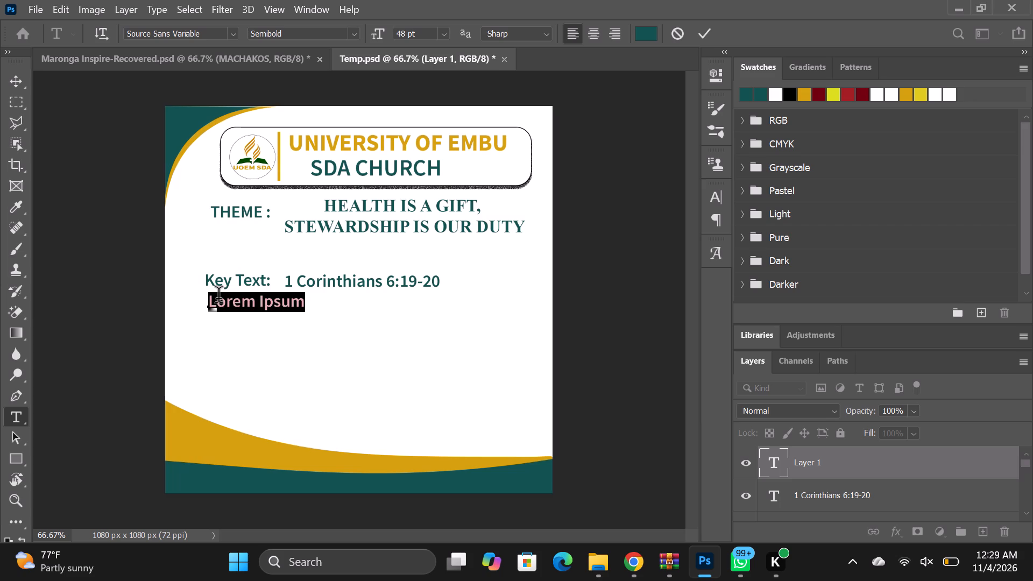
{"action": "key", "text": "BackSpace"}
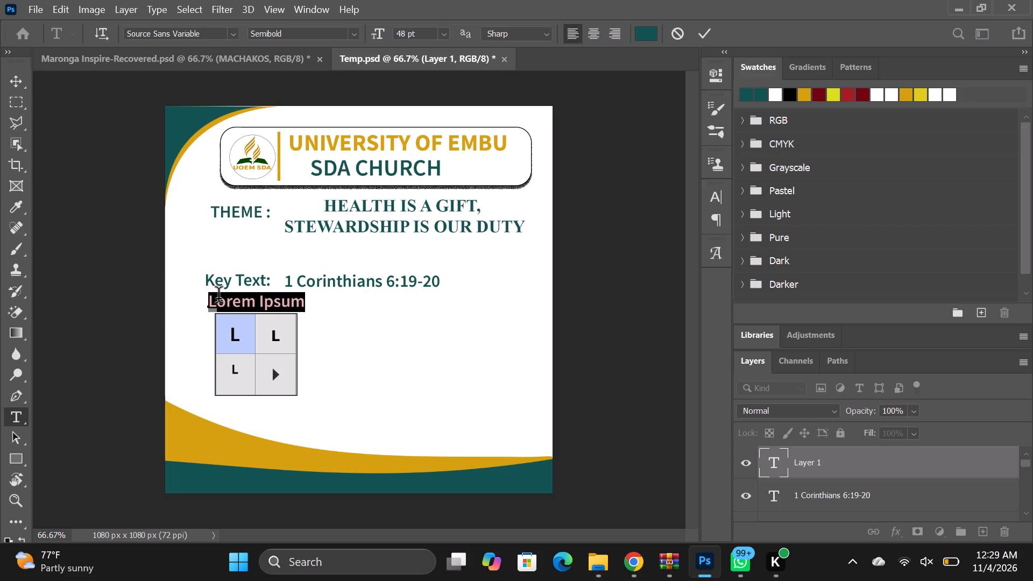
{"action": "key", "text": "k"}
{"action": "left_click", "coordinate": [295, 305]}
{"action": "left_click", "coordinate": [307, 306]}
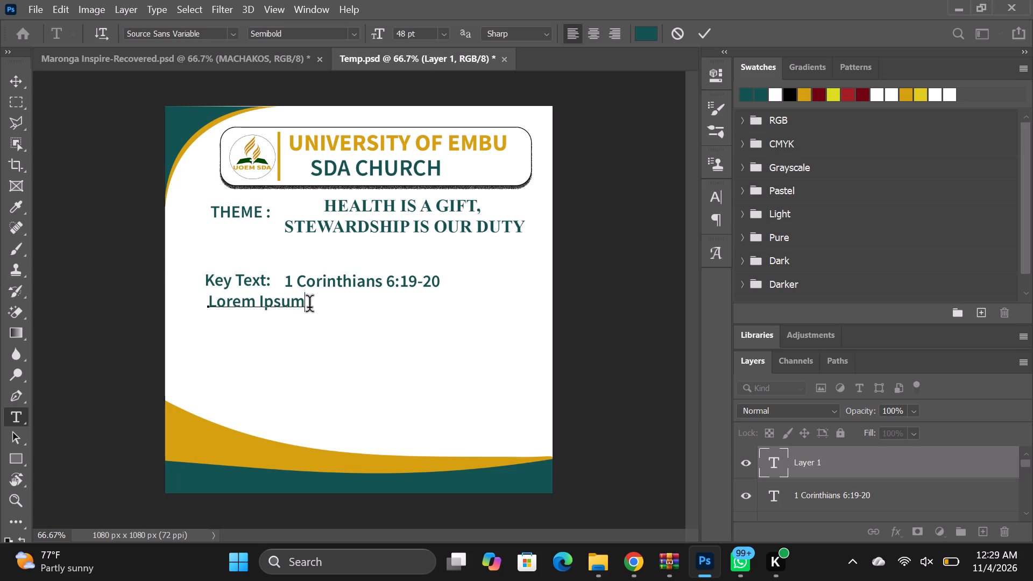
{"action": "key", "text": "BackSpace"}
{"action": "key", "text": "BackSpace"}
{"action": "key", "text": "BackSpace"}
{"action": "key", "text": "BackSpace"}
{"action": "key", "text": "BackSpace"}
{"action": "key", "text": "BackSpace"}
{"action": "key", "text": "BackSpace"}
{"action": "key", "text": "BackSpace"}
{"action": "key", "text": "BackSpace"}
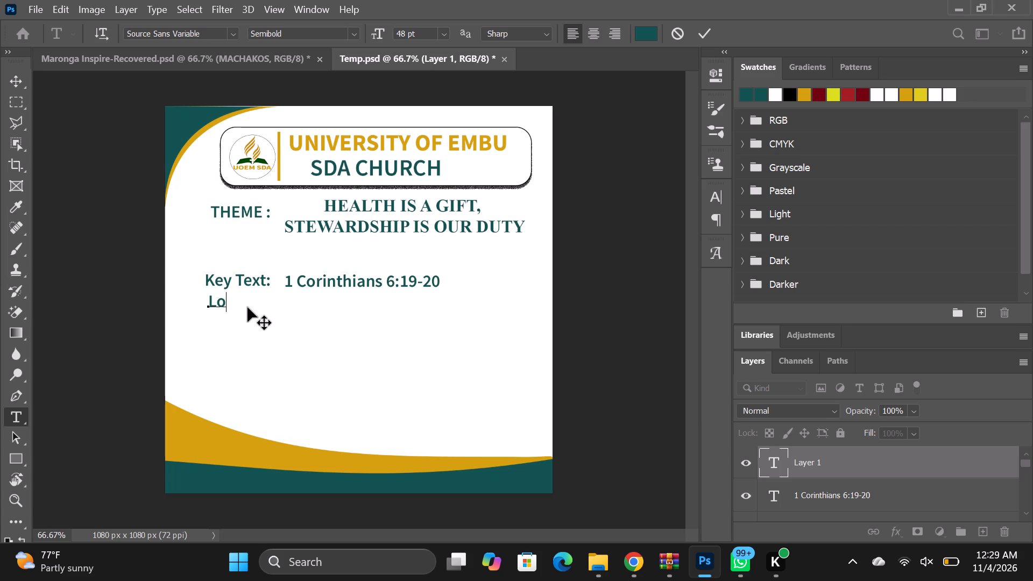
{"action": "key", "text": "BackSpace"}
{"action": "key", "text": "BackSpace"}
Enter "Key Song:" as the new text below "Key Text:" and commit it.
{"action": "type", "text": "ey"}
{"action": "key", "text": "space"}
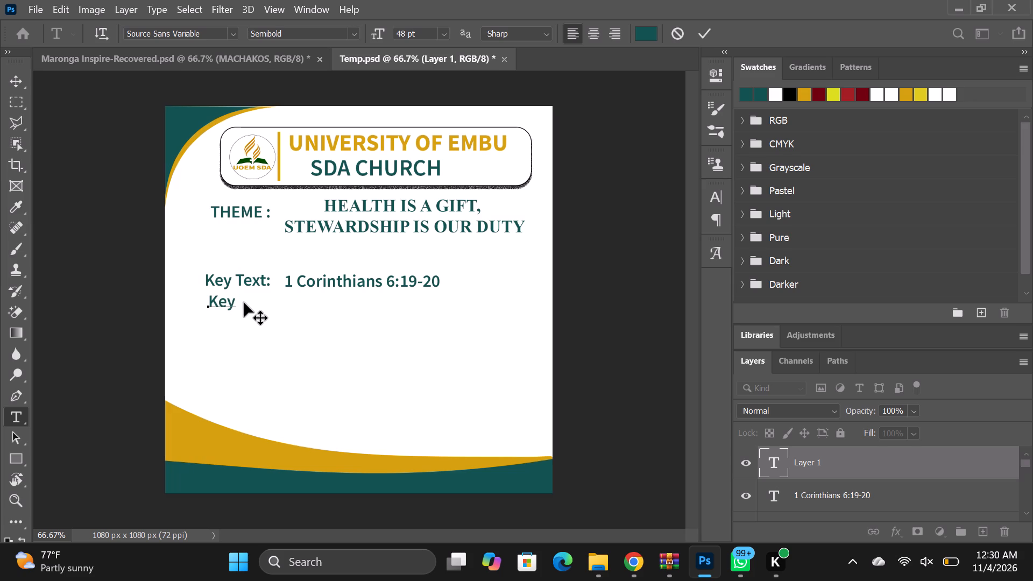
{"action": "type", "text": "ong"}
{"action": "type", "text": ":"}
{"action": "key", "text": "space"}
{"action": "left_click", "coordinate": [853, 462]}
Add the text "508 SDAH" on a new layer just after the colon of "Key Song:" and commit it.
{"action": "left_click", "coordinate": [983, 531]}
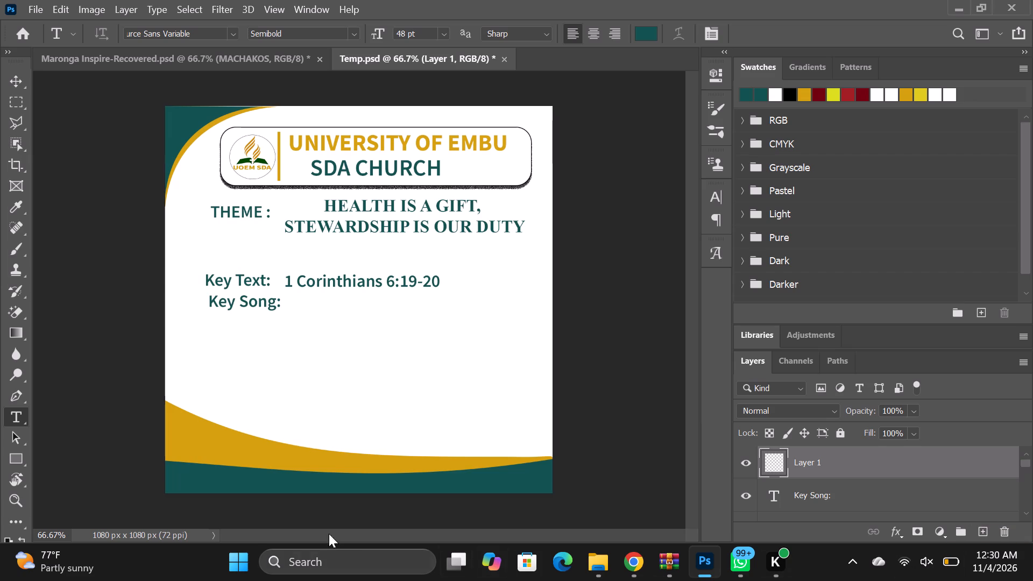
{"action": "left_click", "coordinate": [298, 309]}
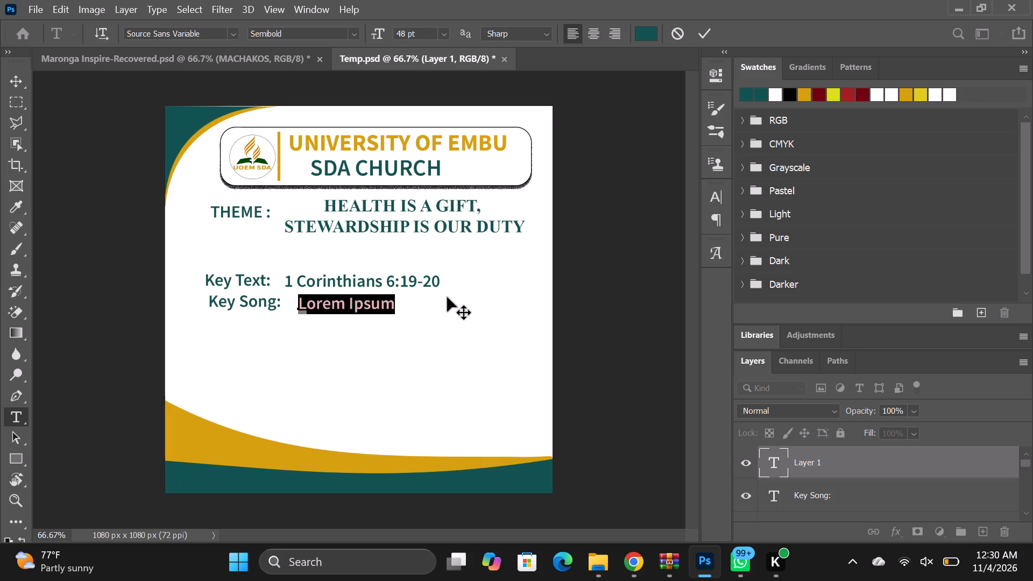
{"action": "key", "text": "5"}
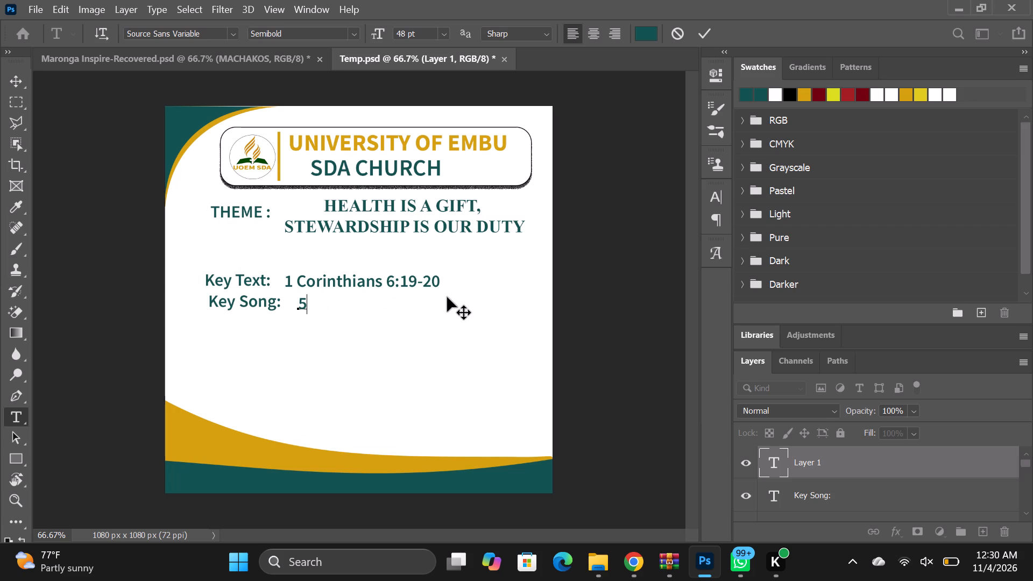
{"action": "type", "text": "08"}
{"action": "key", "text": "space"}
{"action": "type", "text": "SDAH"}
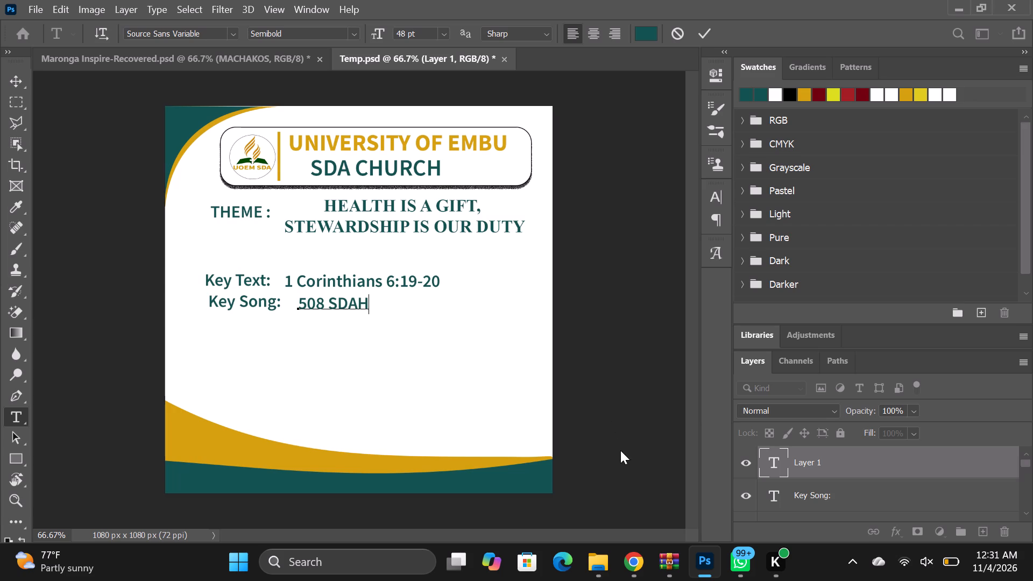
{"action": "left_click", "coordinate": [385, 279]}
{"action": "left_click", "coordinate": [825, 494]}
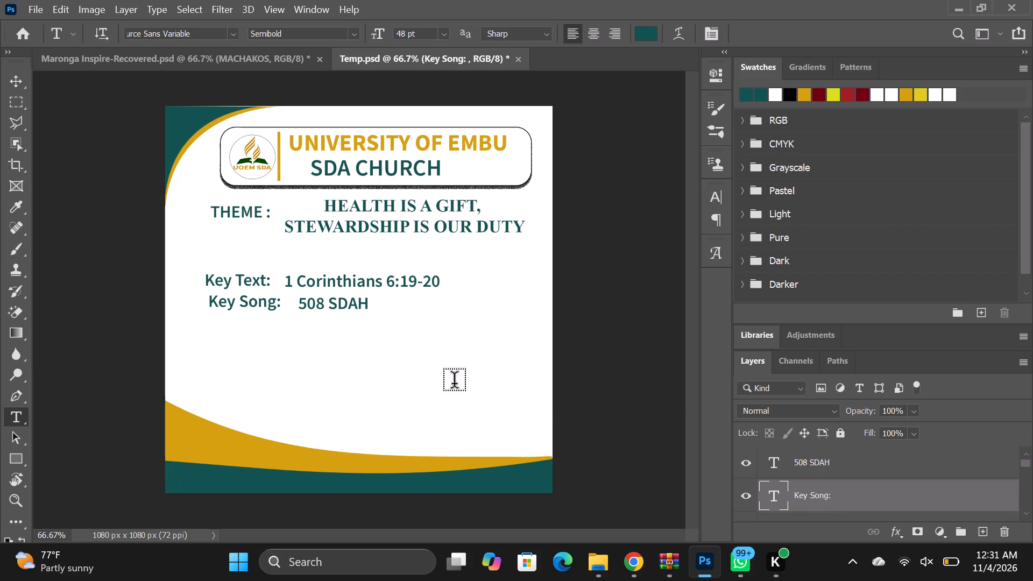
Select the "Key Text:" text layer among the poster's text layers.
{"action": "left_click", "coordinate": [338, 286]}
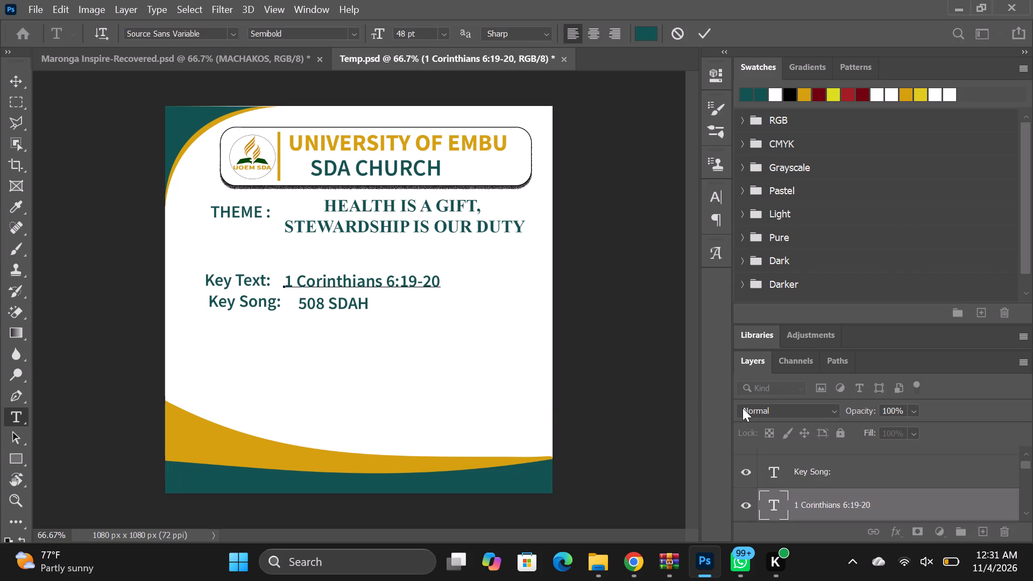
{"action": "left_click", "coordinate": [817, 477]}
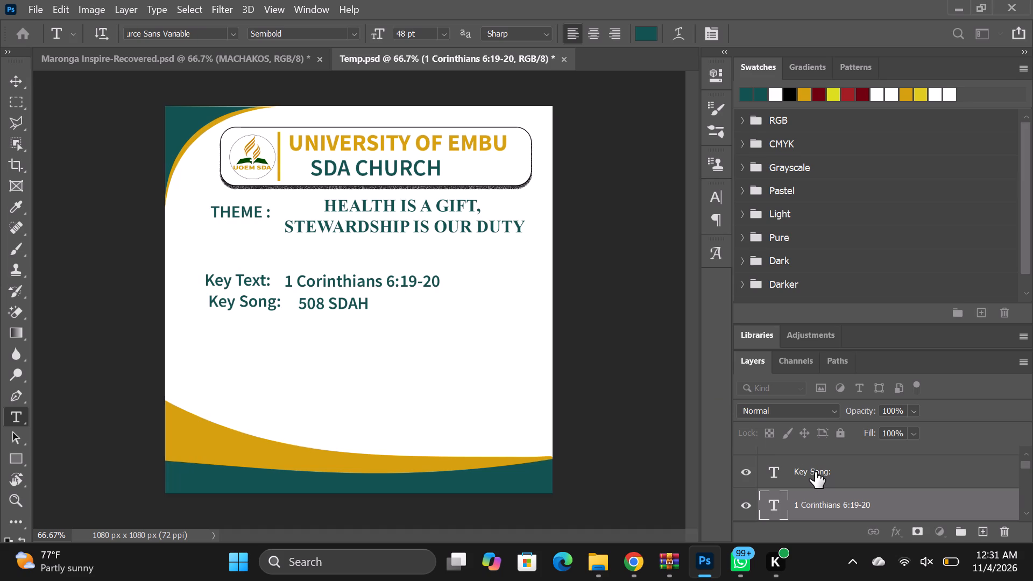
{"action": "scroll", "coordinate": [820, 476], "scroll_direction": "down", "scroll_amount": 2}
{"action": "scroll", "coordinate": [820, 469], "scroll_direction": "up", "scroll_amount": 2}
{"action": "scroll", "coordinate": [821, 476], "scroll_direction": "down", "scroll_amount": 1}
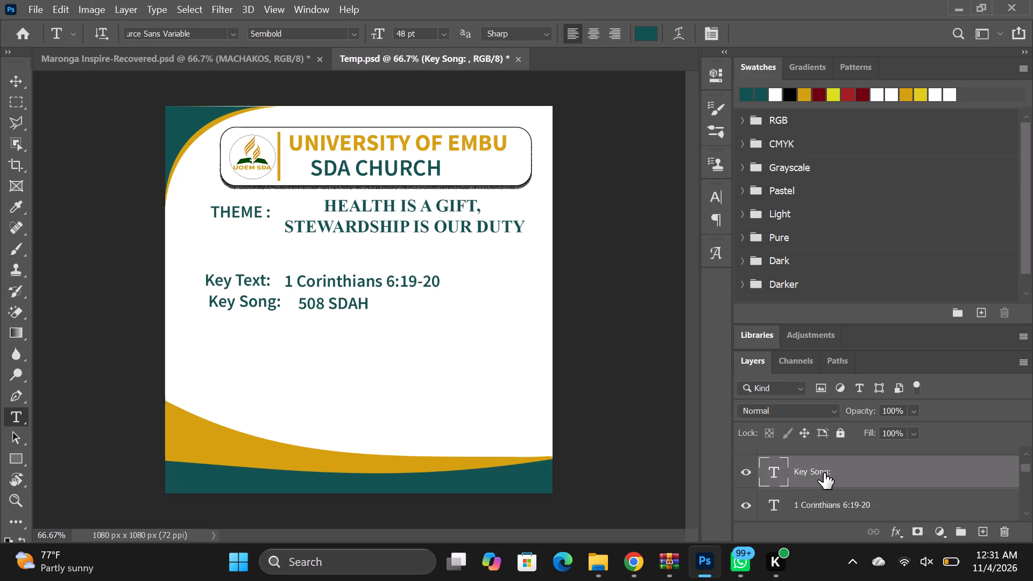
{"action": "left_click", "coordinate": [824, 470]}
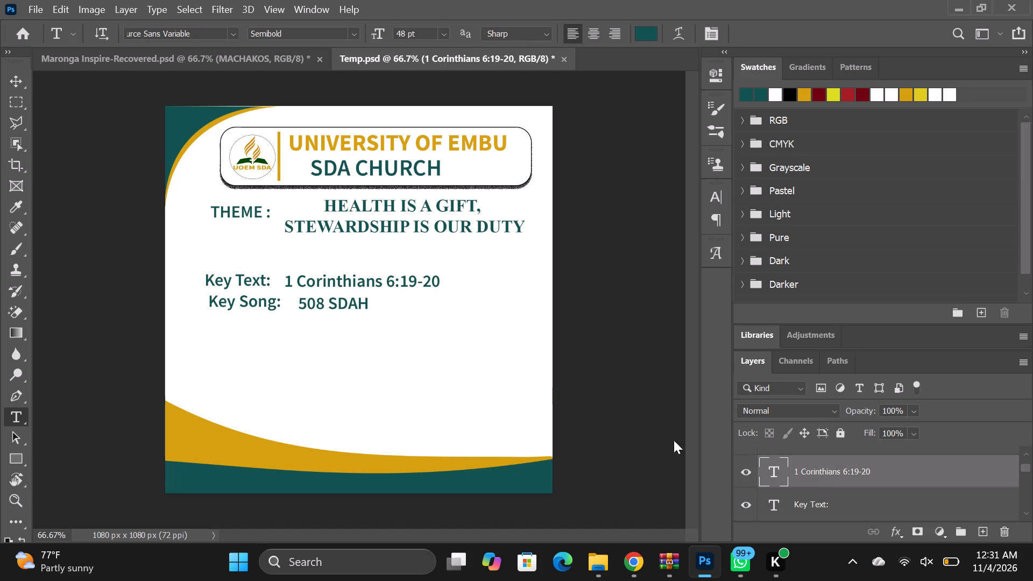
{"action": "left_click", "coordinate": [822, 501]}
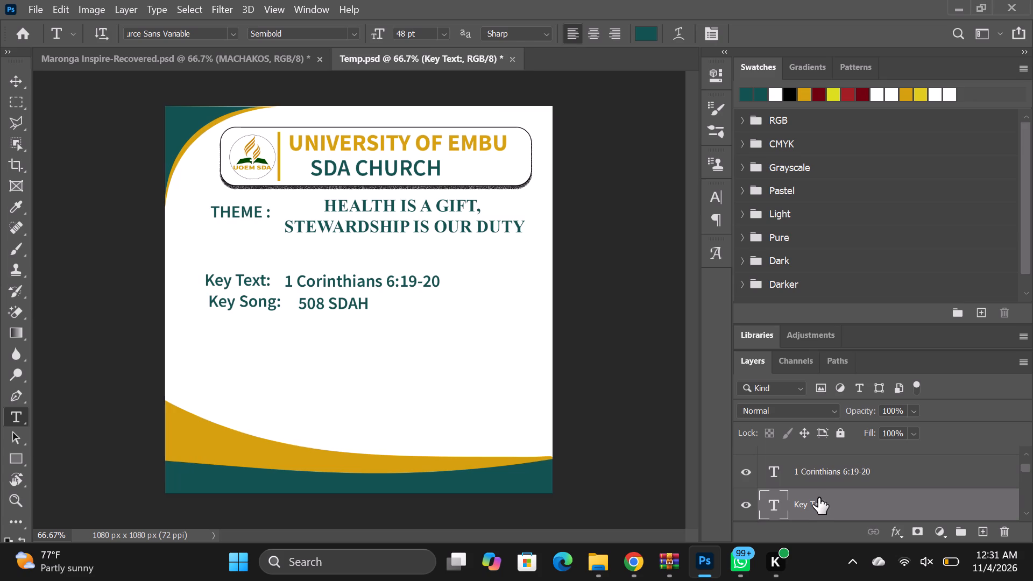
{"action": "scroll", "coordinate": [818, 498], "scroll_direction": "down", "scroll_amount": 1}
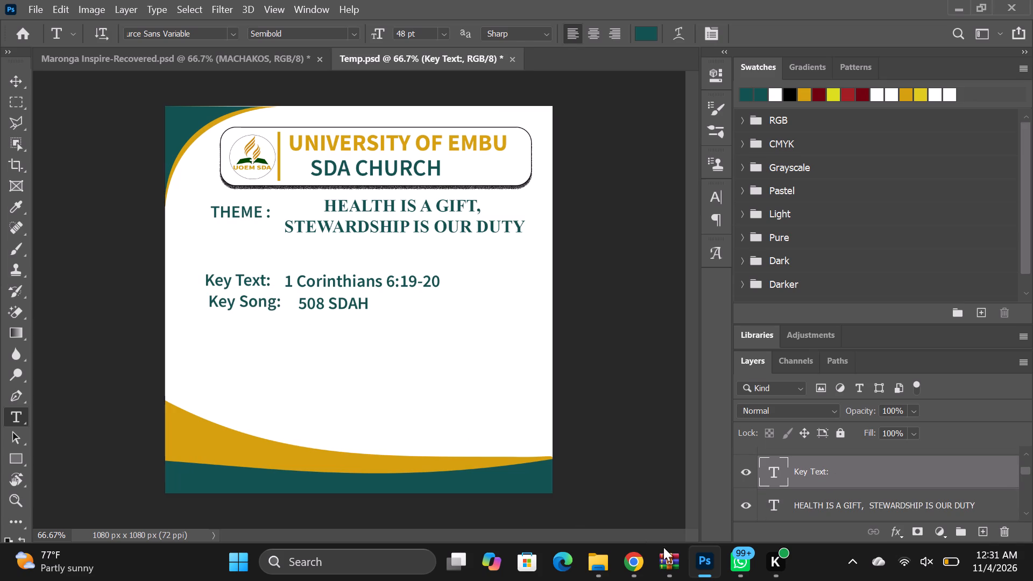
Switch to the Chrome window with the non-linear equation page, open a new tab and begin a Google search with "PIN".
{"action": "left_click", "coordinate": [628, 557]}
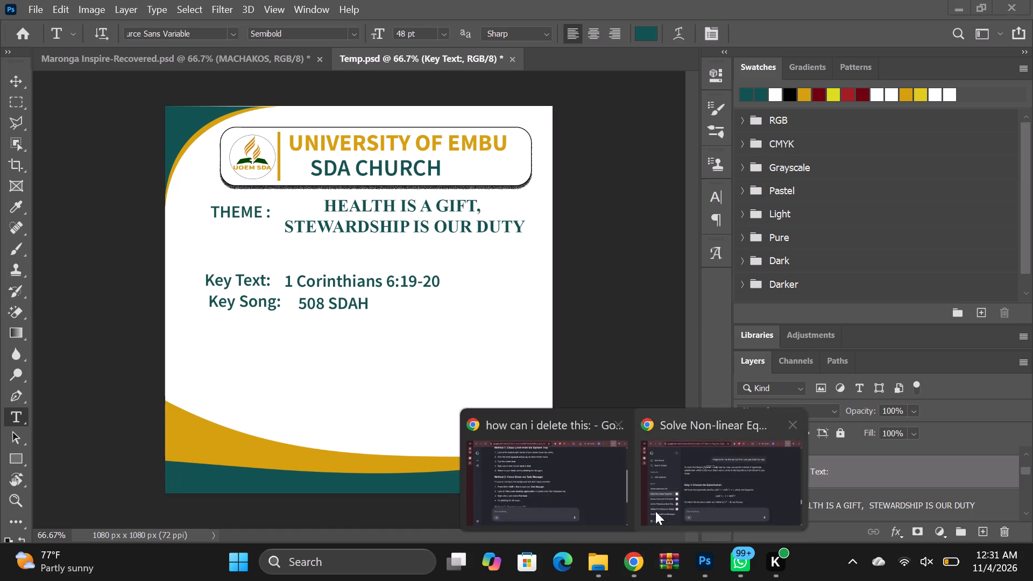
{"action": "left_click", "coordinate": [684, 501]}
{"action": "left_click", "coordinate": [18, 142]}
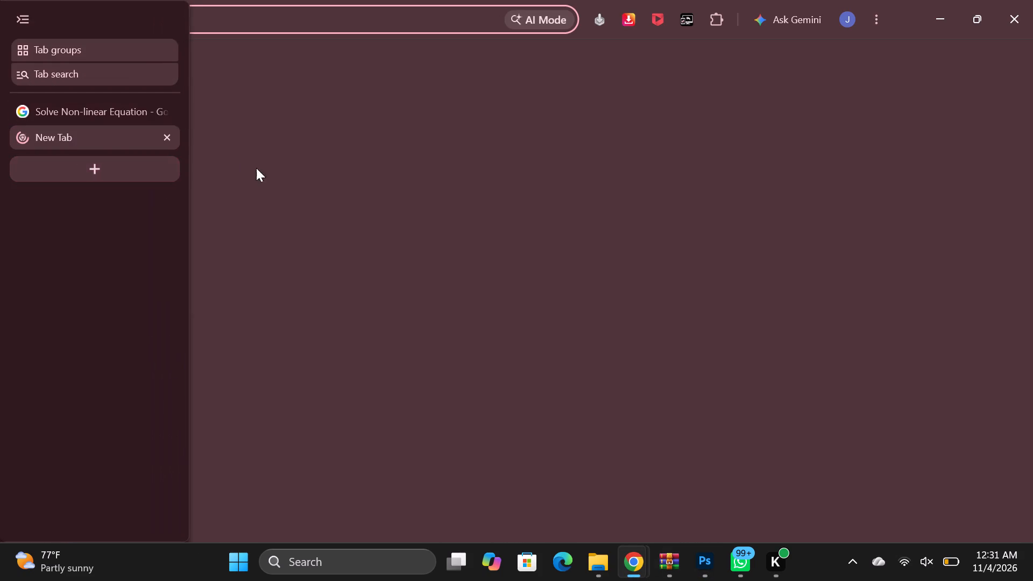
{"action": "left_click", "coordinate": [317, 273]}
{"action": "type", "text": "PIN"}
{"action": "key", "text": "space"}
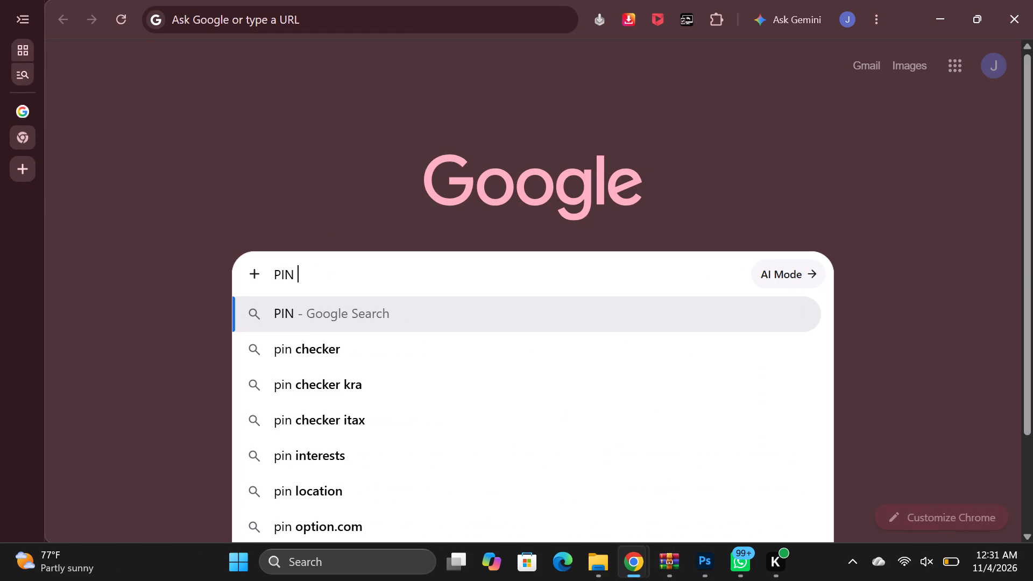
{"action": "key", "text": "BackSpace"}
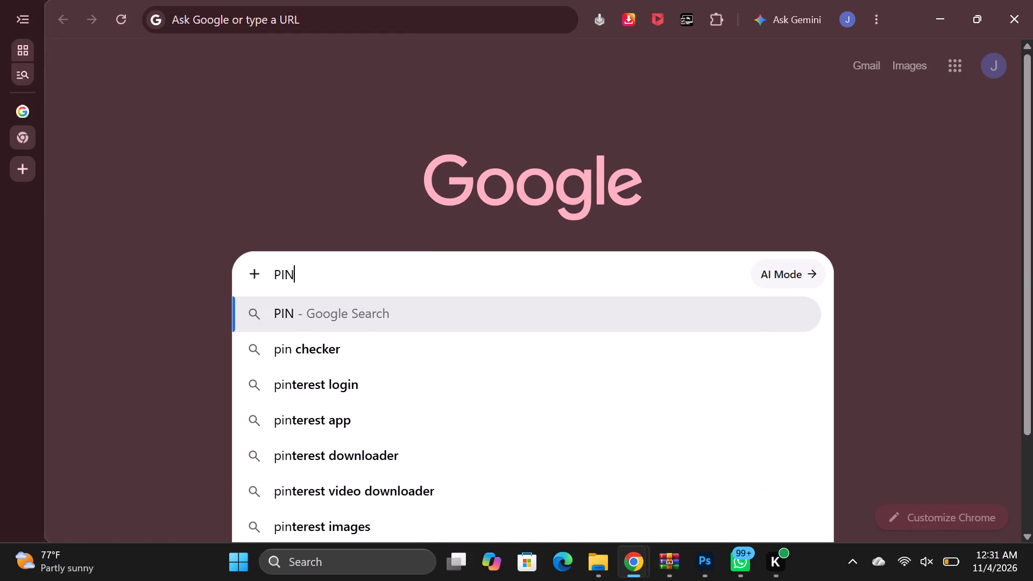
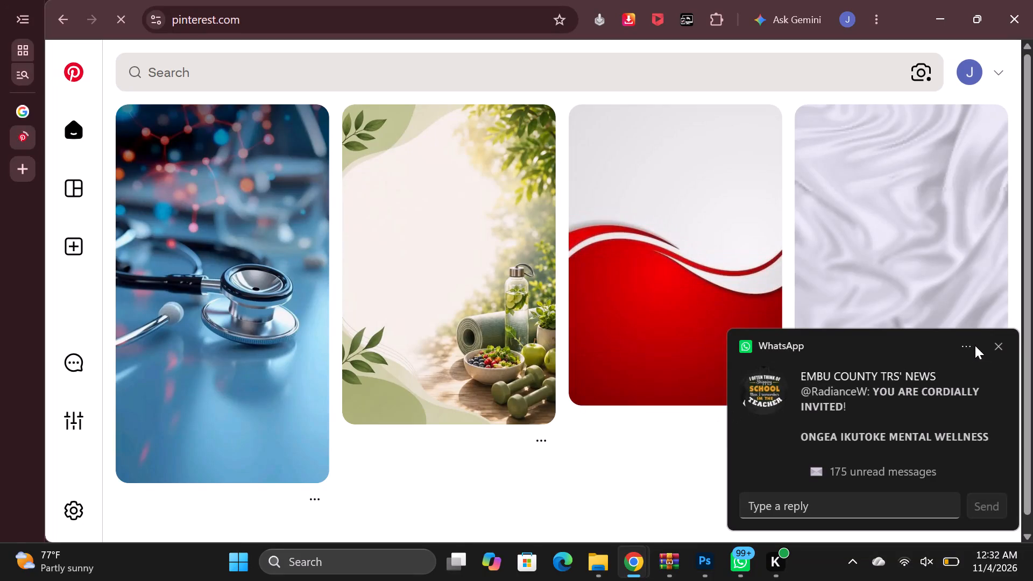
Dismiss the WhatsApp notification covering the Pinterest home feed and start a new search on Pinterest.
{"action": "left_click", "coordinate": [1001, 342]}
{"action": "scroll", "coordinate": [729, 295], "scroll_direction": "down", "scroll_amount": 3}
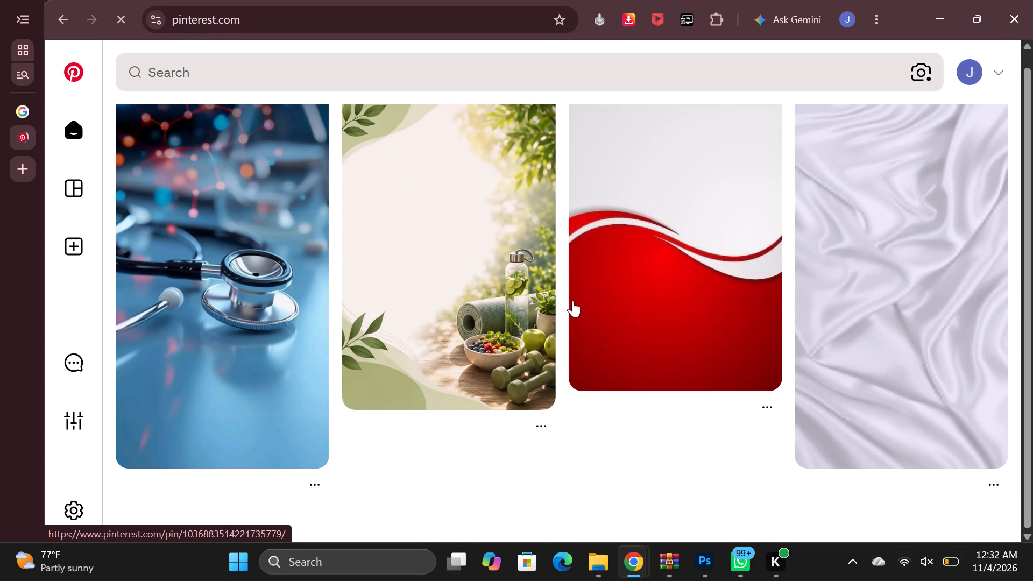
{"action": "scroll", "coordinate": [511, 299], "scroll_direction": "up", "scroll_amount": 8}
{"action": "left_click", "coordinate": [333, 69]}
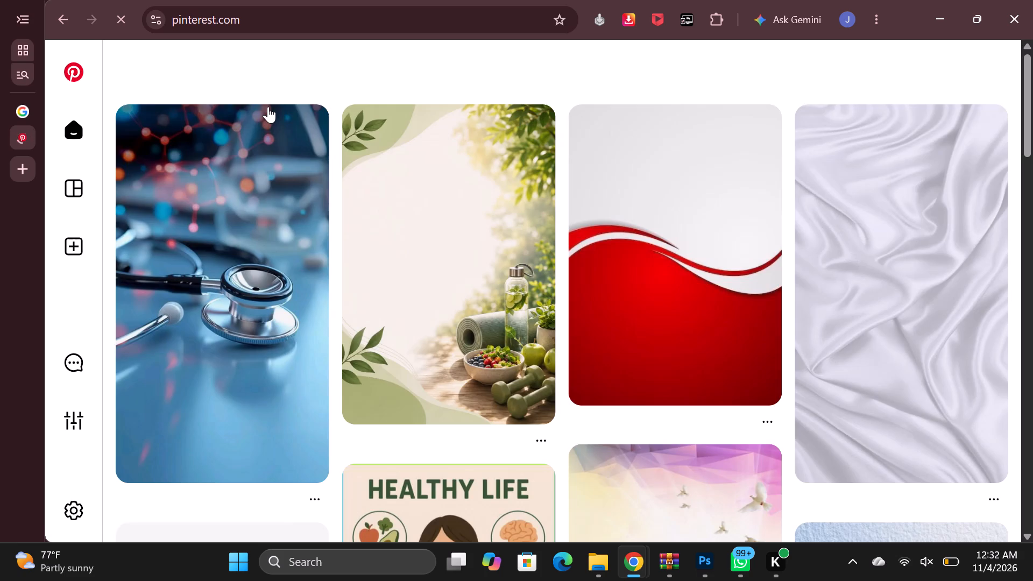
Search Pinterest for "SCROLL" and choose the suggested search "scroll design".
{"action": "left_click", "coordinate": [241, 73]}
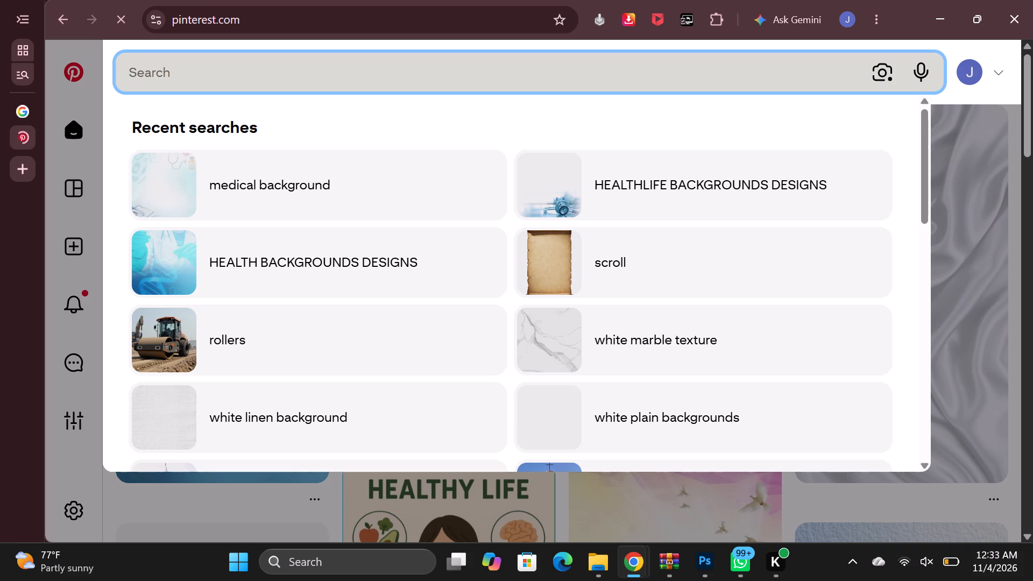
{"action": "left_click", "coordinate": [195, 76]}
{"action": "type", "text": "SC"}
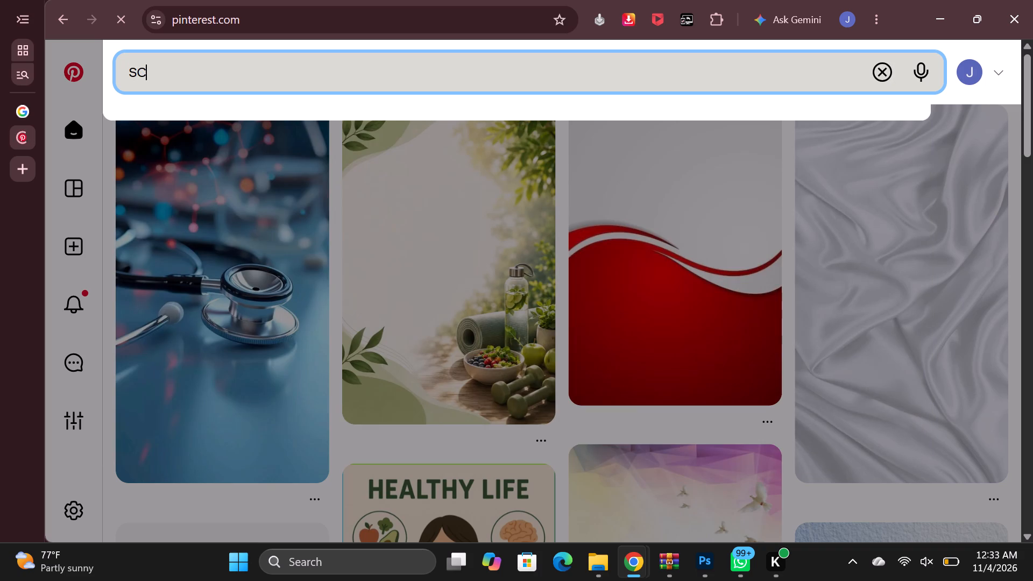
{"action": "type", "text": "ROLL"}
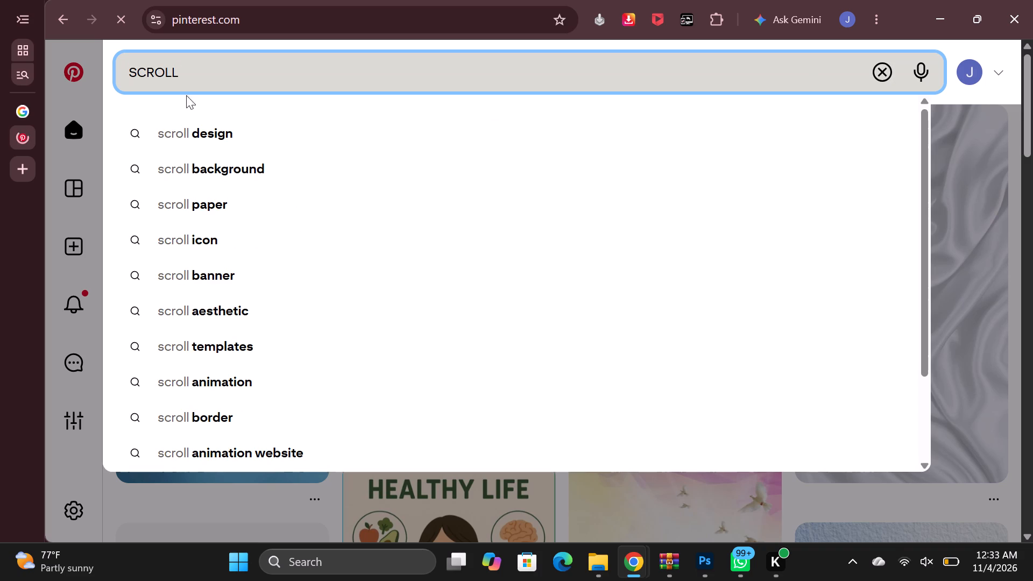
{"action": "left_click", "coordinate": [210, 132]}
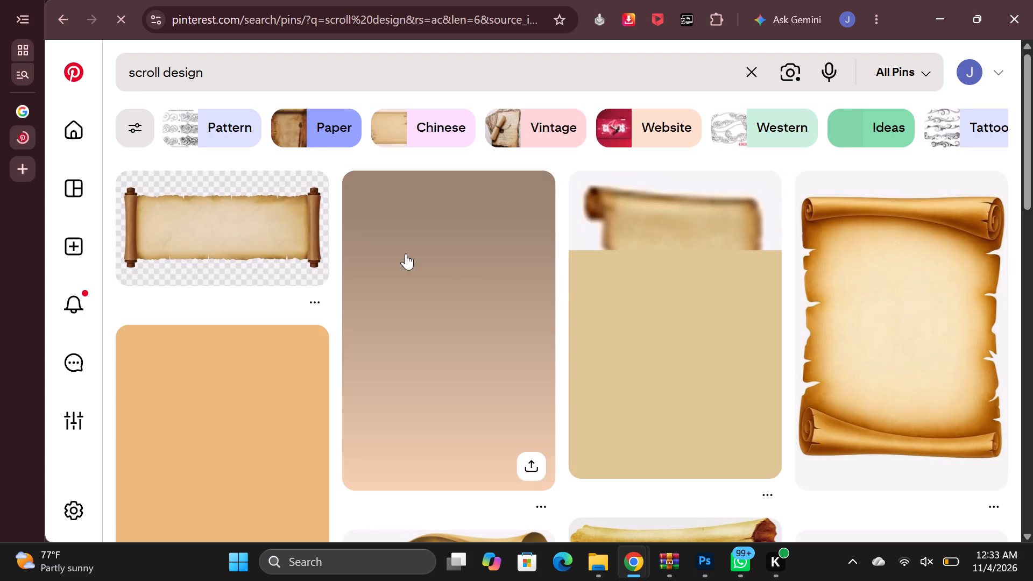
Look through the scroll design results for a suitable parchment scroll image.
{"action": "scroll", "coordinate": [881, 295], "scroll_direction": "down", "scroll_amount": 1}
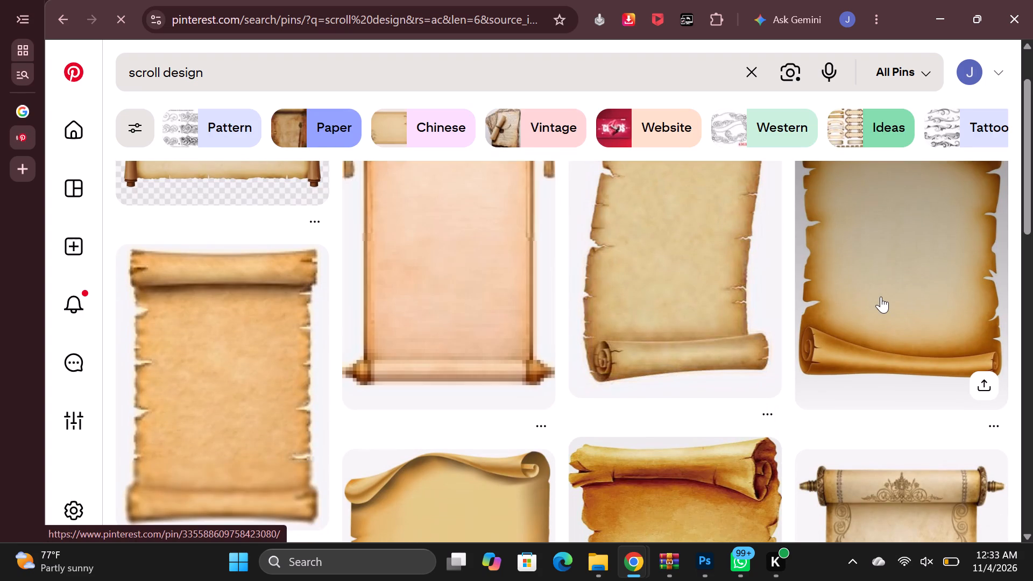
{"action": "scroll", "coordinate": [881, 296], "scroll_direction": "down", "scroll_amount": 1}
{"action": "scroll", "coordinate": [873, 299], "scroll_direction": "up", "scroll_amount": 2}
{"action": "scroll", "coordinate": [643, 315], "scroll_direction": "up", "scroll_amount": 1}
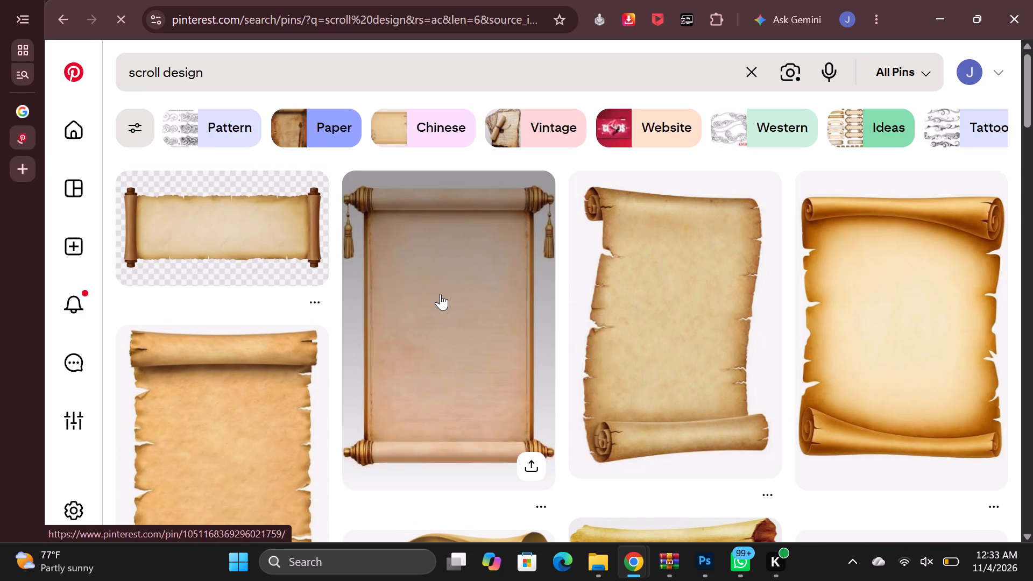
{"action": "scroll", "coordinate": [440, 294], "scroll_direction": "down", "scroll_amount": 5}
{"action": "scroll", "coordinate": [440, 293], "scroll_direction": "up", "scroll_amount": 2}
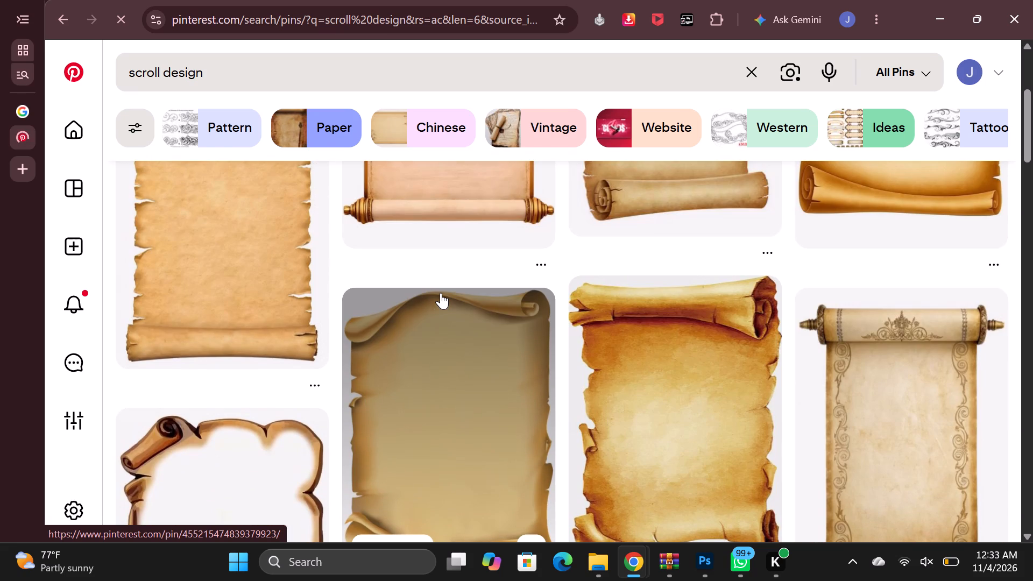
{"action": "scroll", "coordinate": [441, 293], "scroll_direction": "down", "scroll_amount": 2}
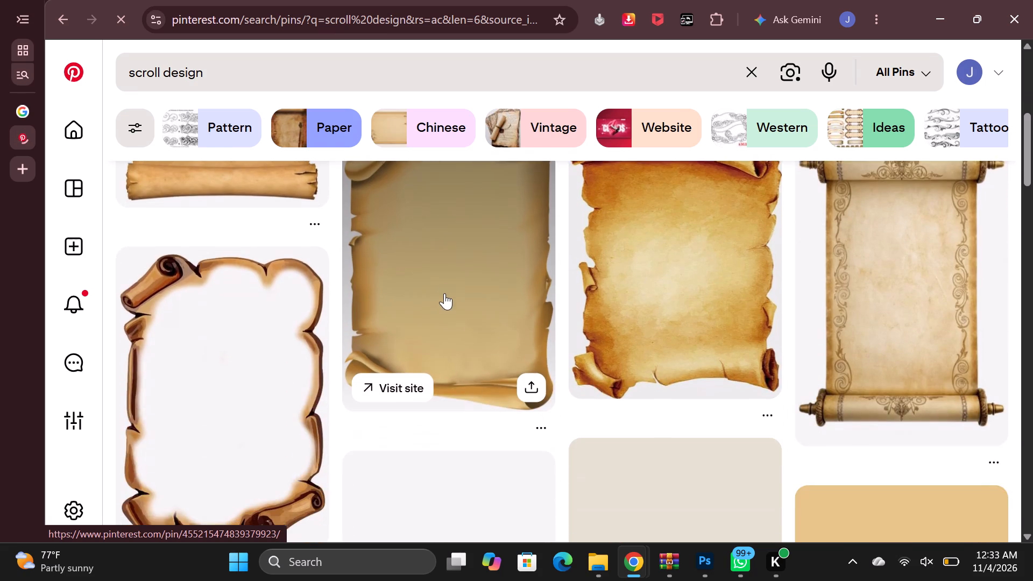
{"action": "scroll", "coordinate": [444, 293], "scroll_direction": "down", "scroll_amount": 5}
{"action": "scroll", "coordinate": [447, 290], "scroll_direction": "up", "scroll_amount": 6}
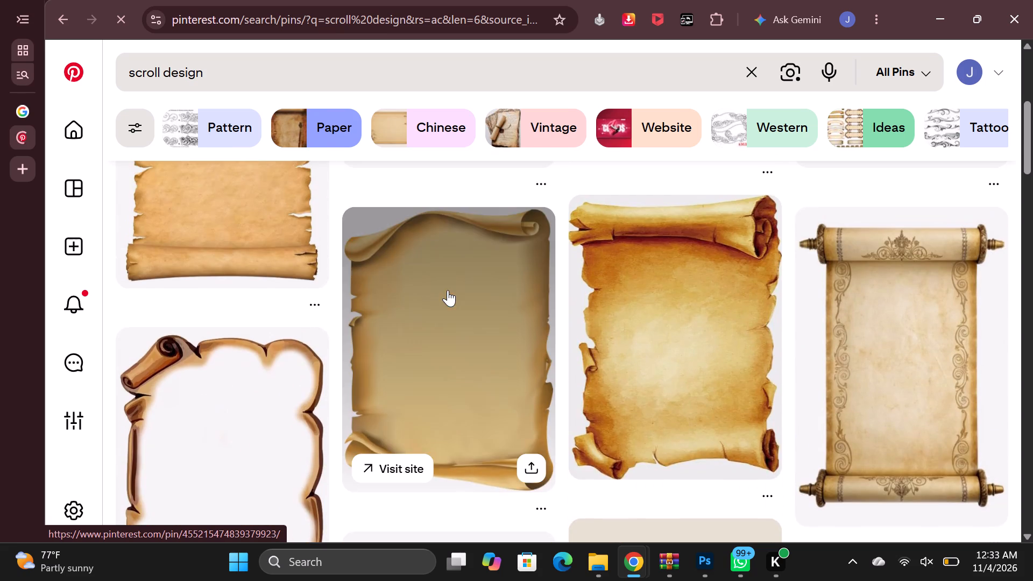
{"action": "scroll", "coordinate": [448, 290], "scroll_direction": "up", "scroll_amount": 4}
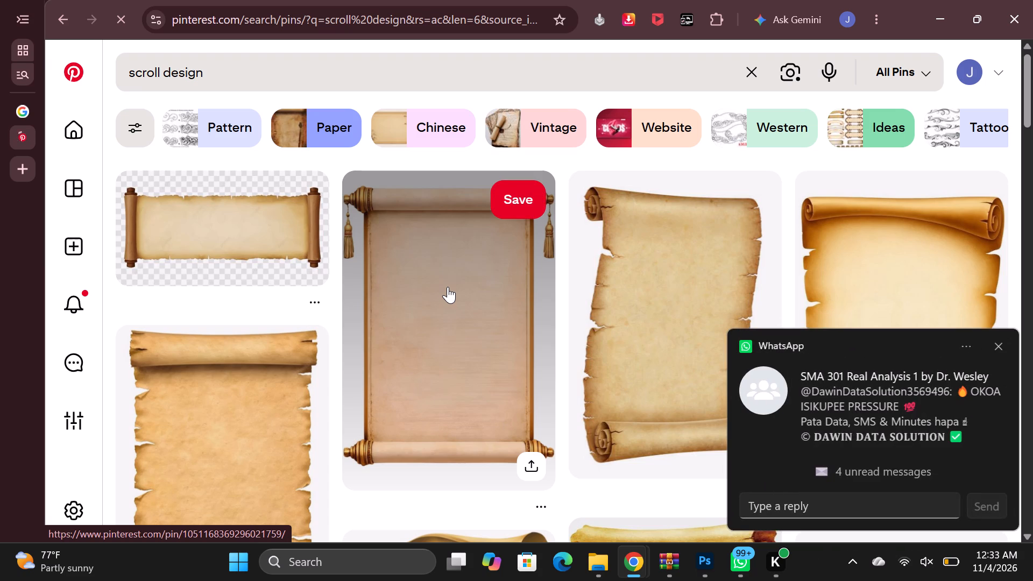
Open the pin of the tall parchment scroll with tassels and dismiss the WhatsApp notifications.
{"action": "left_click", "coordinate": [449, 287]}
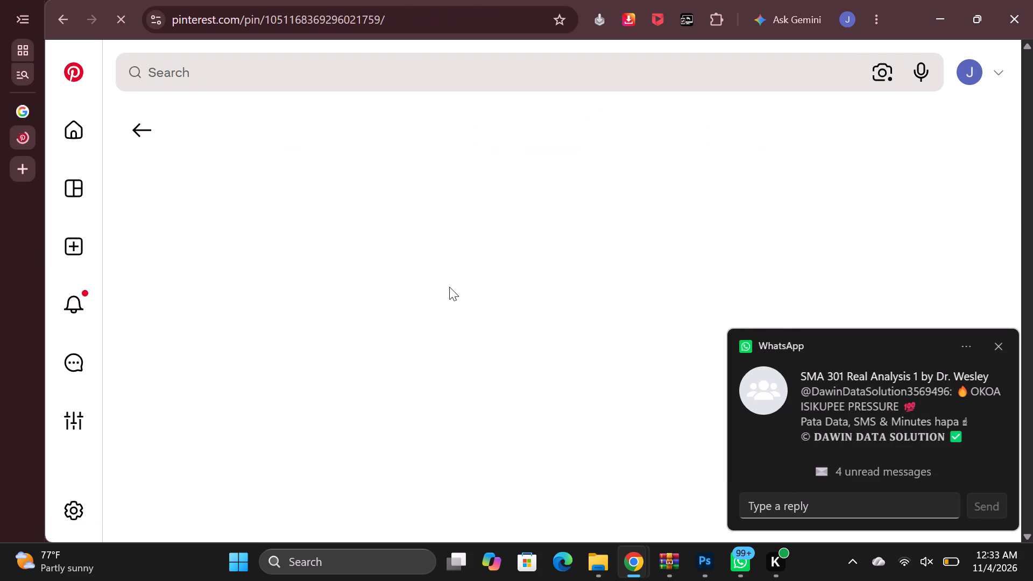
{"action": "left_click", "coordinate": [1002, 347]}
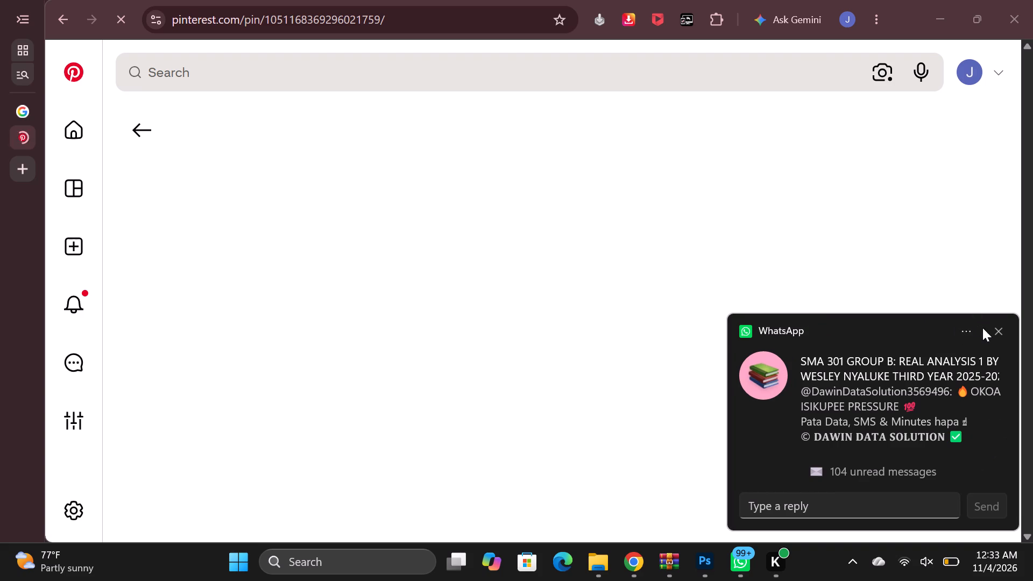
{"action": "left_click", "coordinate": [995, 331]}
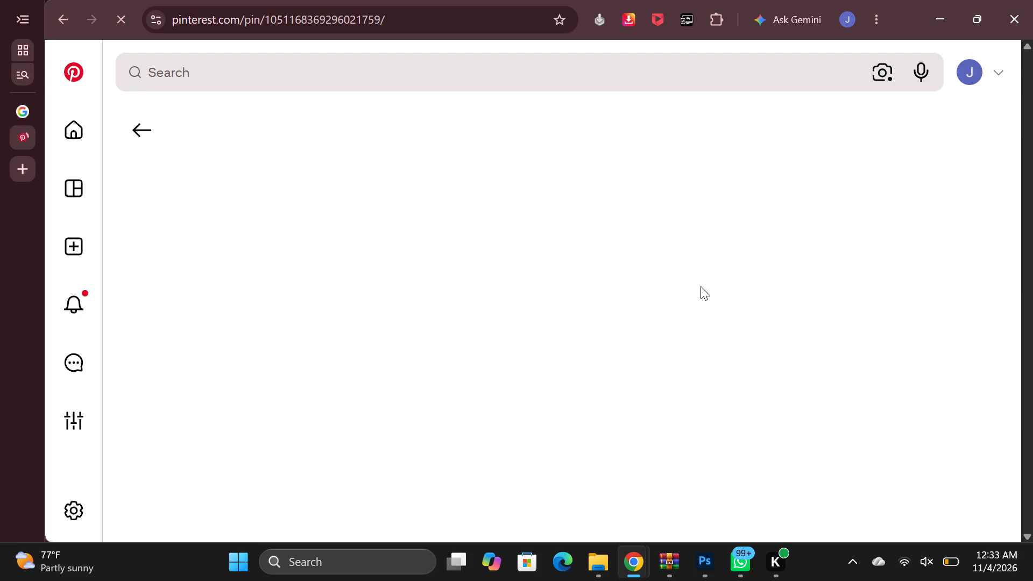
Switch to Photoshop, start a new text on its own layer below "Key Song:" and clear its placeholder wording.
{"action": "left_click", "coordinate": [701, 564]}
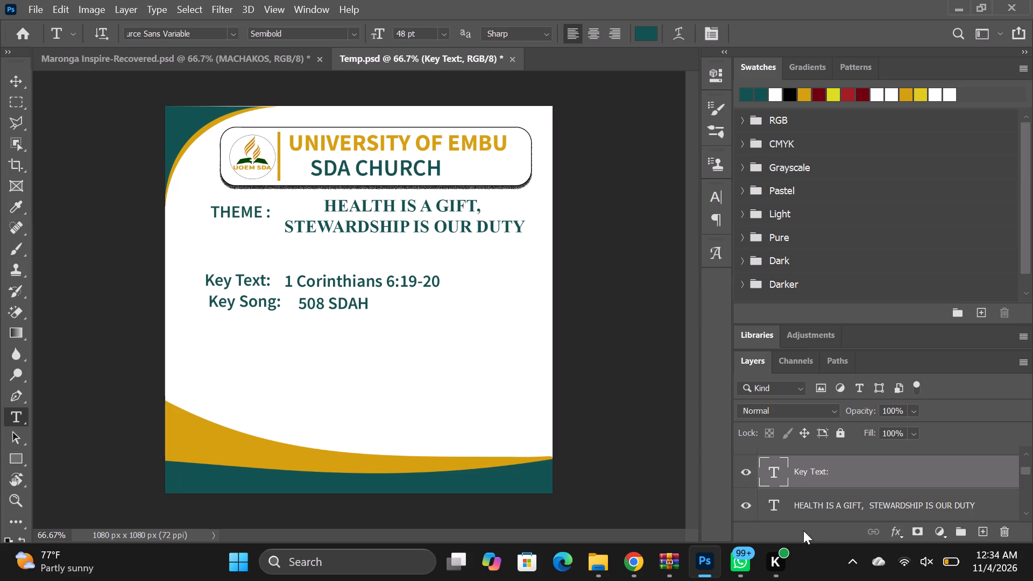
{"action": "left_click", "coordinate": [981, 529]}
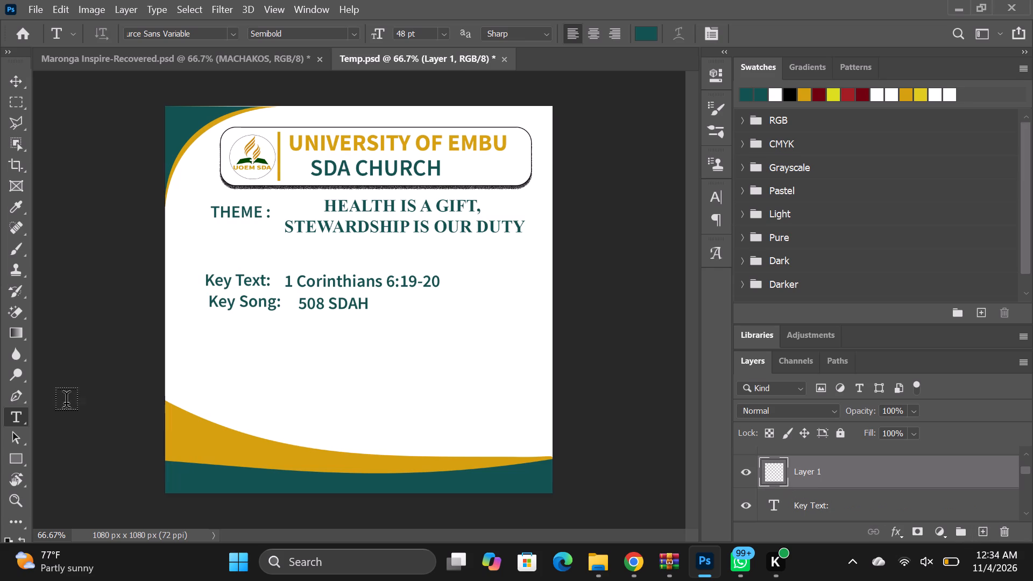
{"action": "left_click", "coordinate": [209, 351]}
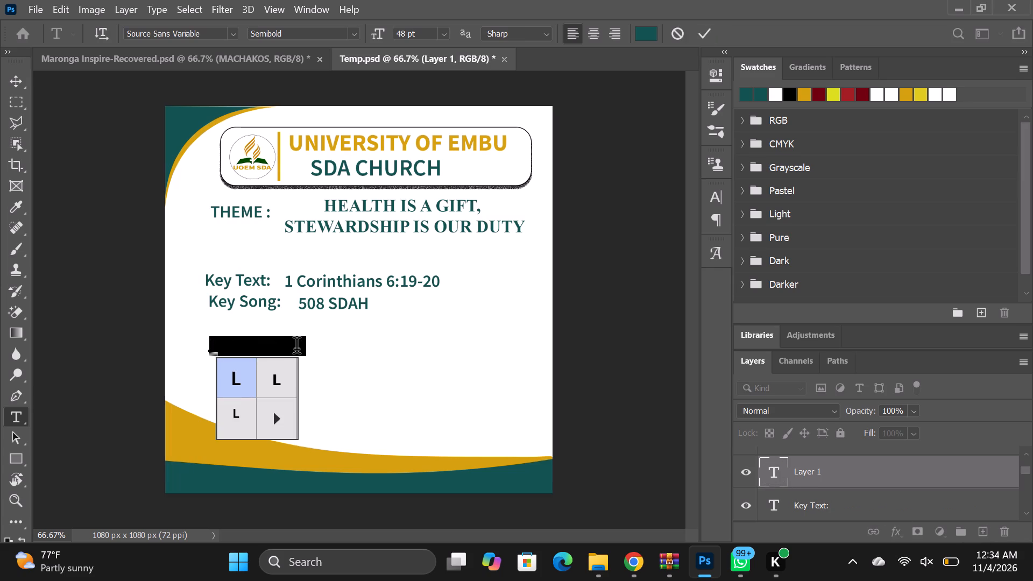
{"action": "key", "text": "BackSpace"}
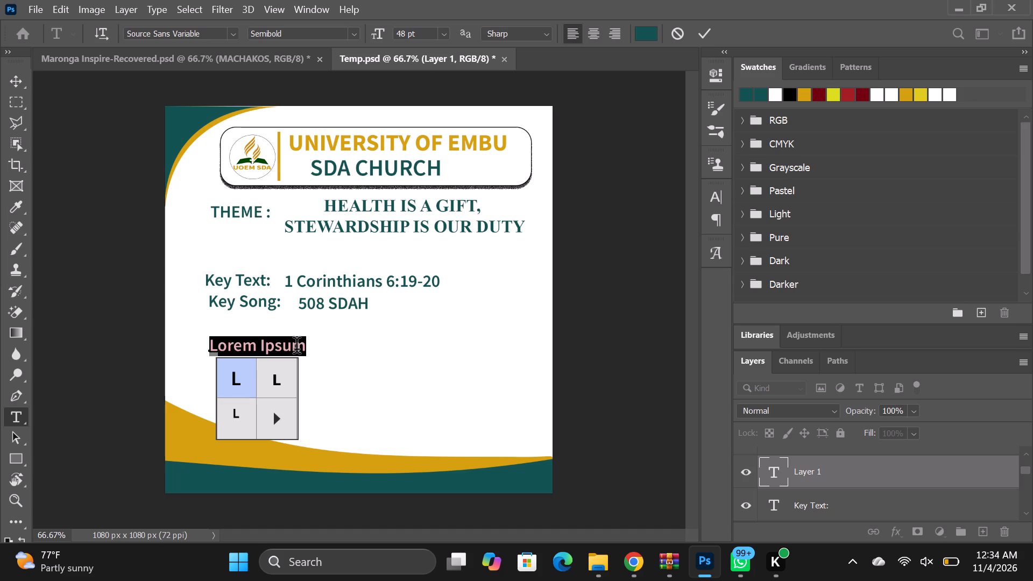
{"action": "key", "text": "BackSpace"}
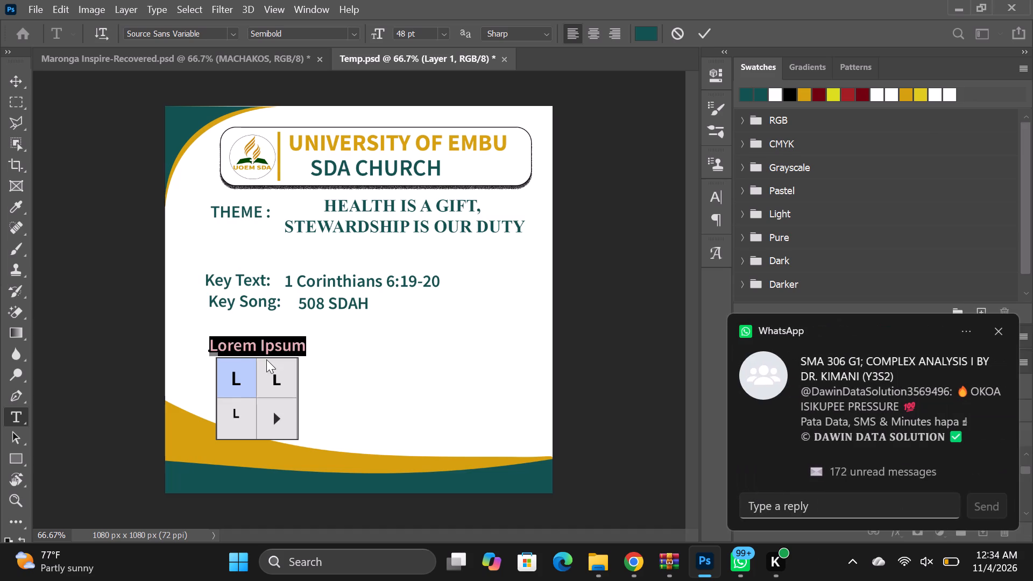
{"action": "left_click", "coordinate": [1003, 330]}
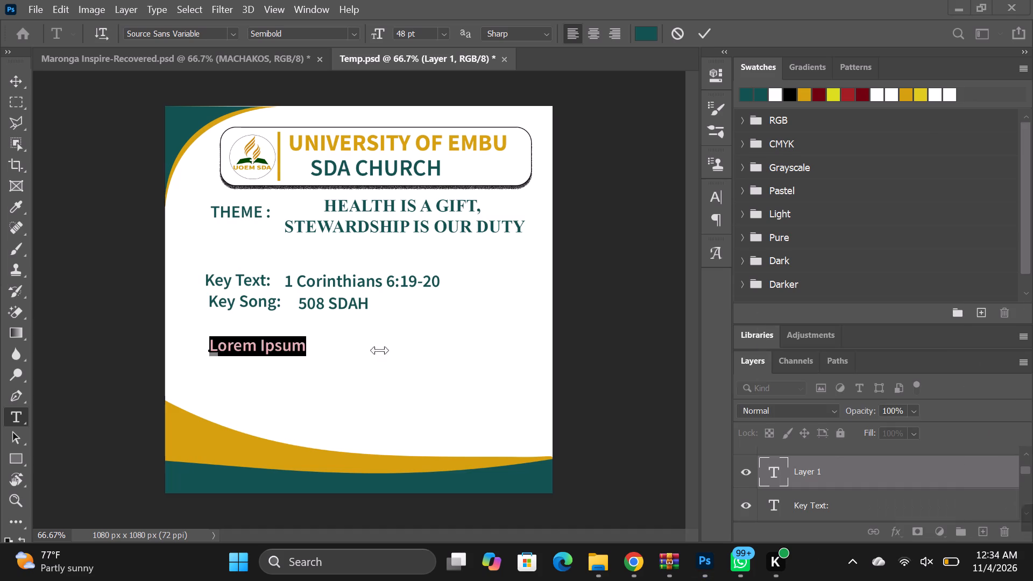
{"action": "left_click", "coordinate": [303, 350]}
{"action": "left_click_drag", "start_coordinate": [303, 350], "coordinate": [232, 344]}
{"action": "key", "text": "BackSpace"}
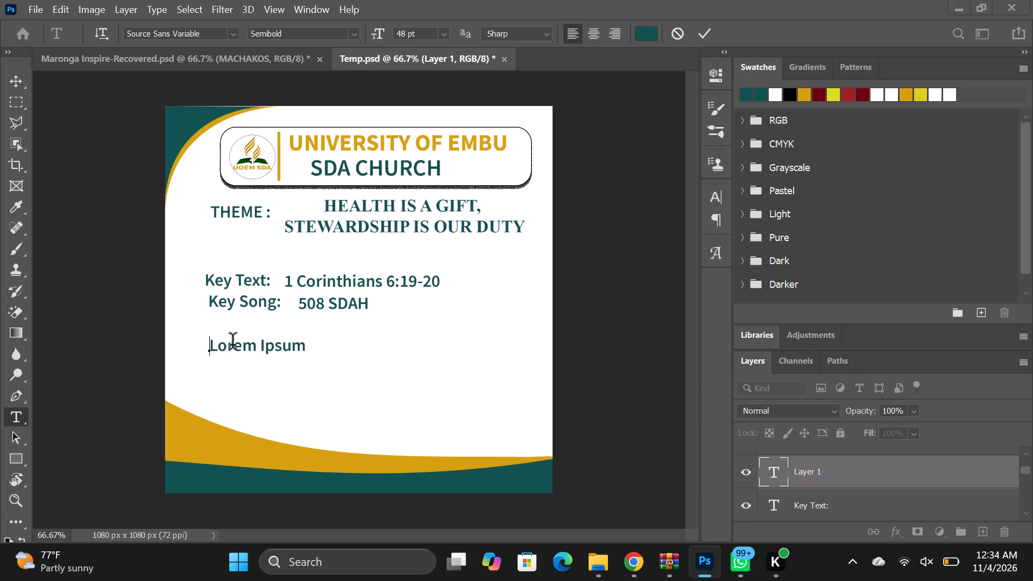
Enter "WEDNESDAY VESPERS" as the new text below "Key Song:".
{"action": "key", "text": "w"}
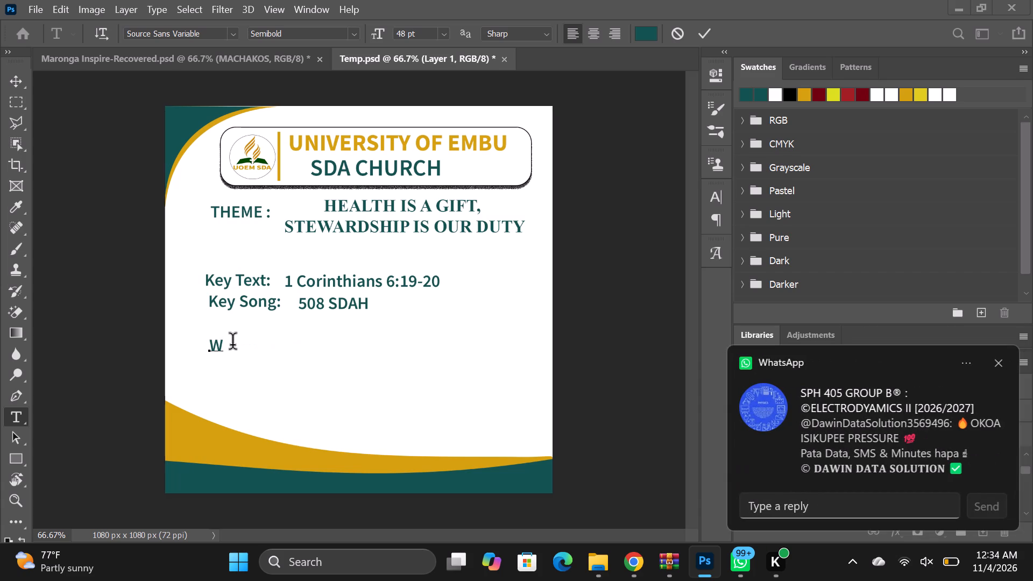
{"action": "key", "text": "e"}
{"action": "key", "text": "d"}
{"action": "type", "text": "NESDAY"}
{"action": "key", "text": "space"}
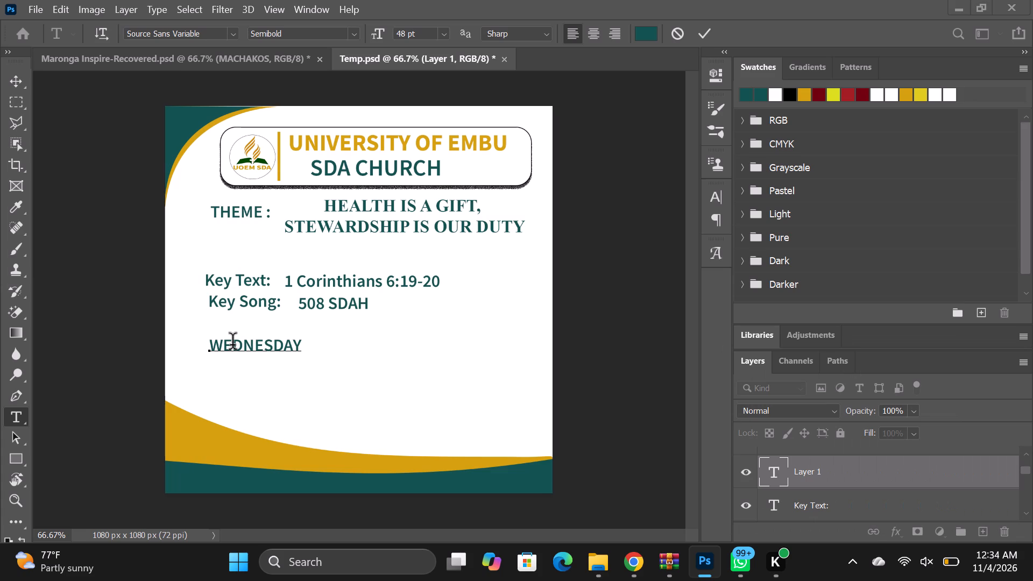
{"action": "key", "text": "v"}
{"action": "type", "text": "ESPERS"}
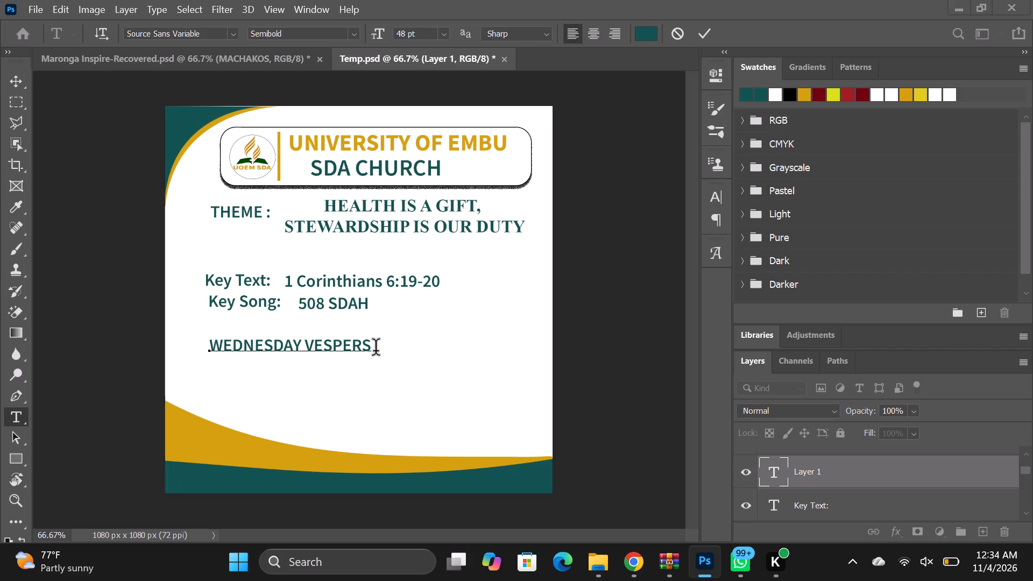
Move the "WEDNESDAY VESPERS" text up to just below the church name box, above the "THEME :" line.
{"action": "key", "text": "ctrl+t"}
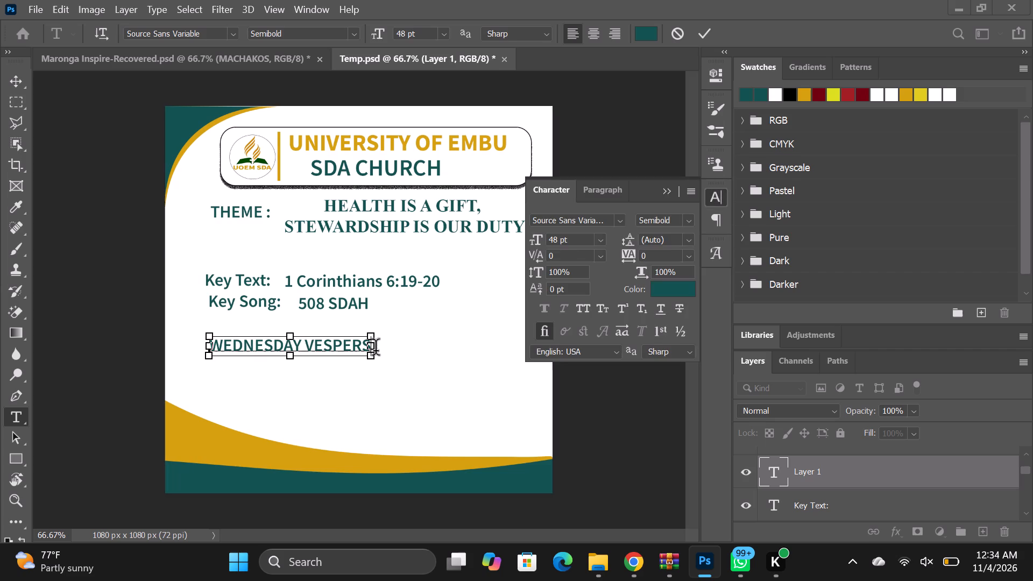
{"action": "left_click", "coordinate": [669, 189]}
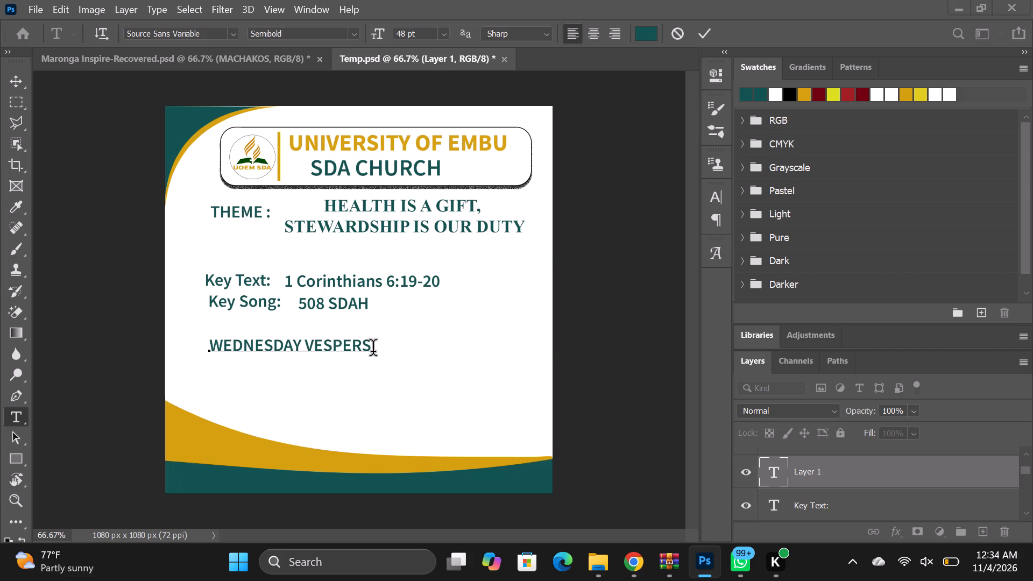
{"action": "left_click_drag", "start_coordinate": [380, 351], "coordinate": [405, 261]}
{"action": "left_click_drag", "start_coordinate": [405, 261], "coordinate": [406, 202]}
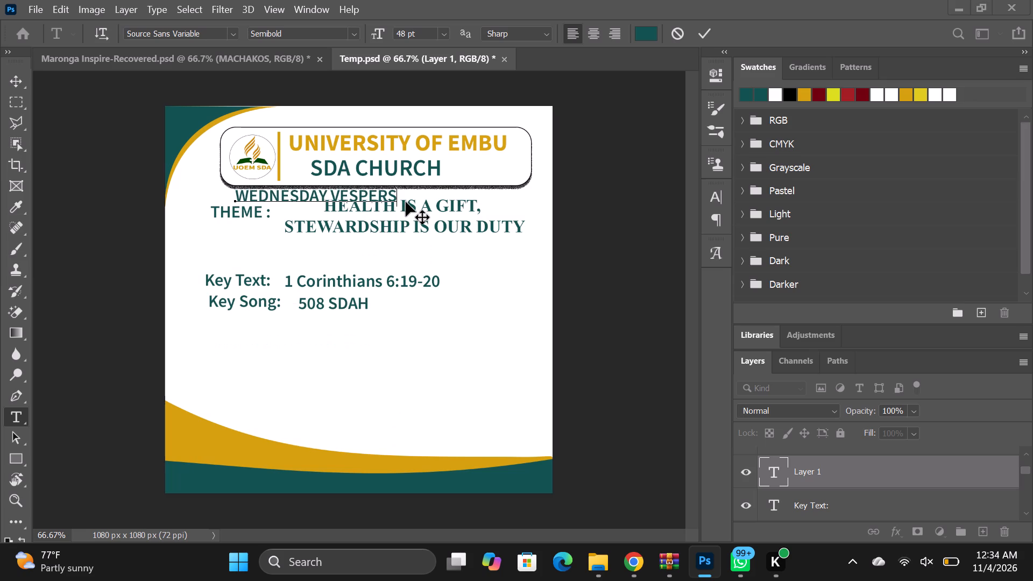
Group the "THEME :" and "HEALTH IS A GIFT, STEWARDSHIP IS OUR DUTY" text layers together.
{"action": "scroll", "coordinate": [834, 488], "scroll_direction": "down", "scroll_amount": 2}
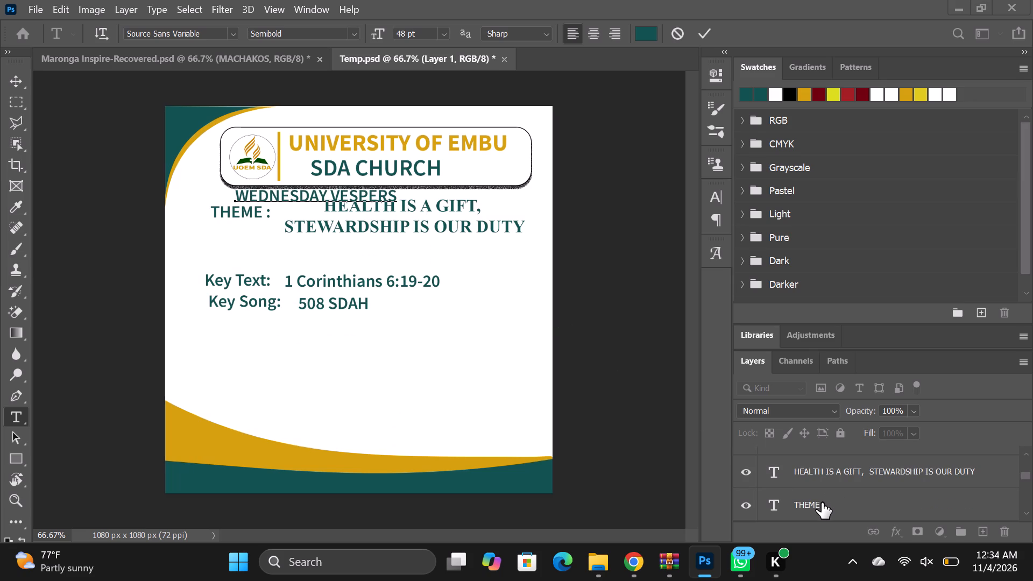
{"action": "scroll", "coordinate": [822, 502], "scroll_direction": "down", "scroll_amount": 1}
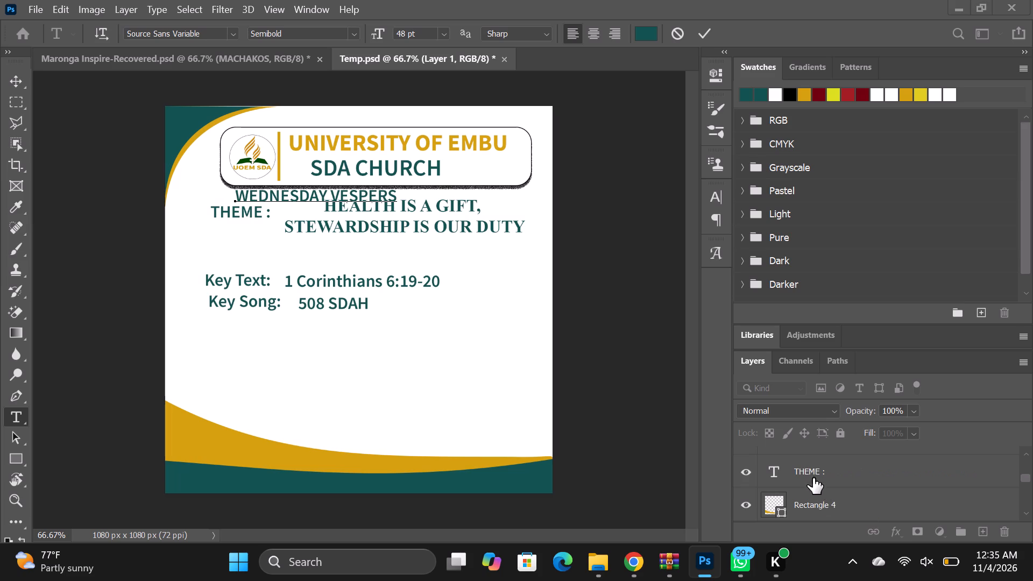
{"action": "scroll", "coordinate": [813, 477], "scroll_direction": "up", "scroll_amount": 1}
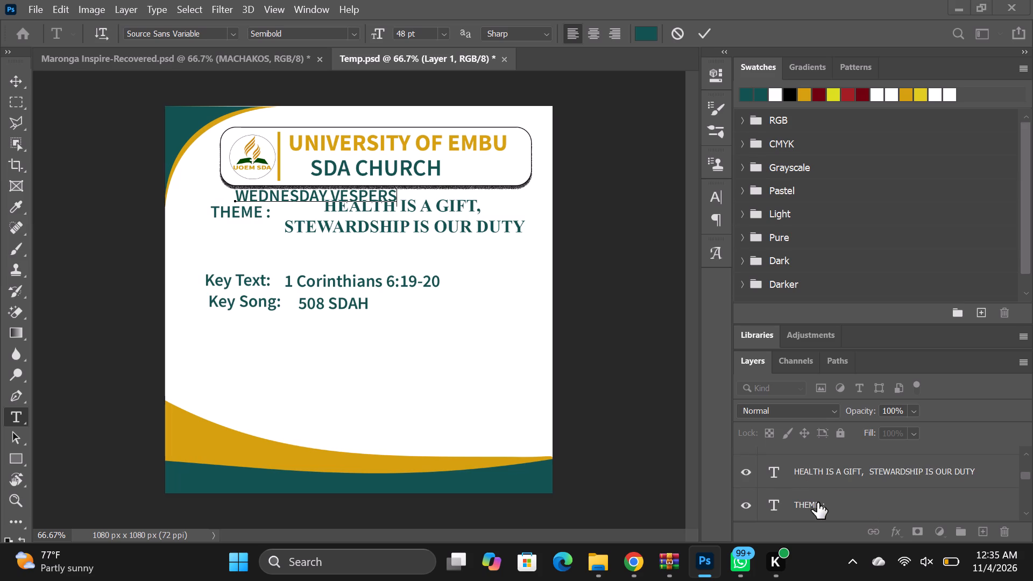
{"action": "left_click", "coordinate": [811, 470]}
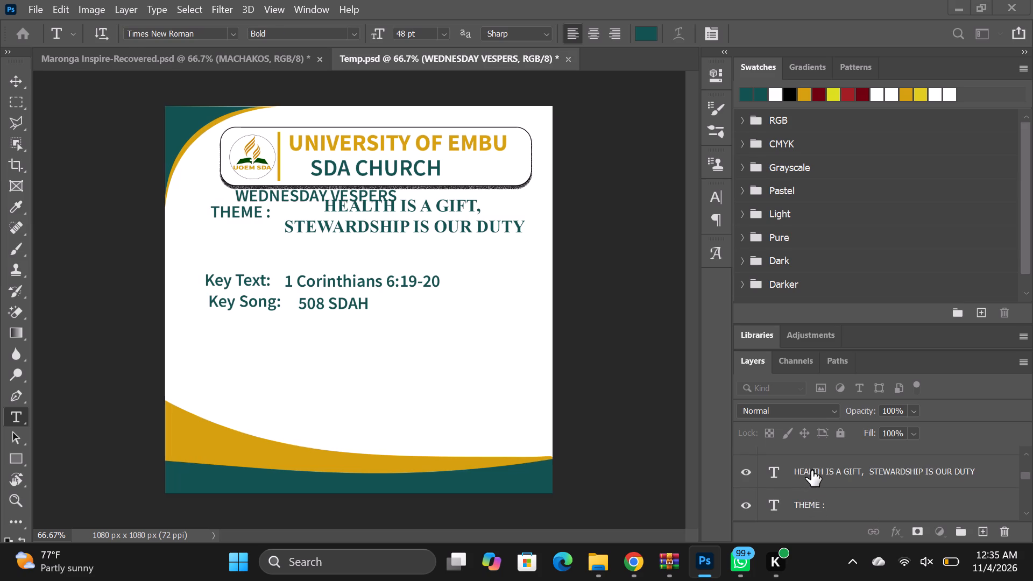
{"action": "left_click", "coordinate": [811, 470]}
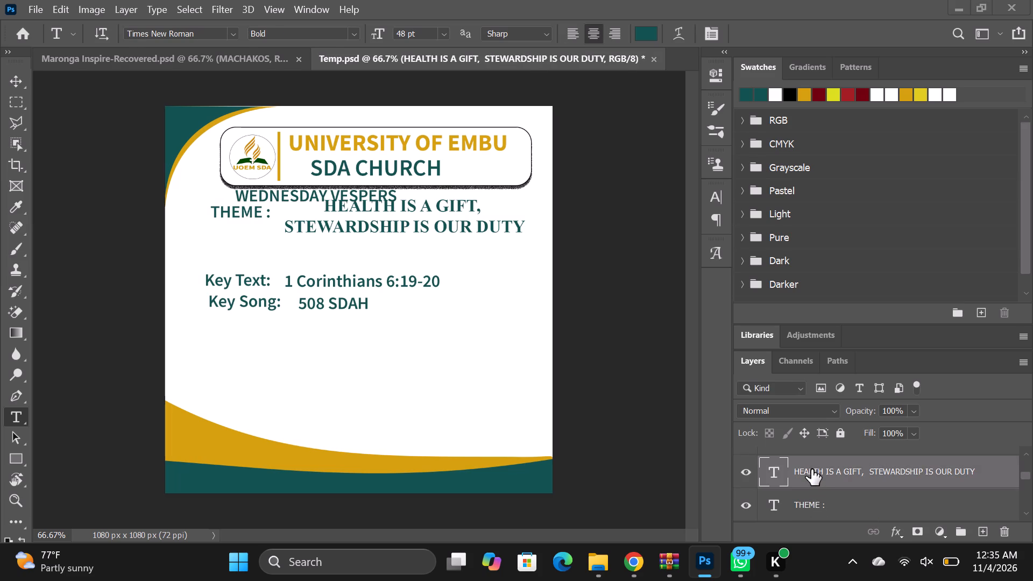
{"action": "left_click", "coordinate": [825, 500], "text": "shift"}
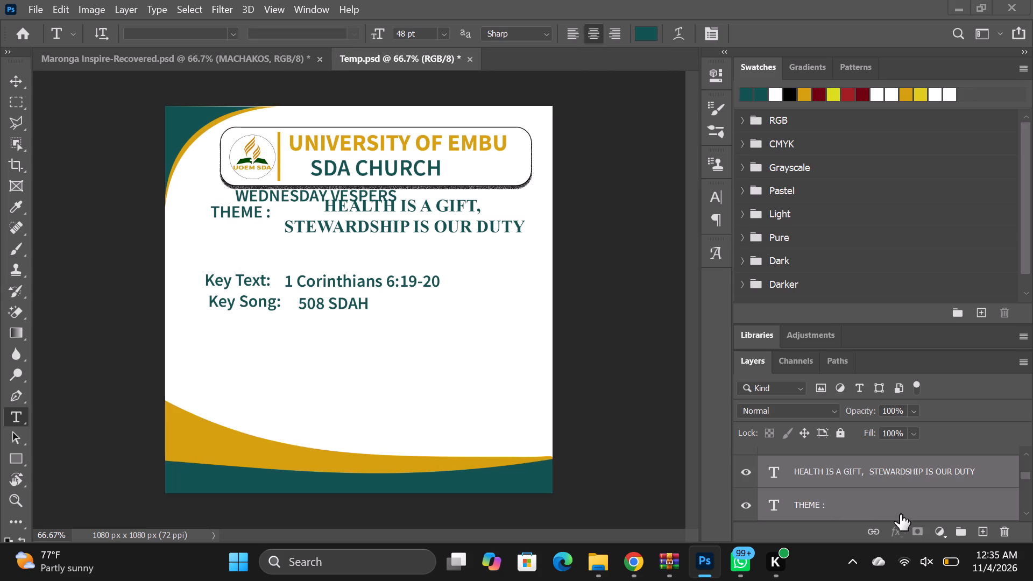
{"action": "left_click", "coordinate": [960, 534], "text": "shift"}
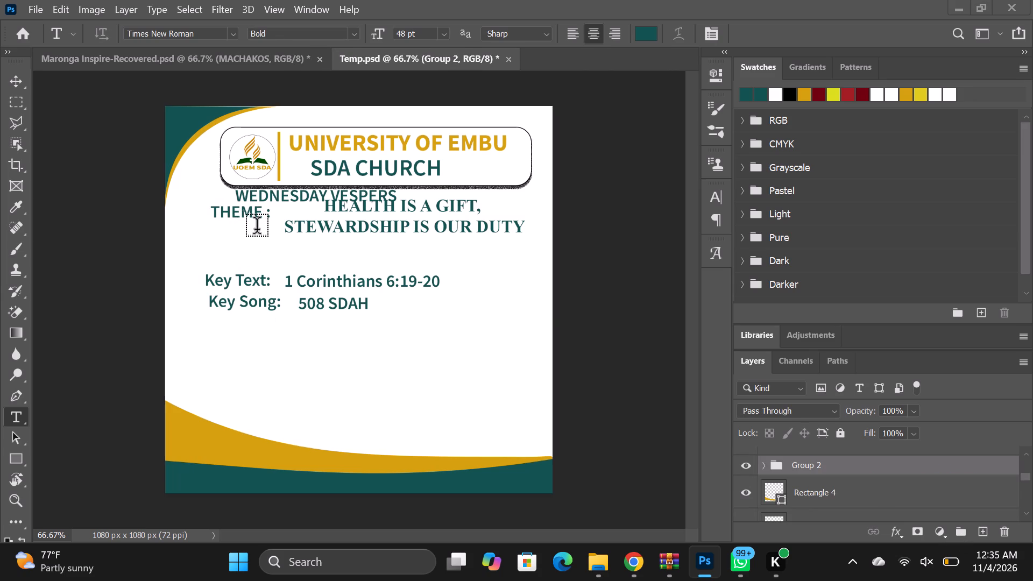
Move the theme group about 52 px left and 52 px down, clear of the "WEDNESDAY VESPERS" heading.
{"action": "left_click", "coordinate": [799, 468]}
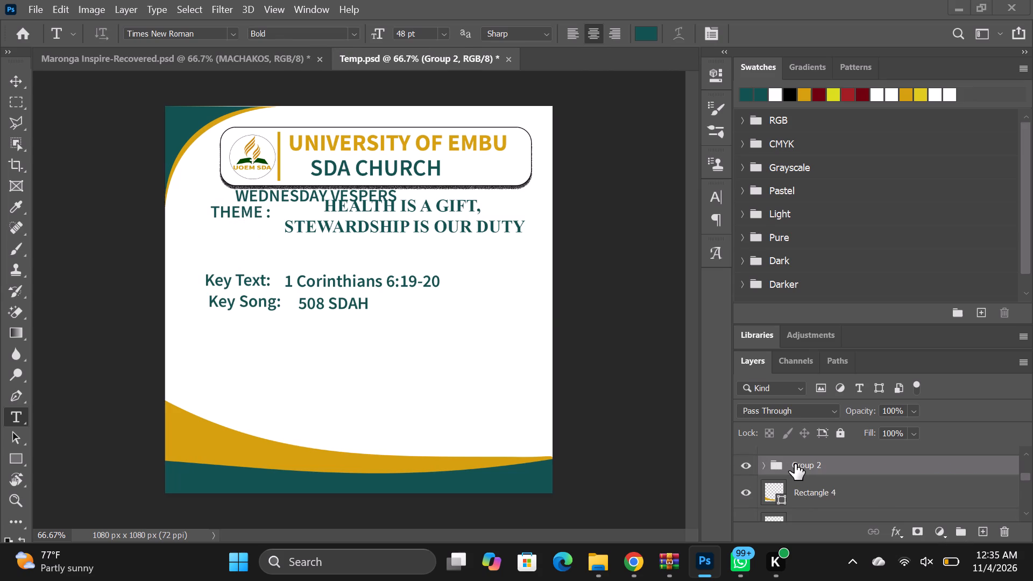
{"action": "left_click", "coordinate": [795, 464]}
{"action": "key", "text": "ctrl+t"}
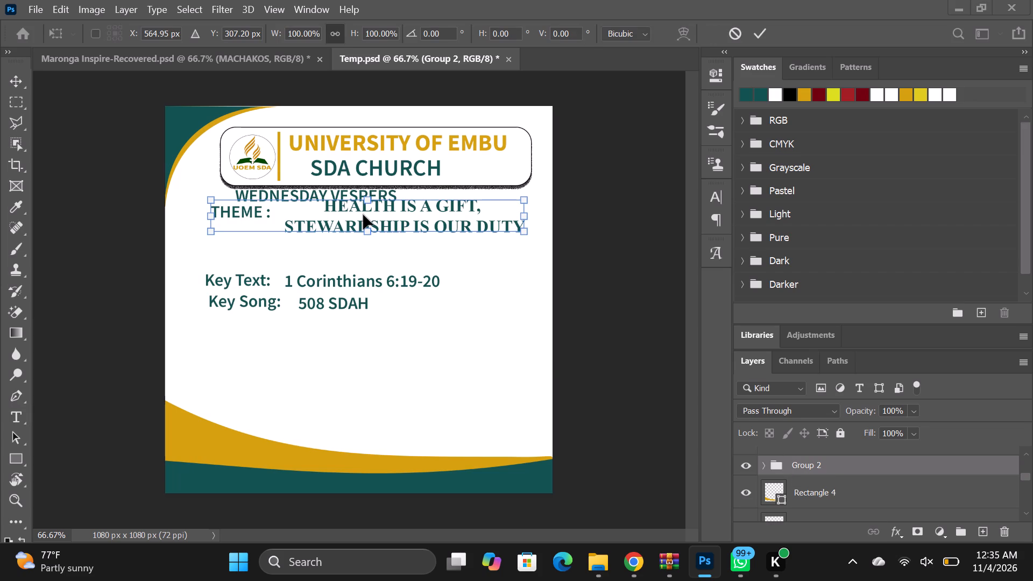
{"action": "left_click_drag", "start_coordinate": [363, 215], "coordinate": [359, 236], "text": "shift"}
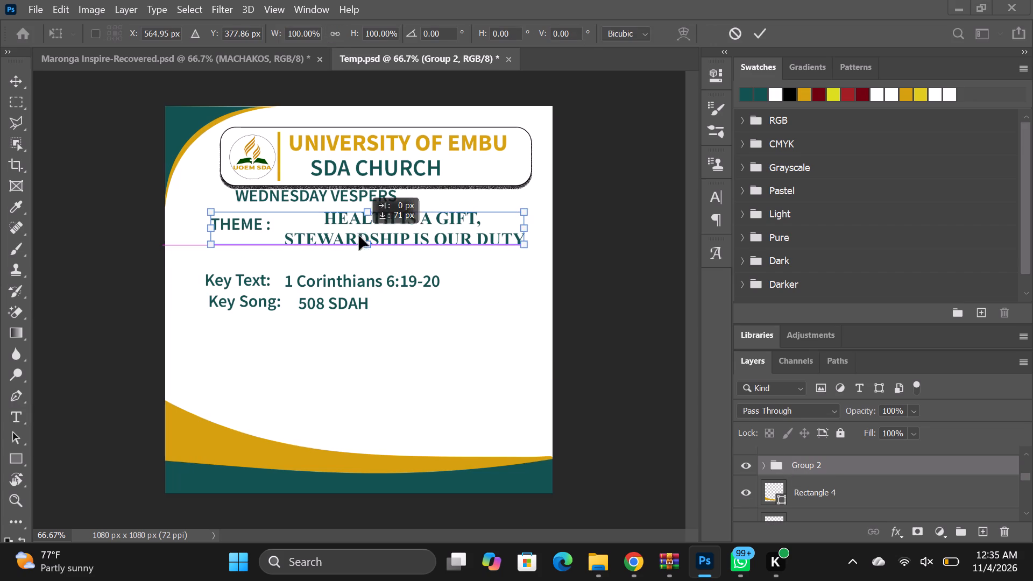
{"action": "left_click_drag", "start_coordinate": [359, 236], "coordinate": [350, 244], "text": "shift"}
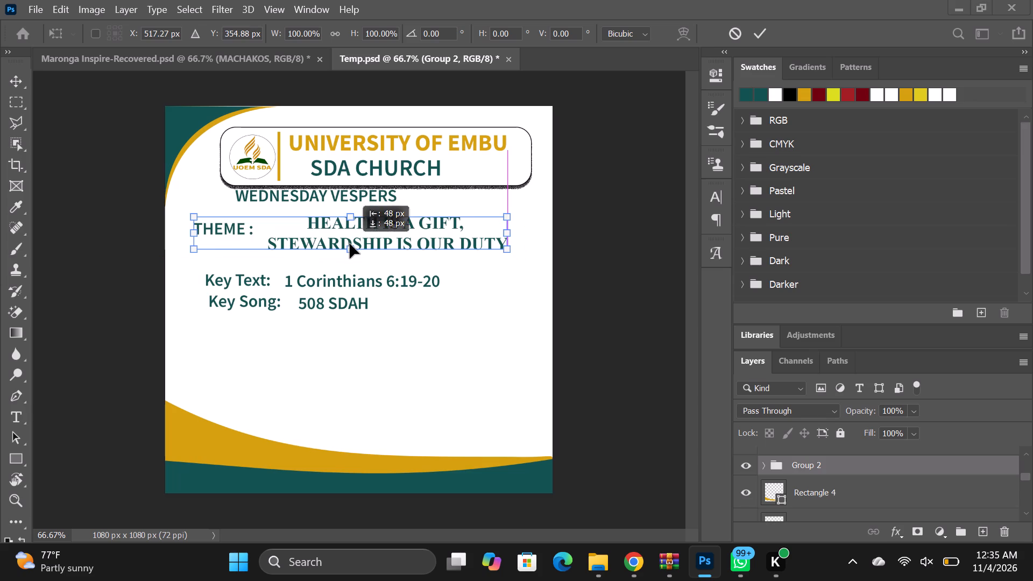
{"action": "left_click_drag", "start_coordinate": [350, 244], "coordinate": [342, 250], "text": "shift"}
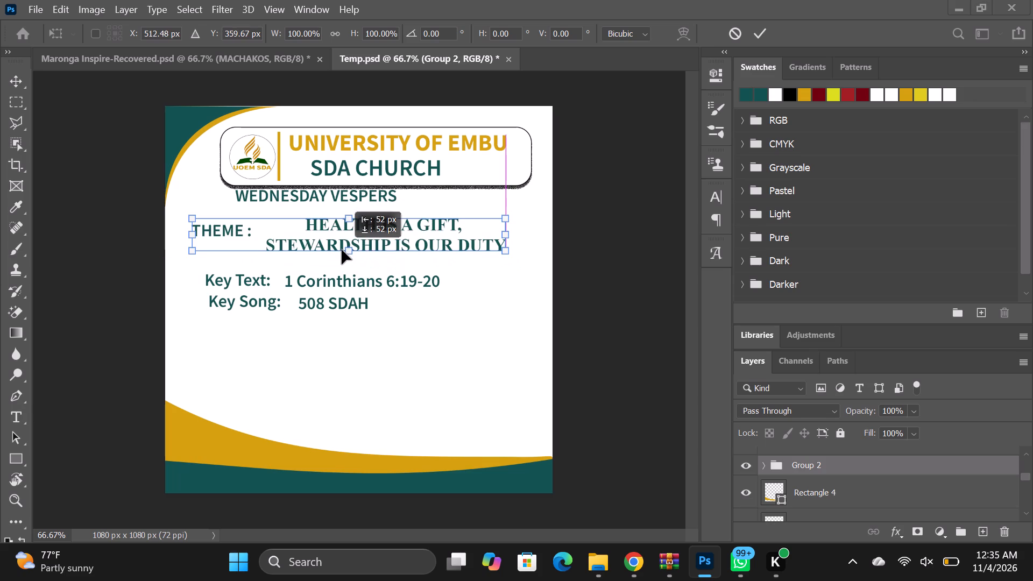
{"action": "left_click_drag", "start_coordinate": [342, 250], "coordinate": [339, 248], "text": "shift"}
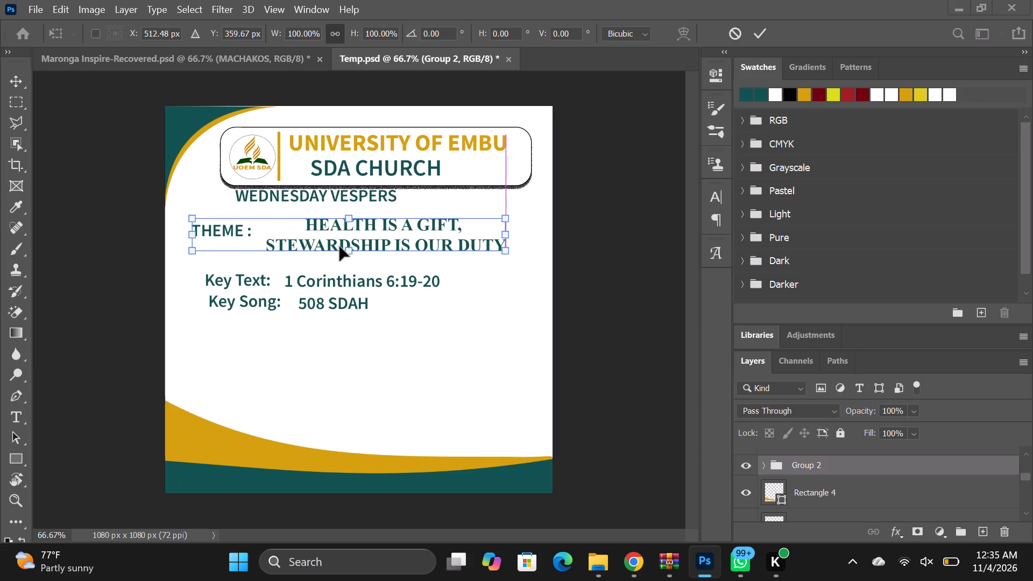
{"action": "key", "text": "Return"}
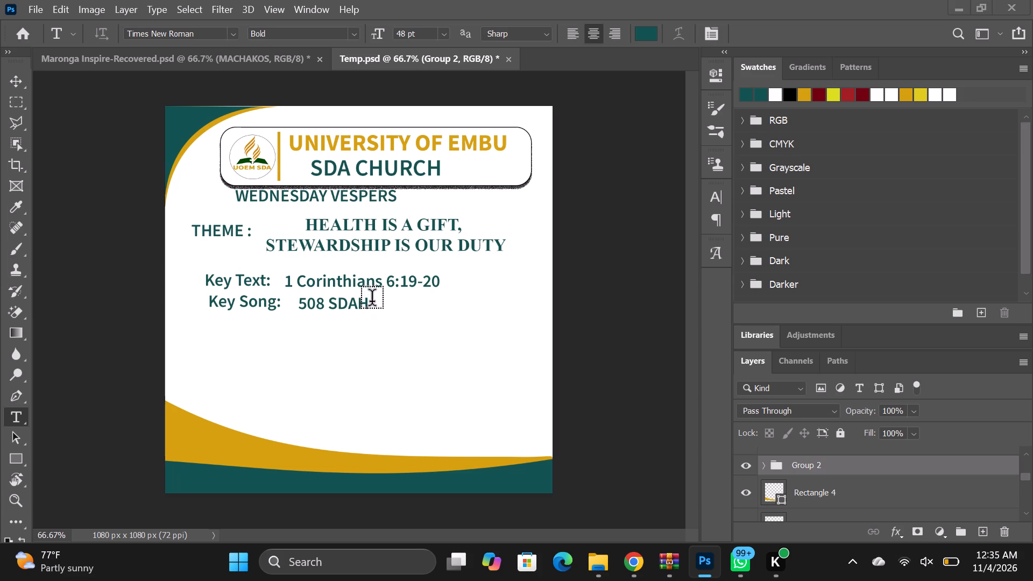
Look through the layer stack around the theme group to locate the "Key Text:" and "WEDNESDAY VESPERS" layers.
{"action": "scroll", "coordinate": [816, 493], "scroll_direction": "down", "scroll_amount": 2}
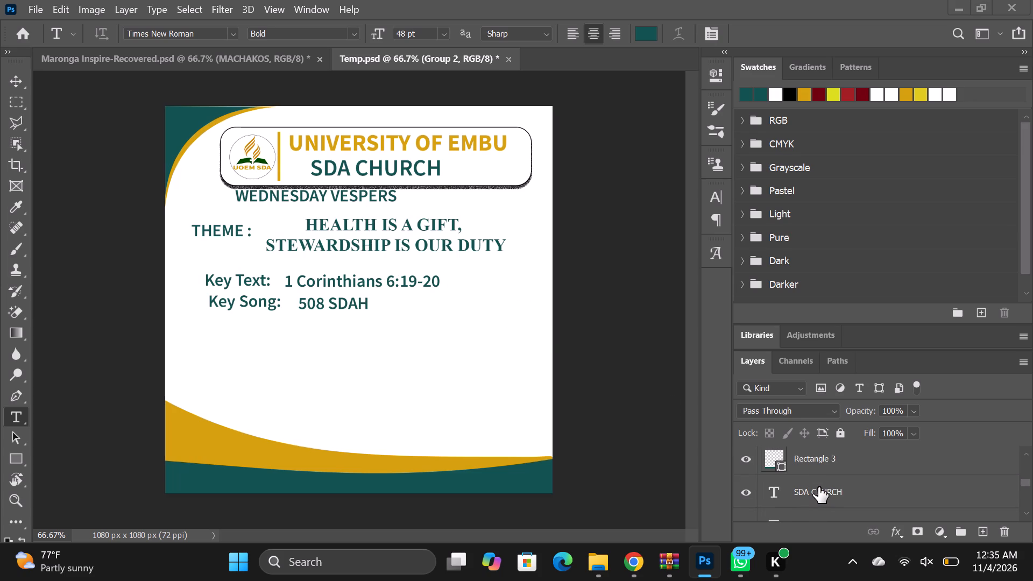
{"action": "scroll", "coordinate": [819, 487], "scroll_direction": "up", "scroll_amount": 4}
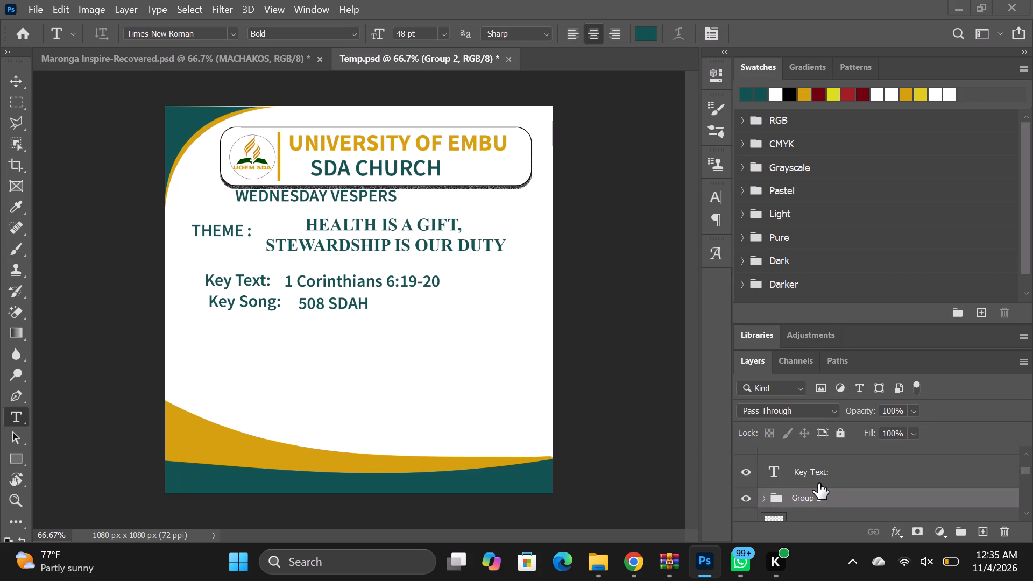
{"action": "scroll", "coordinate": [818, 488], "scroll_direction": "down", "scroll_amount": 1}
{"action": "scroll", "coordinate": [818, 488], "scroll_direction": "up", "scroll_amount": 1}
{"action": "scroll", "coordinate": [818, 488], "scroll_direction": "down", "scroll_amount": 1}
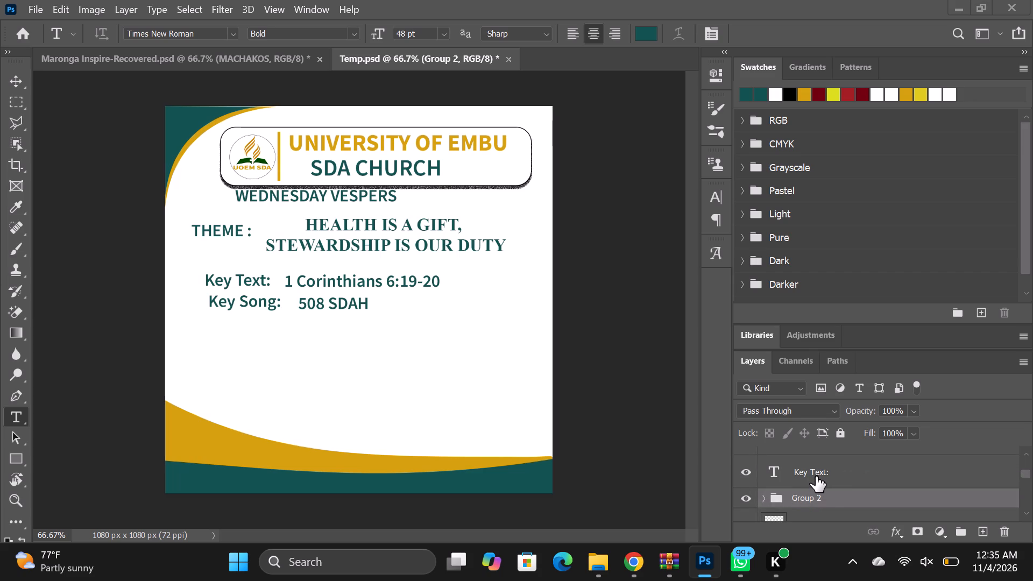
{"action": "left_click", "coordinate": [812, 471]}
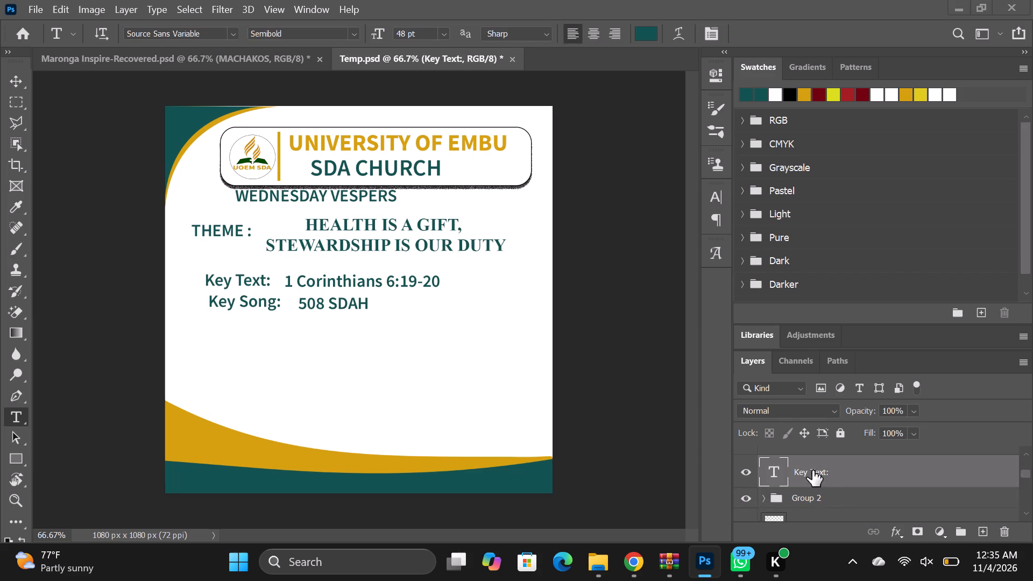
{"action": "scroll", "coordinate": [812, 470], "scroll_direction": "up", "scroll_amount": 2}
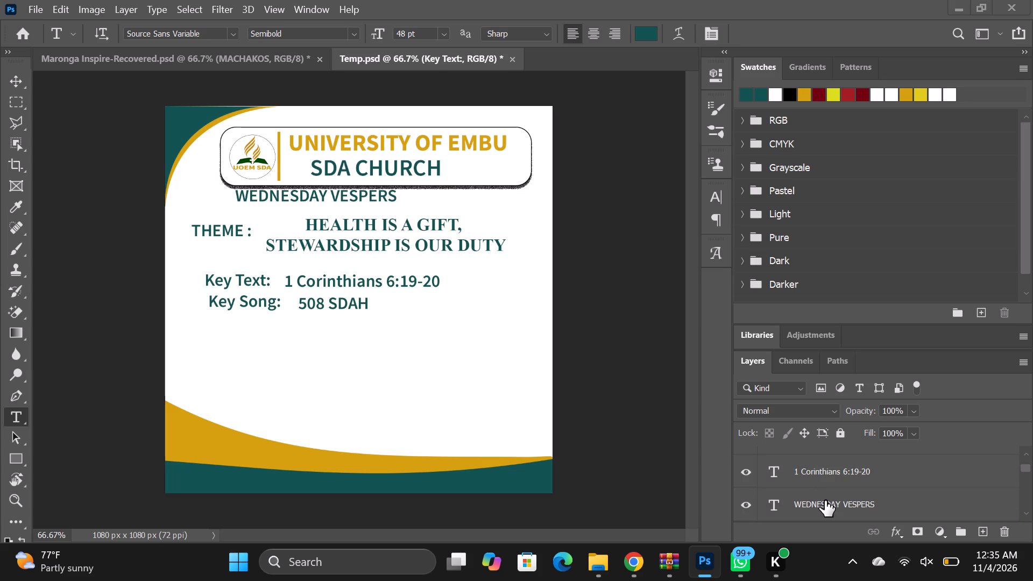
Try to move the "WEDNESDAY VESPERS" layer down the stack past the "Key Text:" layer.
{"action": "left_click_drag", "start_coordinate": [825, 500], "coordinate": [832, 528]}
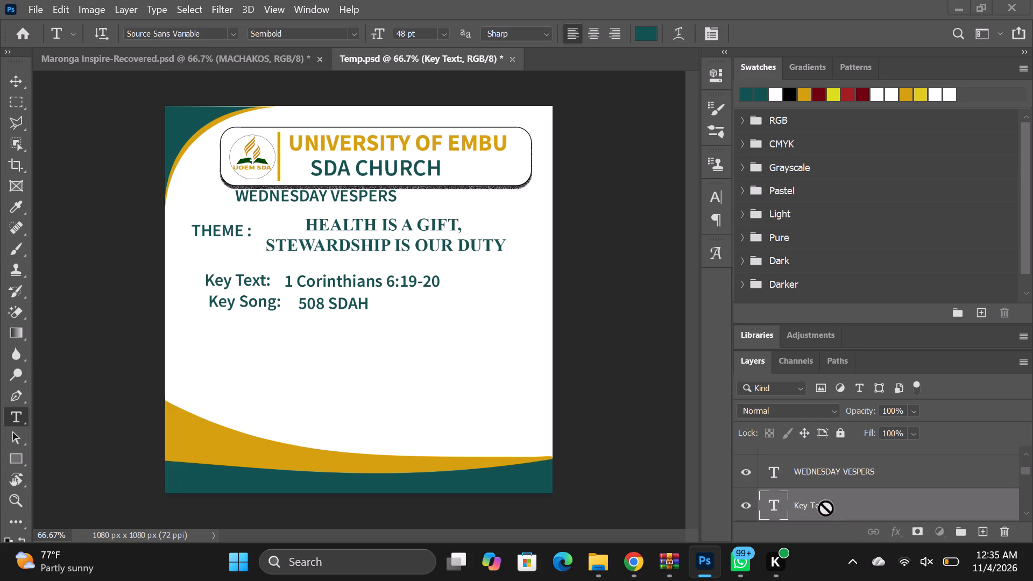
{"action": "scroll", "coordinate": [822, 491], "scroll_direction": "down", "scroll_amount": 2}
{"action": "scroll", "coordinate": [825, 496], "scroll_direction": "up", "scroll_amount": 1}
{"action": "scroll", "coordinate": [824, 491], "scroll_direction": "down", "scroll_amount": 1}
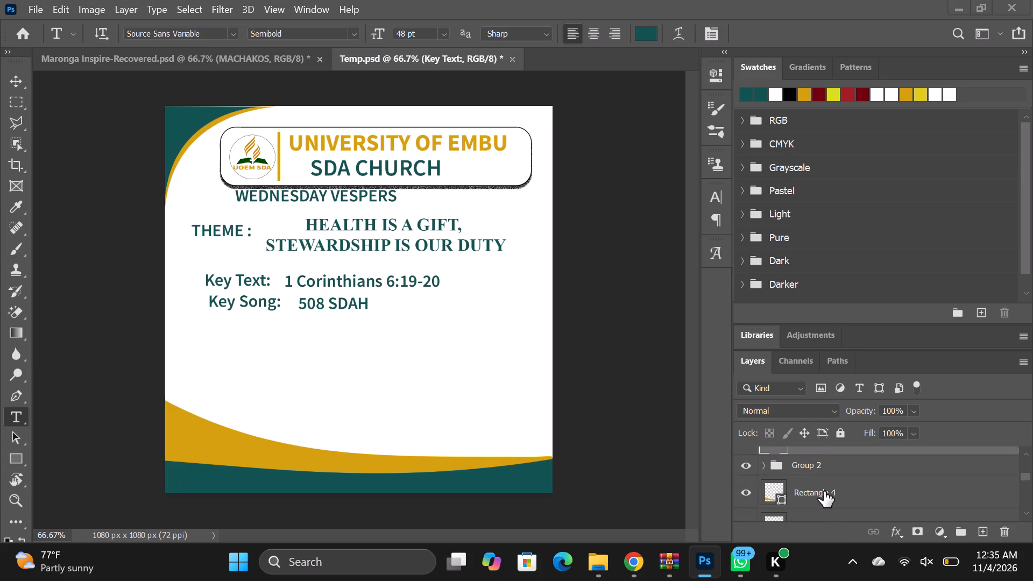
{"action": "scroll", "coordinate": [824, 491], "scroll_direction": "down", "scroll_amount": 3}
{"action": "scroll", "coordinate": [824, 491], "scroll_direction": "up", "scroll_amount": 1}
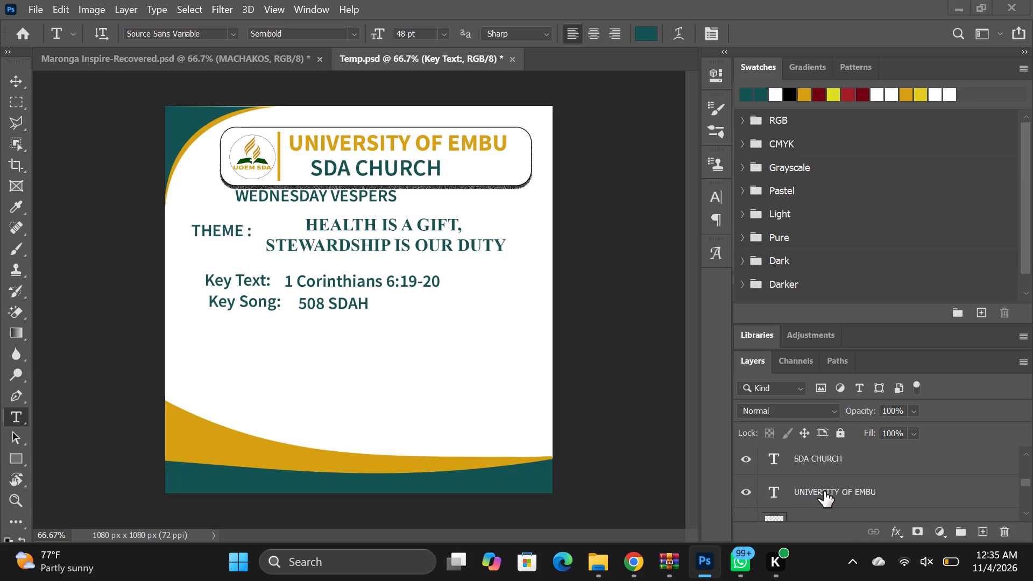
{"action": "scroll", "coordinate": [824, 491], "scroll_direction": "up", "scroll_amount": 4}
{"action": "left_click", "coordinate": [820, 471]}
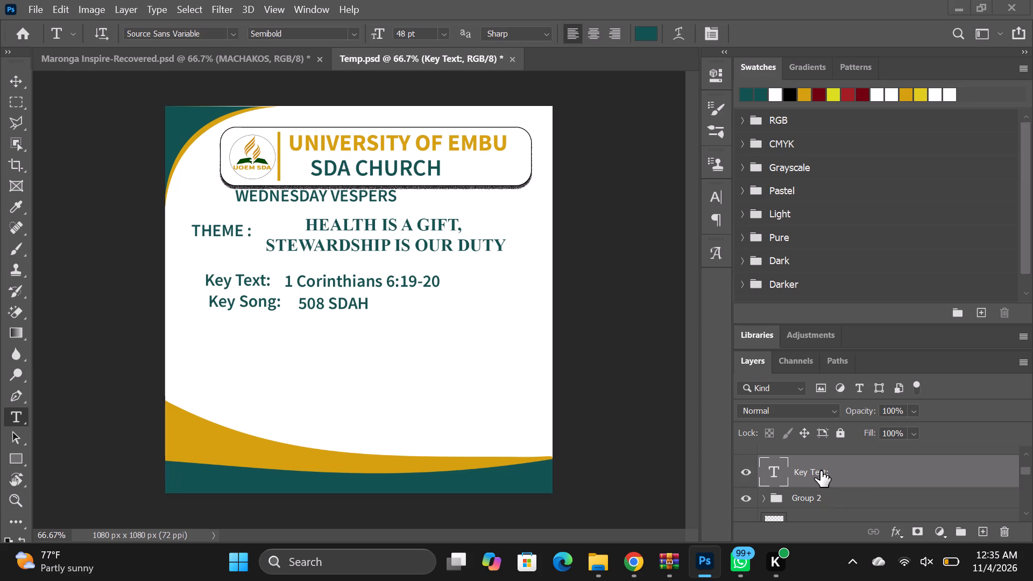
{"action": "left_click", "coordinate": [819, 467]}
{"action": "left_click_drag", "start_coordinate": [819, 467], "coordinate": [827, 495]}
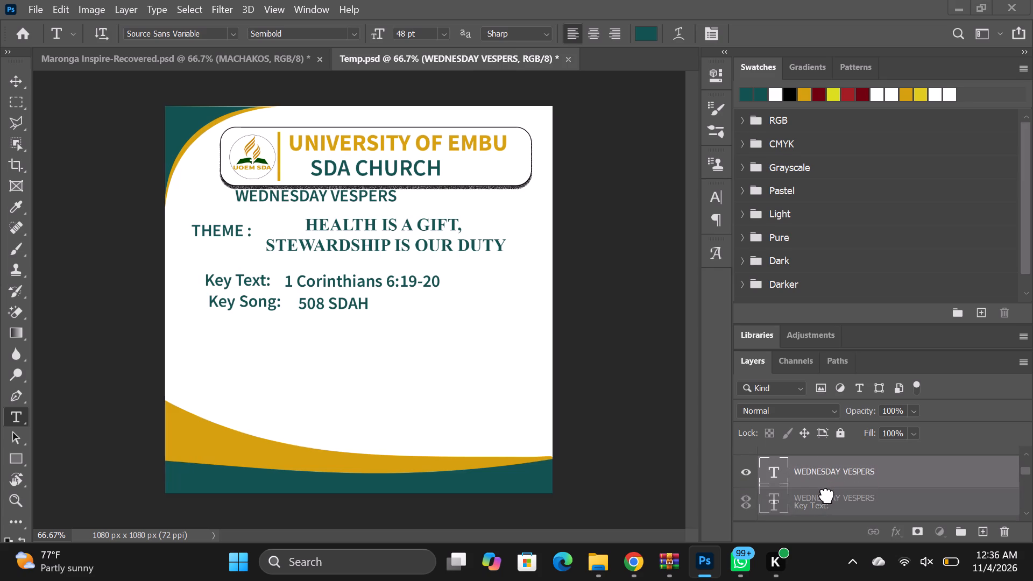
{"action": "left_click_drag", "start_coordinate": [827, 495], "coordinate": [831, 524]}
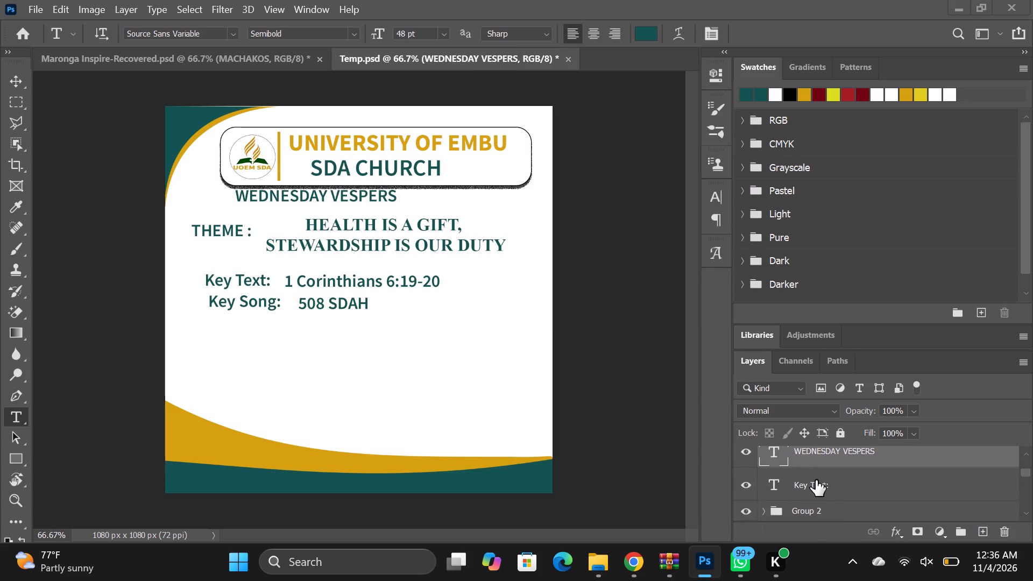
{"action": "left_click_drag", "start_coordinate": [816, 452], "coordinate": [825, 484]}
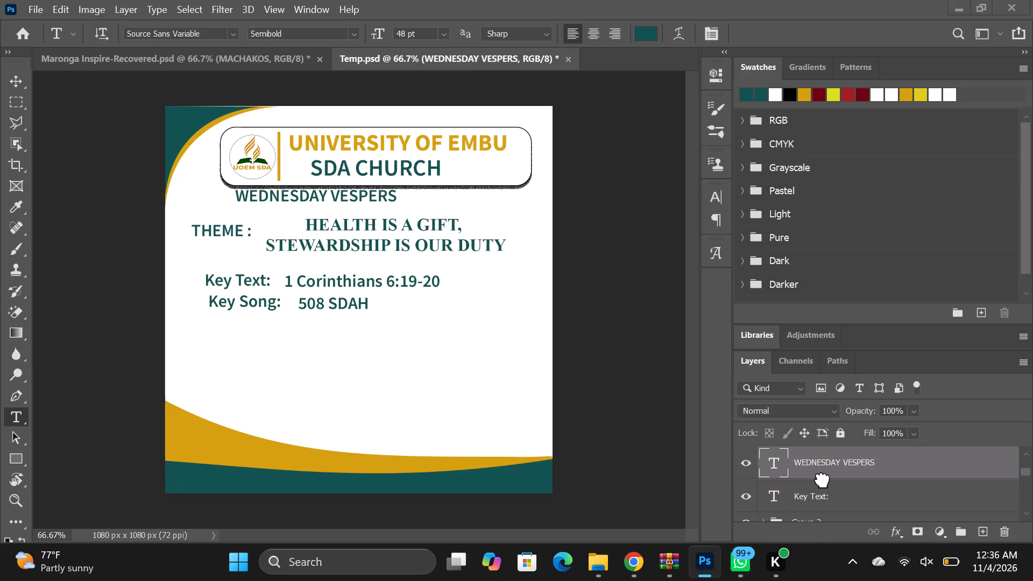
Move the "WEDNESDAY VESPERS" layer below the "Key Text:" layer and into the theme group.
{"action": "scroll", "coordinate": [823, 480], "scroll_direction": "down", "scroll_amount": 1}
{"action": "scroll", "coordinate": [820, 473], "scroll_direction": "up", "scroll_amount": 1}
{"action": "left_click_drag", "start_coordinate": [819, 463], "coordinate": [842, 488]}
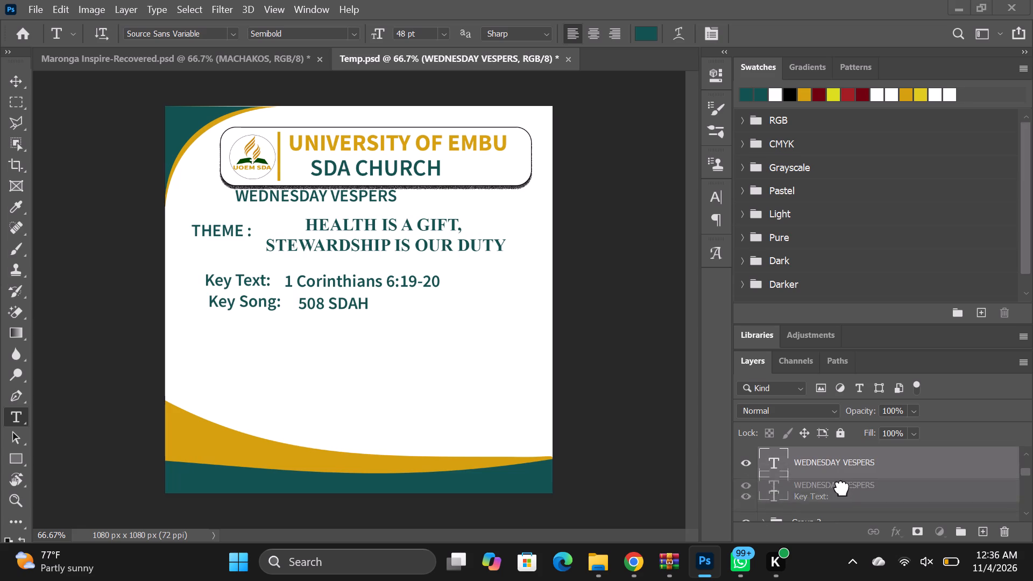
{"action": "left_click_drag", "start_coordinate": [842, 488], "coordinate": [854, 504]}
{"action": "scroll", "coordinate": [841, 485], "scroll_direction": "down", "scroll_amount": 1}
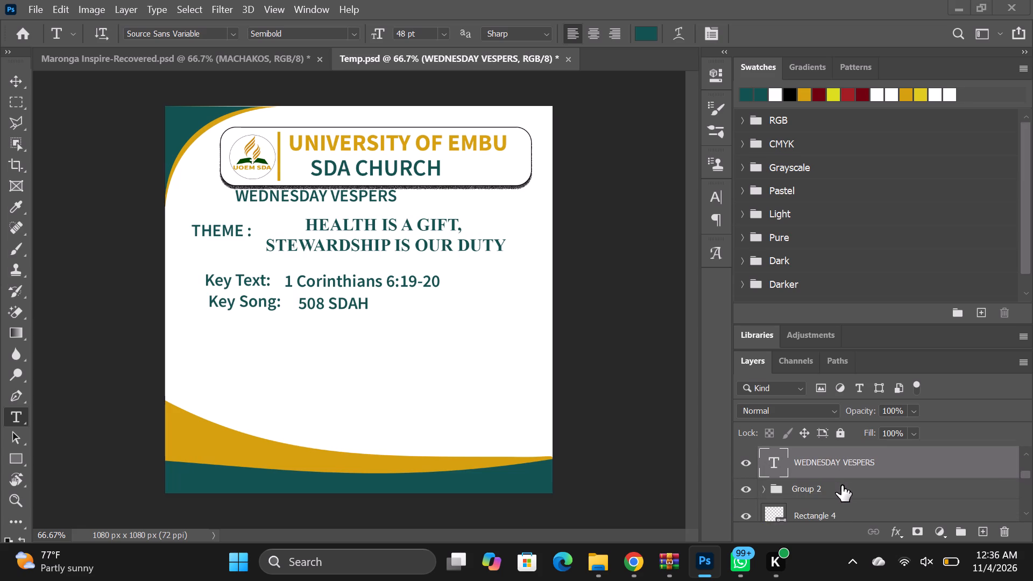
{"action": "left_click_drag", "start_coordinate": [835, 464], "coordinate": [847, 492]}
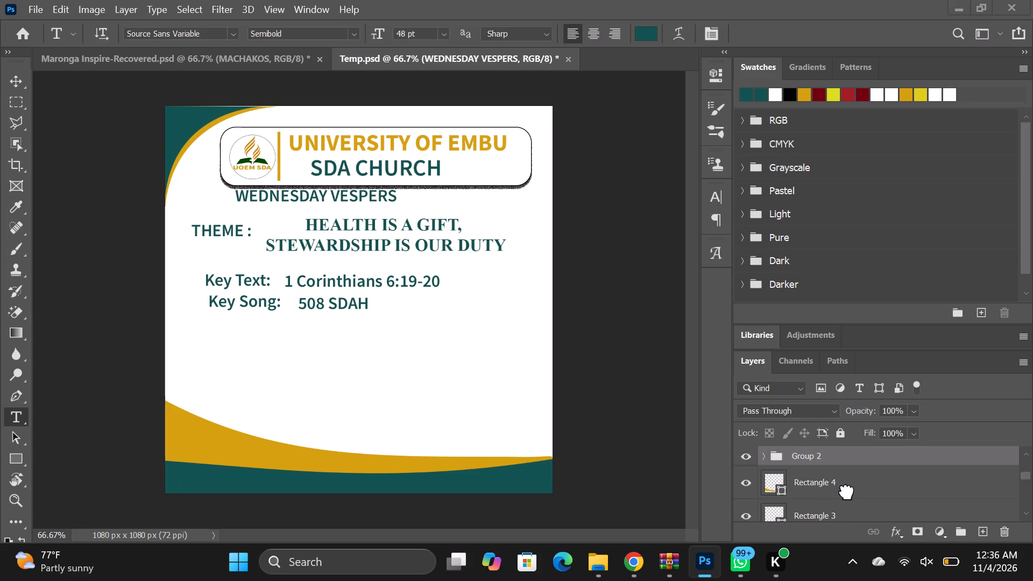
Group the "Key Text:", "1 Corinthians 6:19-20", "Key Song:" and "508 SDAH" layers together.
{"action": "scroll", "coordinate": [845, 488], "scroll_direction": "up", "scroll_amount": 2}
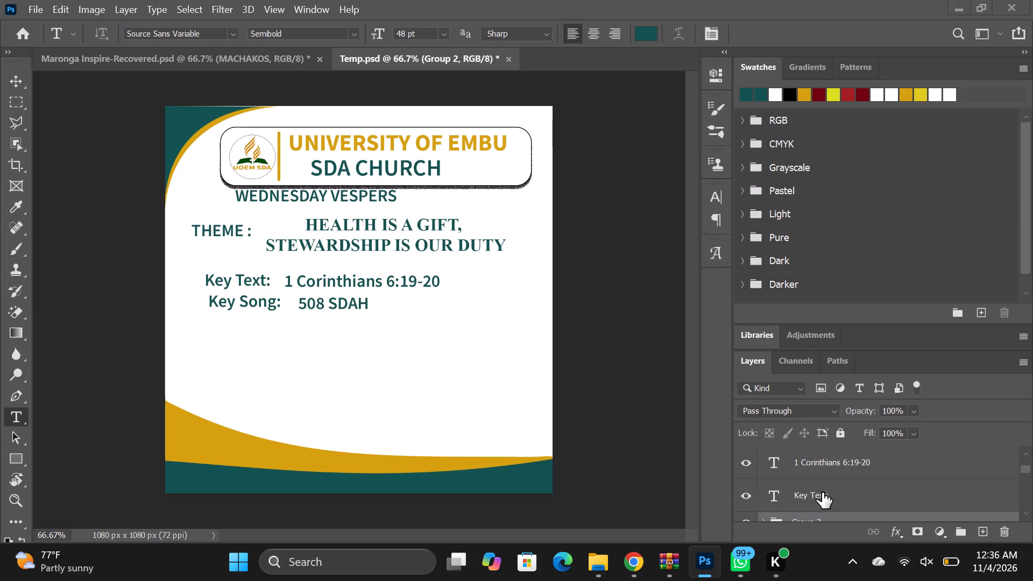
{"action": "scroll", "coordinate": [822, 488], "scroll_direction": "down", "scroll_amount": 1}
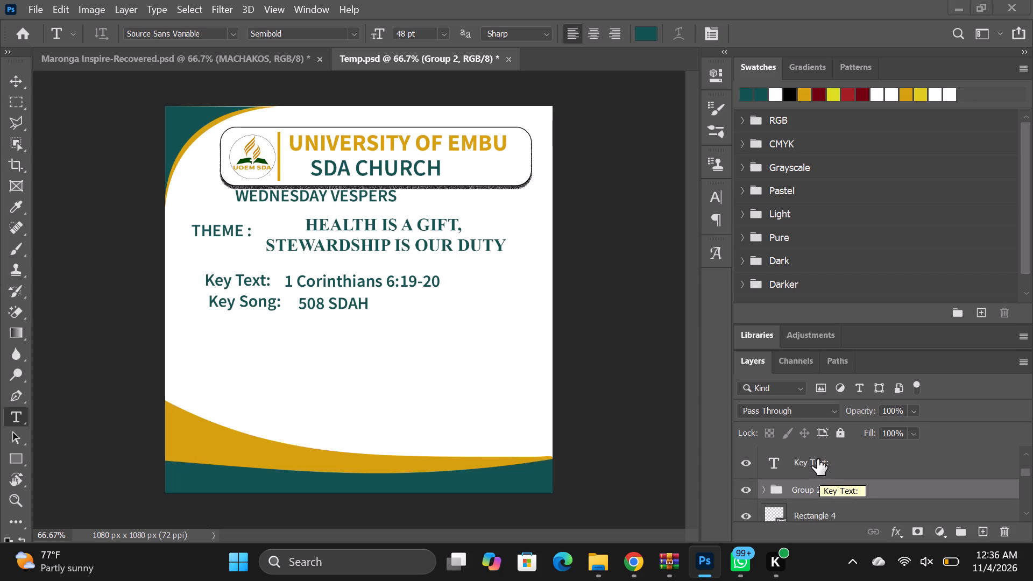
{"action": "scroll", "coordinate": [822, 462], "scroll_direction": "up", "scroll_amount": 1}
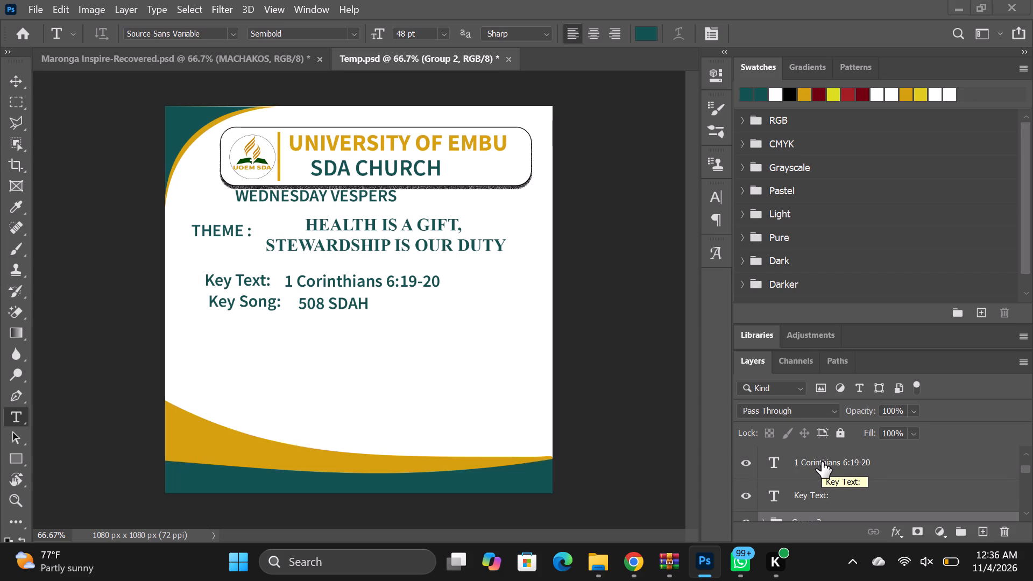
{"action": "scroll", "coordinate": [822, 462], "scroll_direction": "up", "scroll_amount": 1}
{"action": "left_click", "coordinate": [822, 462]}
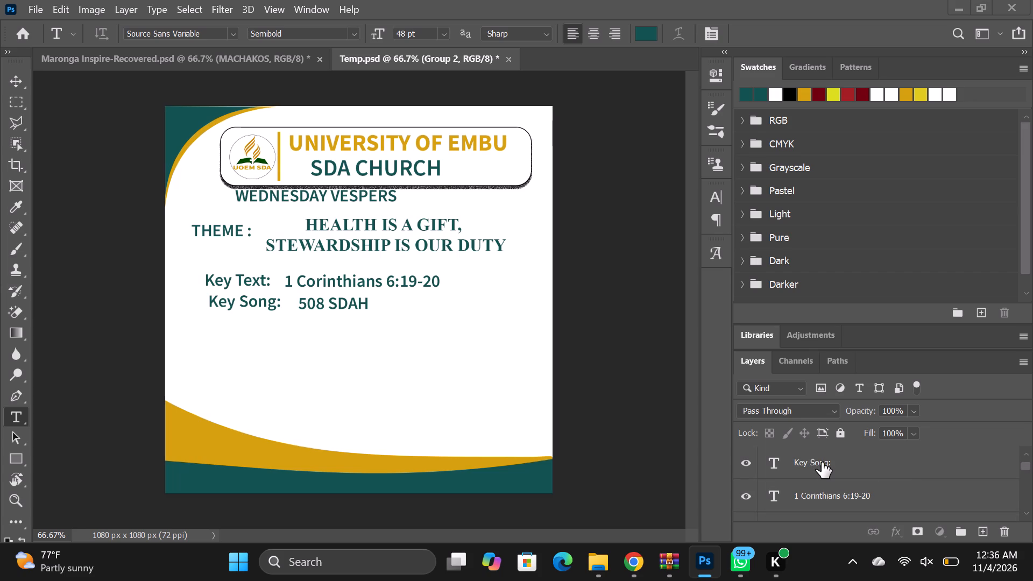
{"action": "scroll", "coordinate": [822, 462], "scroll_direction": "up", "scroll_amount": 1}
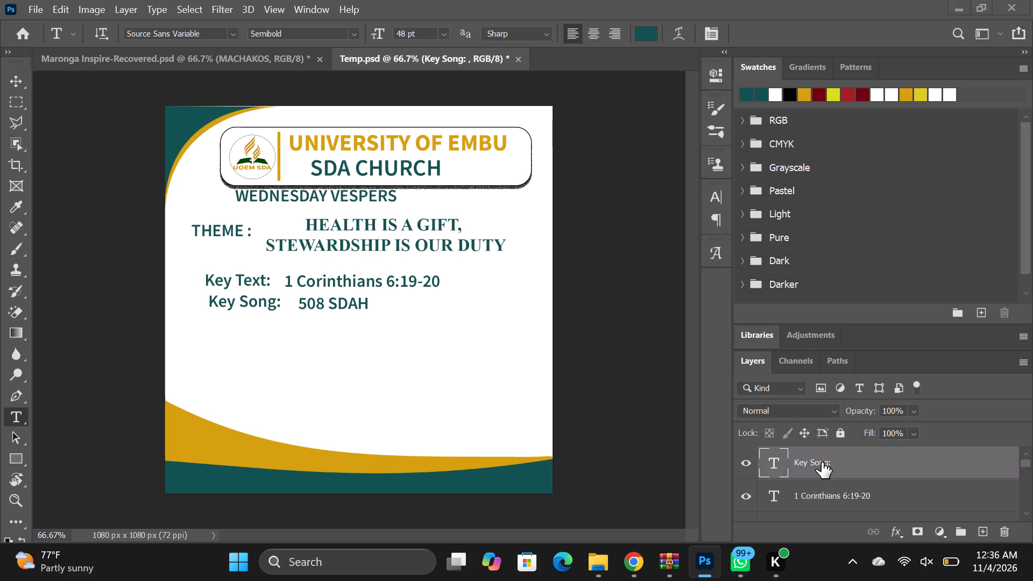
{"action": "left_click", "coordinate": [822, 459]}
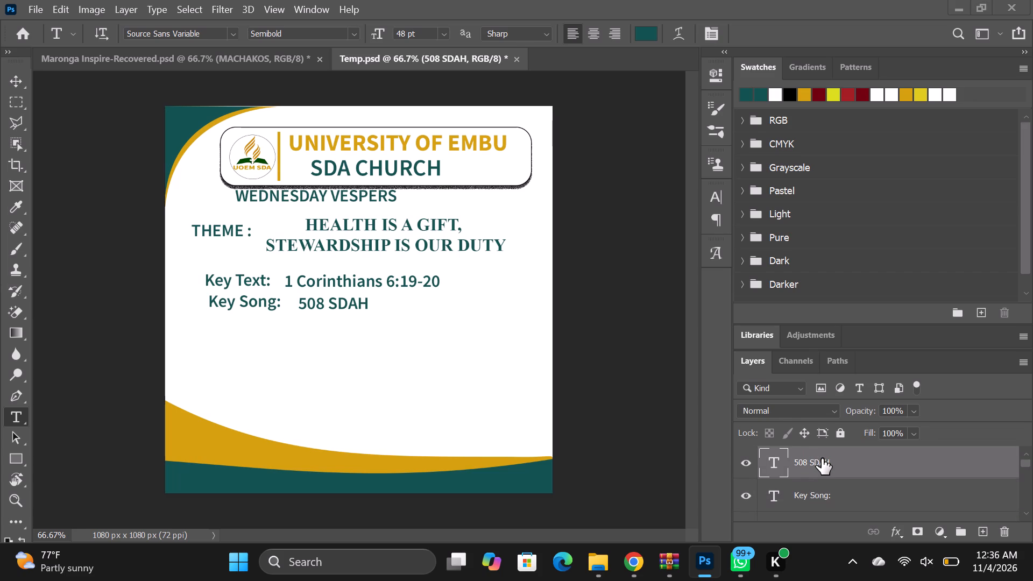
{"action": "left_click", "coordinate": [806, 489], "text": "shift"}
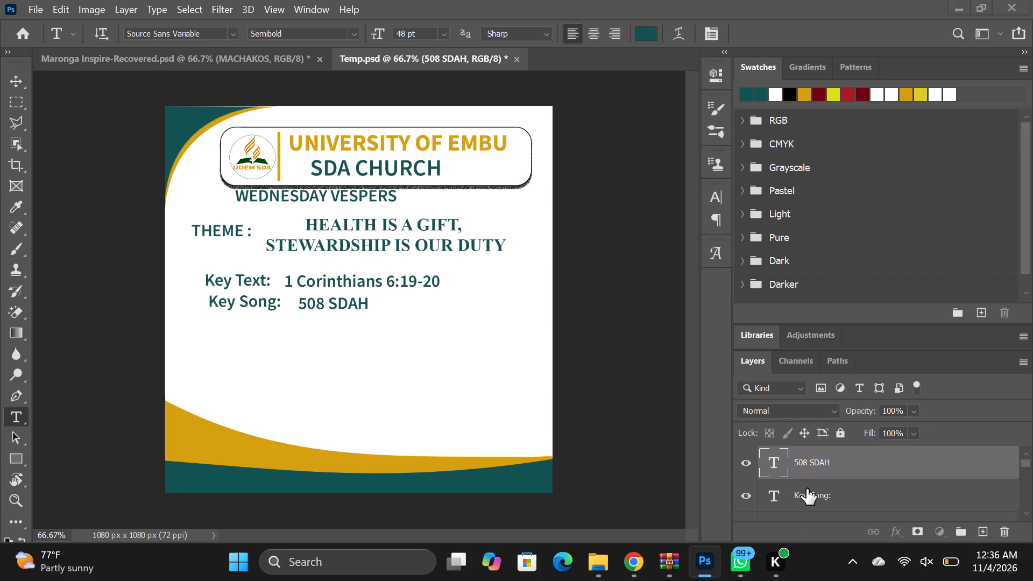
{"action": "scroll", "coordinate": [806, 488], "scroll_direction": "down", "scroll_amount": 1, "text": "shift"}
{"action": "left_click", "coordinate": [809, 479], "text": "shift"}
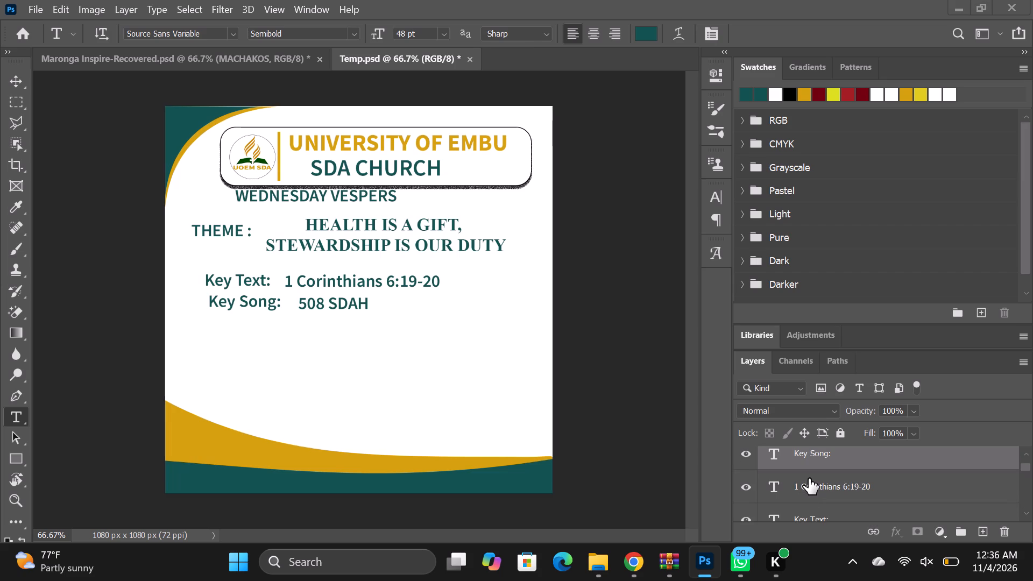
{"action": "scroll", "coordinate": [809, 478], "scroll_direction": "down", "scroll_amount": 1, "text": "shift"}
{"action": "left_click", "coordinate": [809, 478], "text": "shift"}
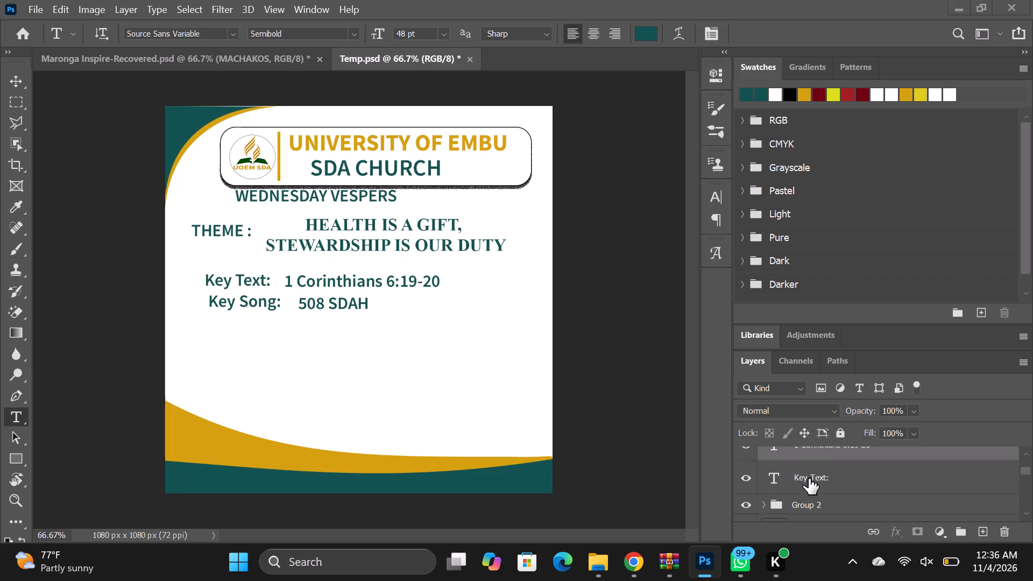
{"action": "left_click", "coordinate": [958, 526]}
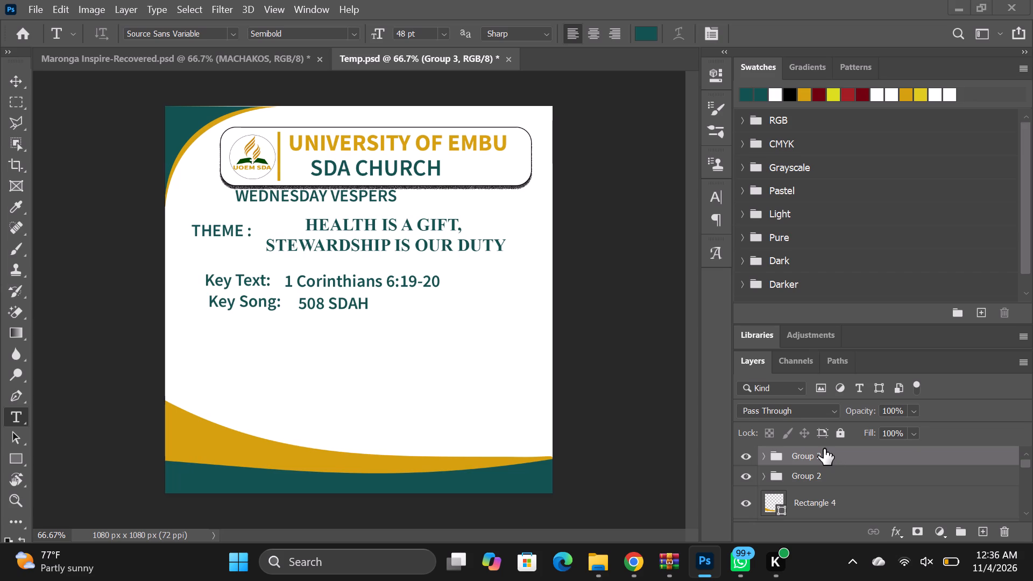
Scale the Key Text and Key Song group down proportionally to about 78%, keeping its upper-left corner in place.
{"action": "key", "text": "ctrl+t"}
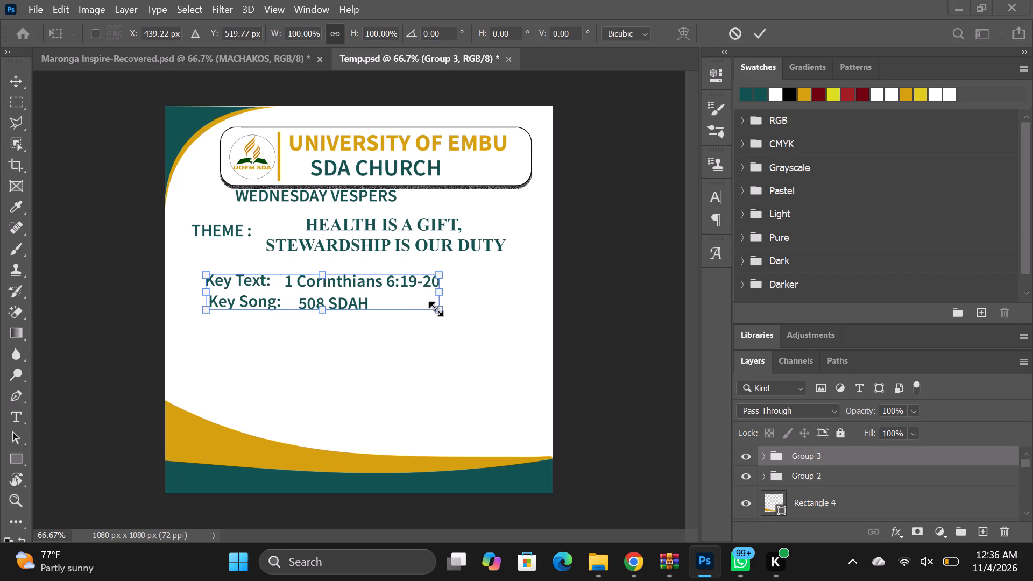
{"action": "left_click_drag", "start_coordinate": [439, 311], "coordinate": [404, 306]}
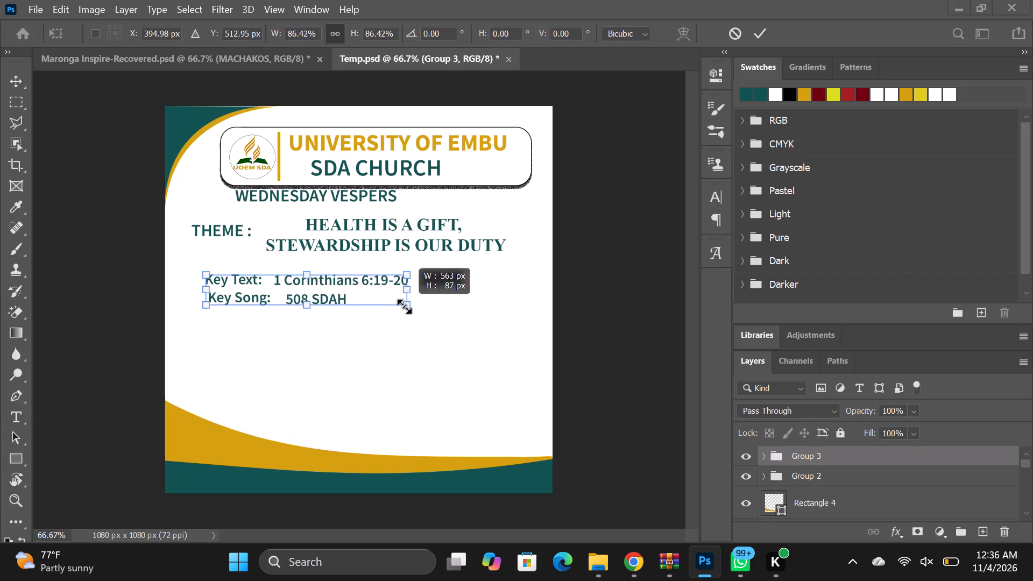
{"action": "left_click_drag", "start_coordinate": [404, 306], "coordinate": [390, 304]}
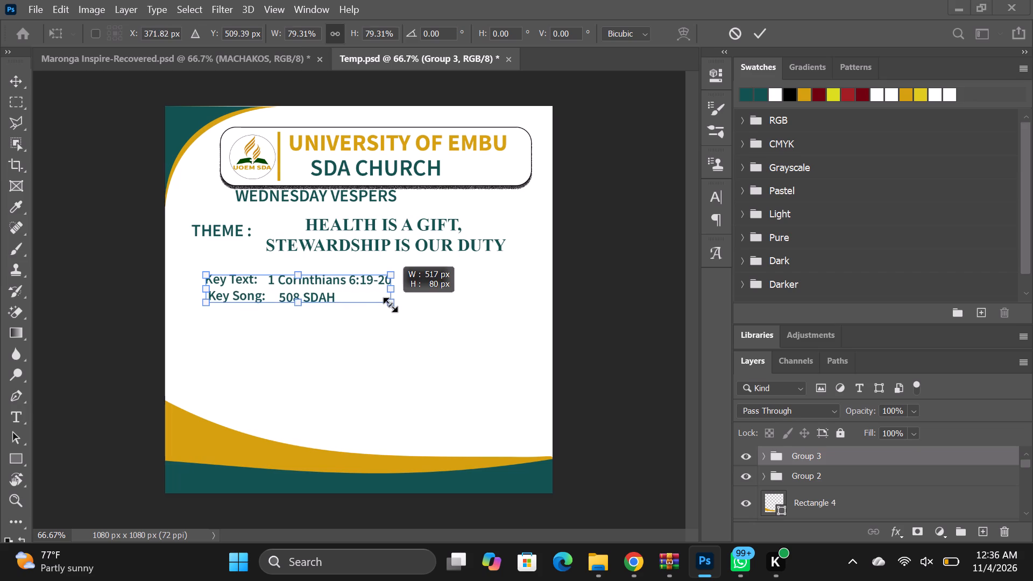
{"action": "left_click_drag", "start_coordinate": [390, 304], "coordinate": [387, 304]}
{"action": "left_click", "coordinate": [346, 284]}
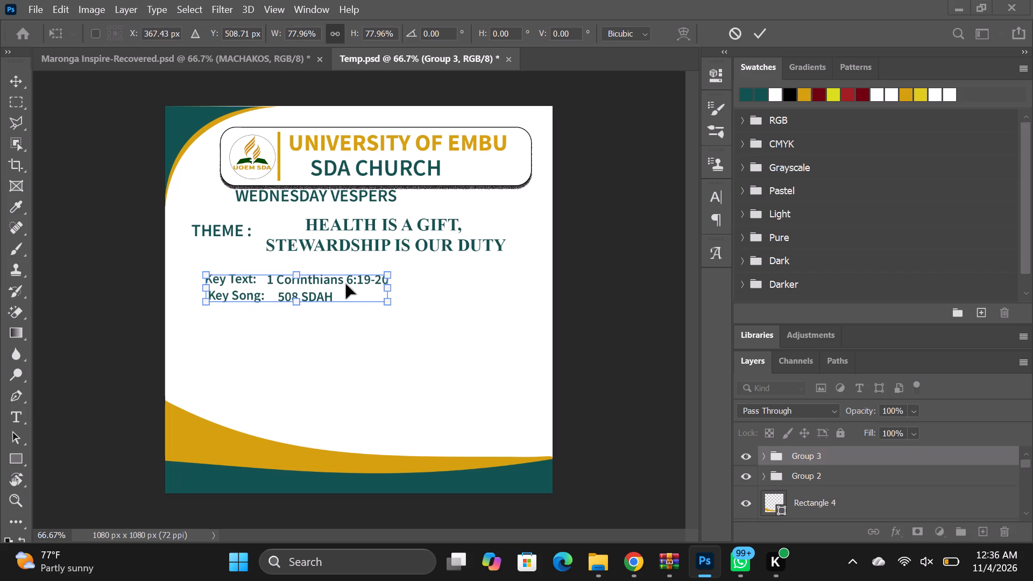
{"action": "left_click", "coordinate": [826, 457]}
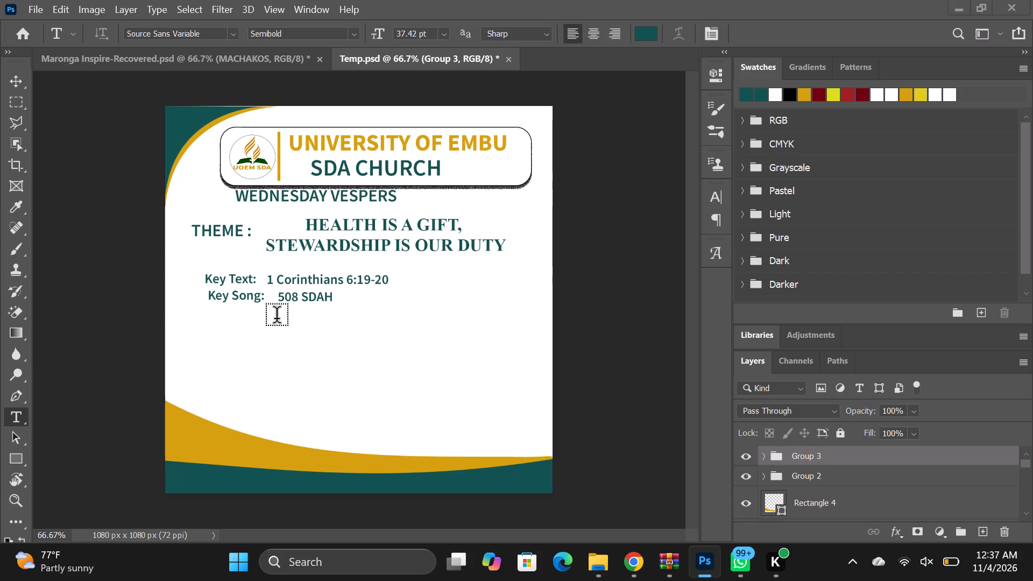
Move the Key Text and Key Song group about 60 px left and 60 px down, away from the theme.
{"action": "left_click", "coordinate": [808, 457]}
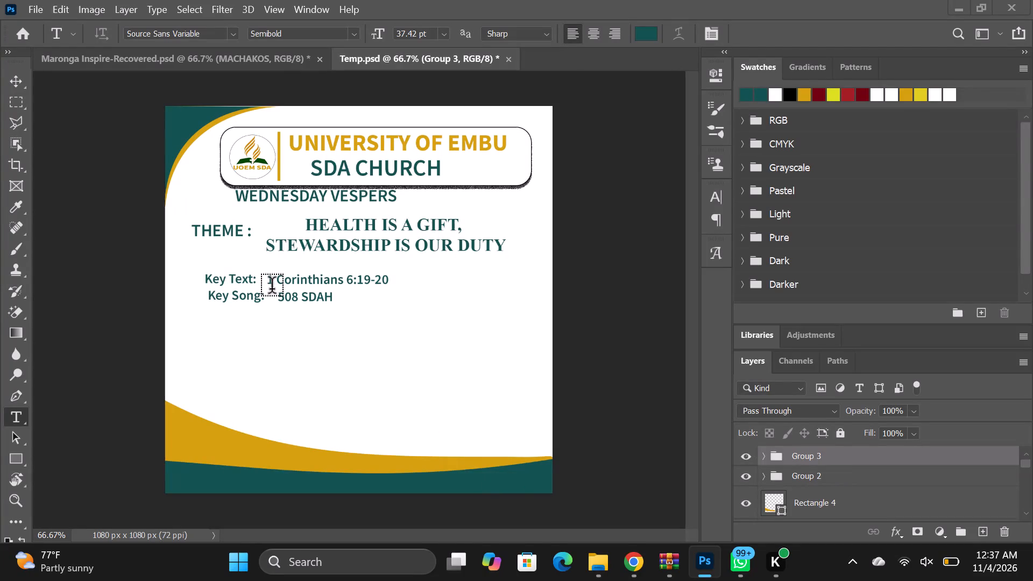
{"action": "left_click", "coordinate": [830, 454]}
{"action": "key", "text": "ctrl+t"}
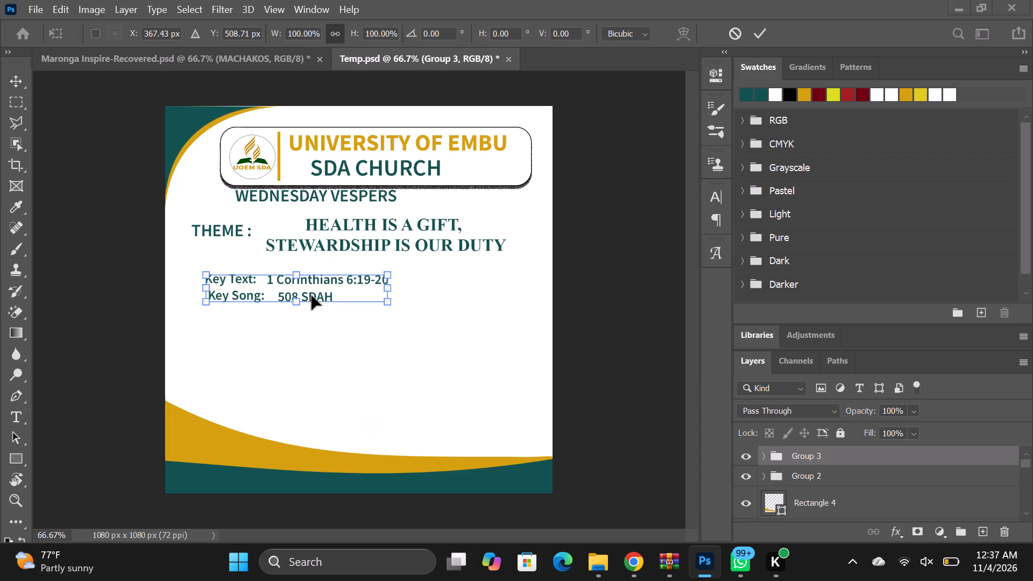
{"action": "left_click_drag", "start_coordinate": [309, 286], "coordinate": [288, 307], "text": "shift"}
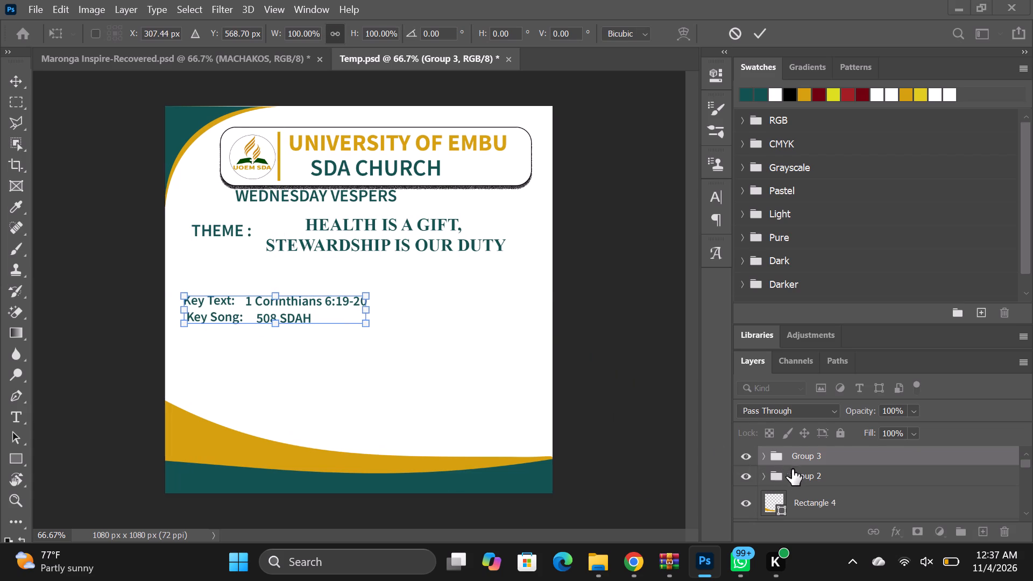
Move the group with the "WEDNESDAY VESPERS" heading and theme about 18 px left and 18 px down.
{"action": "left_click", "coordinate": [809, 476]}
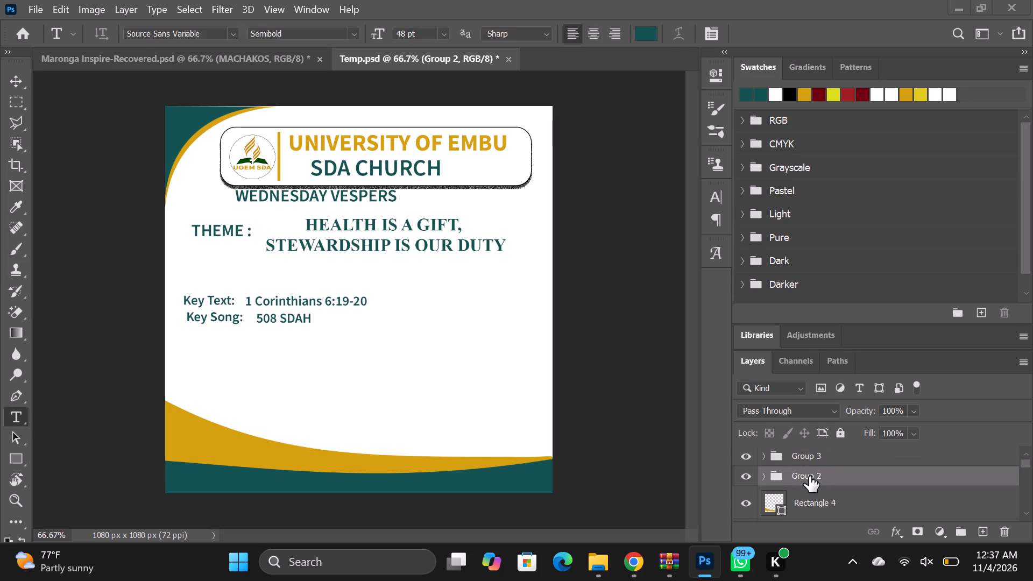
{"action": "key", "text": "ctrl+t"}
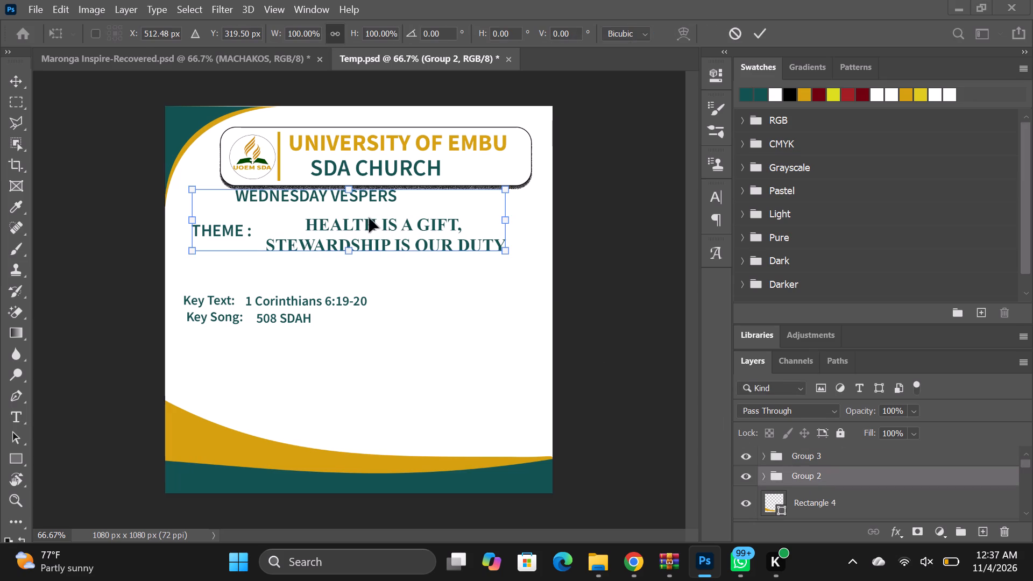
{"action": "left_click_drag", "start_coordinate": [349, 216], "coordinate": [330, 239], "text": "shift"}
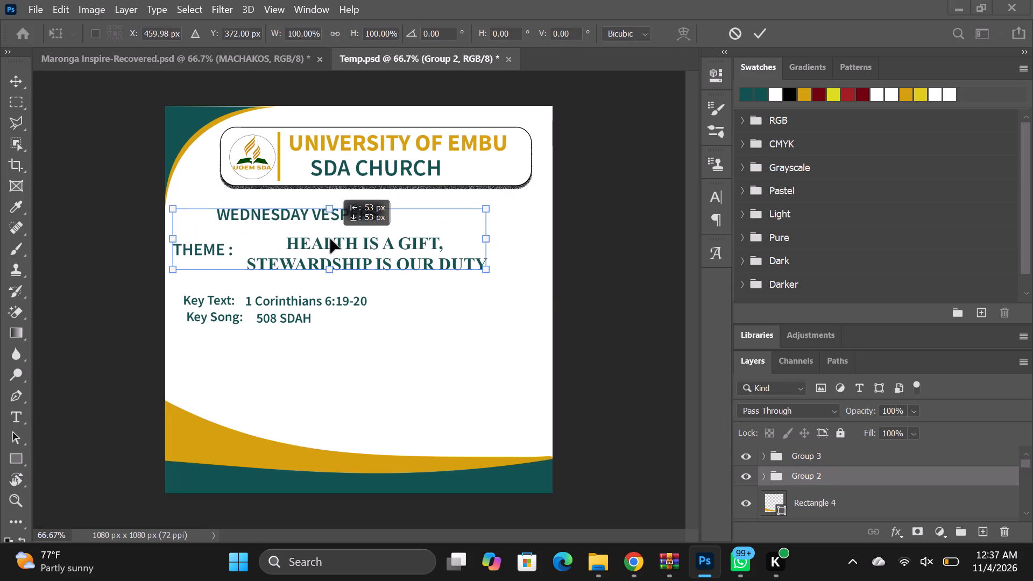
{"action": "left_click_drag", "start_coordinate": [330, 239], "coordinate": [338, 228], "text": "shift"}
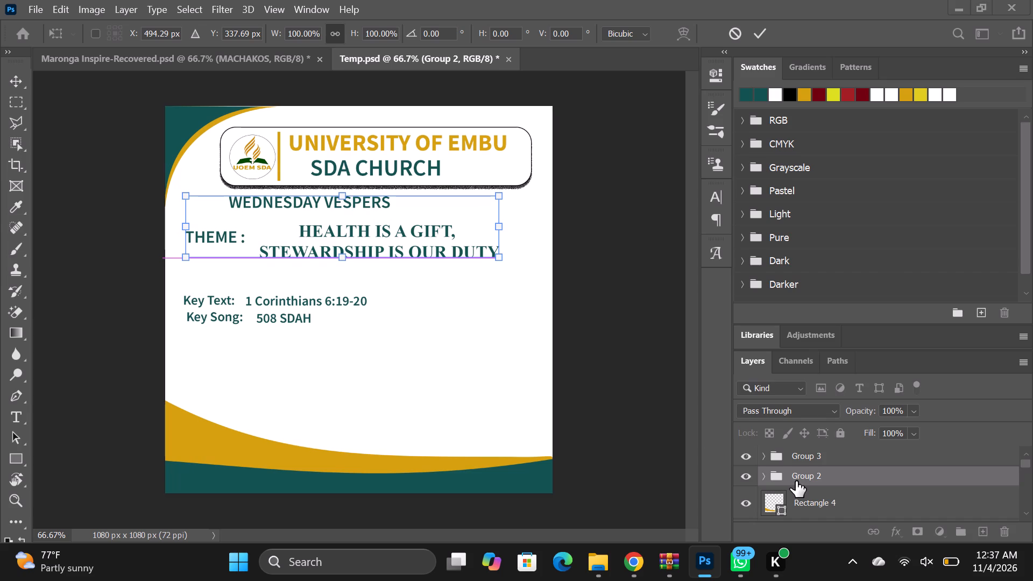
{"action": "left_click", "coordinate": [809, 473]}
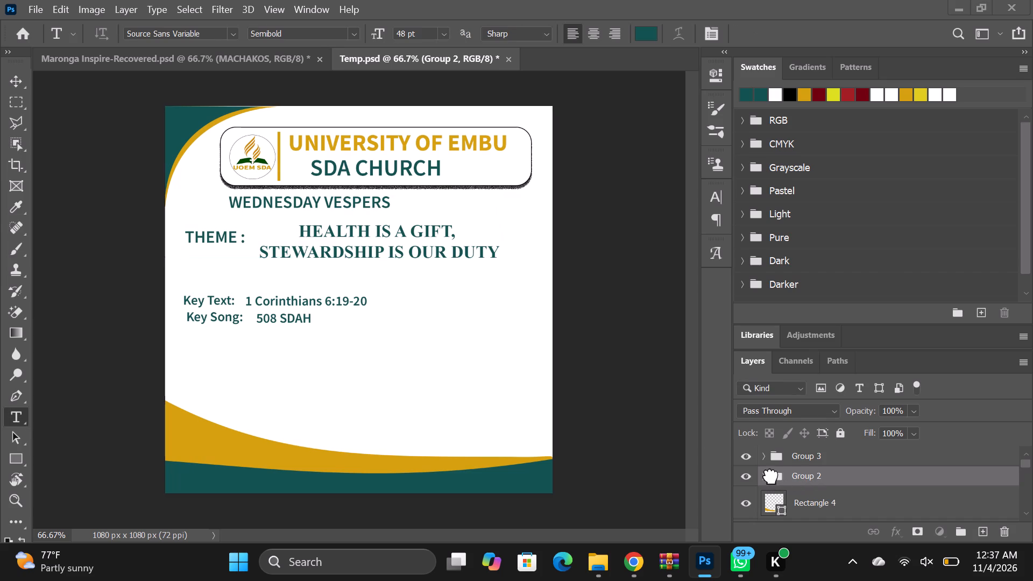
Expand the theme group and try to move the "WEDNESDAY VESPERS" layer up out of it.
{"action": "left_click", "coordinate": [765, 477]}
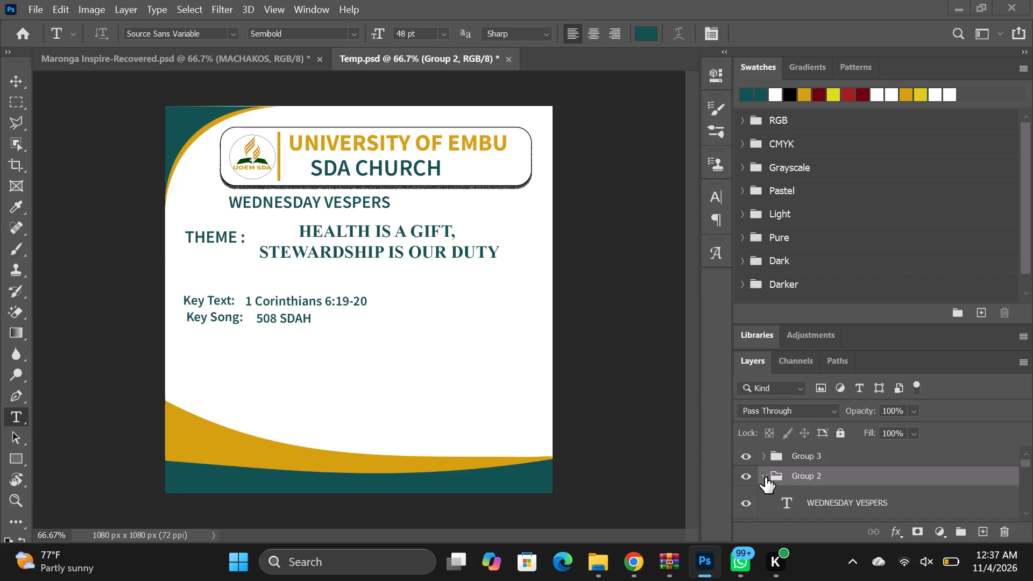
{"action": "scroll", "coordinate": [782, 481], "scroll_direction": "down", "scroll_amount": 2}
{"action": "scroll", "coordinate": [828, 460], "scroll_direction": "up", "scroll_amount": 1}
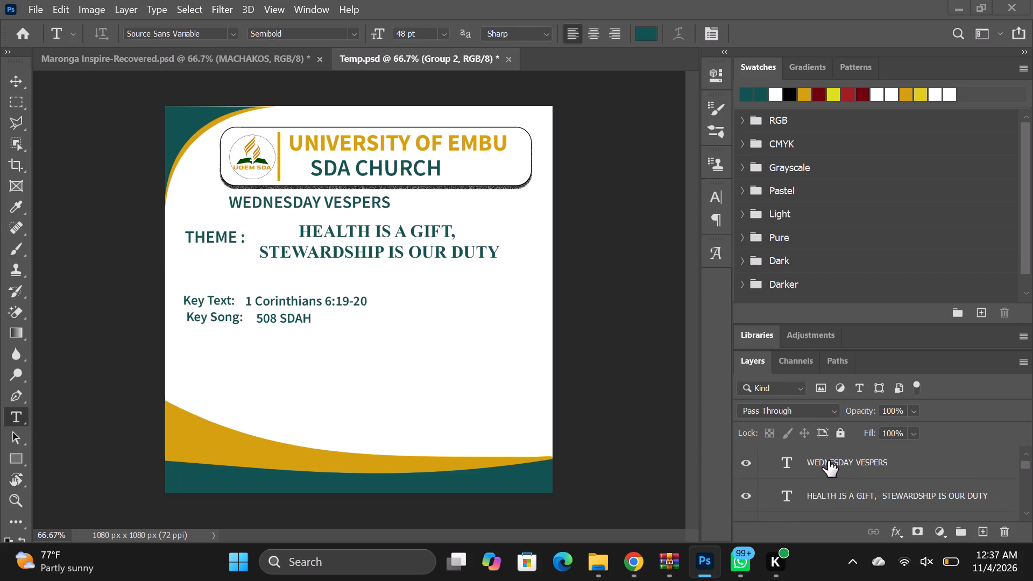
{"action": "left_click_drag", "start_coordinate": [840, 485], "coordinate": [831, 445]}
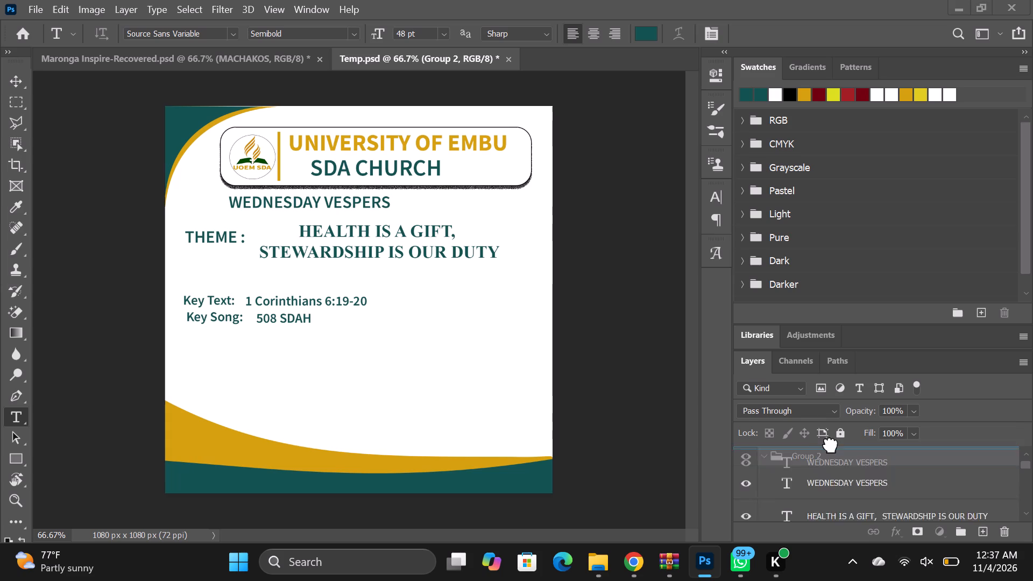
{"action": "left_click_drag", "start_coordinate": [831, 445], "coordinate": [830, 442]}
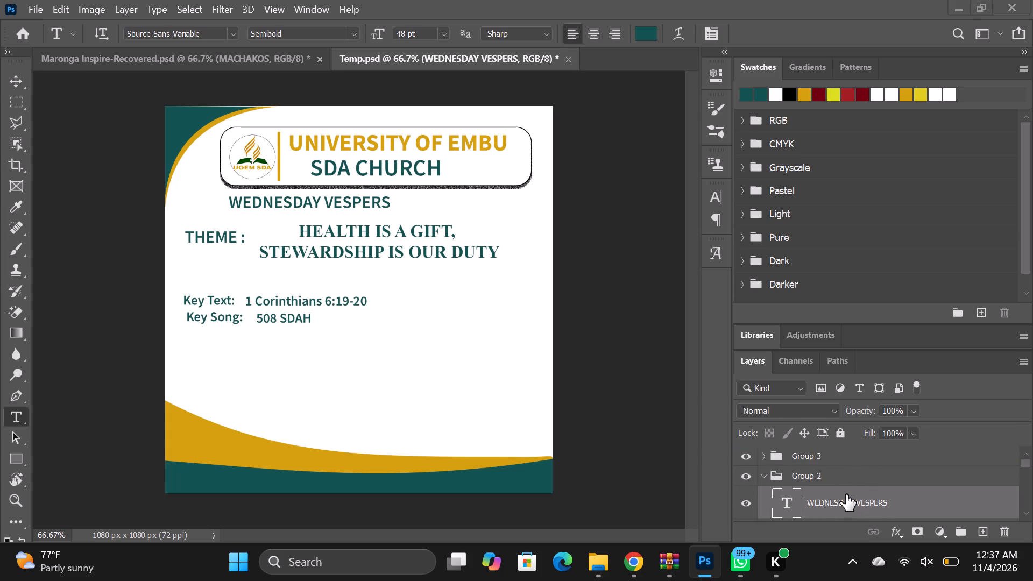
Move the heading and theme group straight down about 50 px, closer to the Key Text line.
{"action": "left_click", "coordinate": [822, 474]}
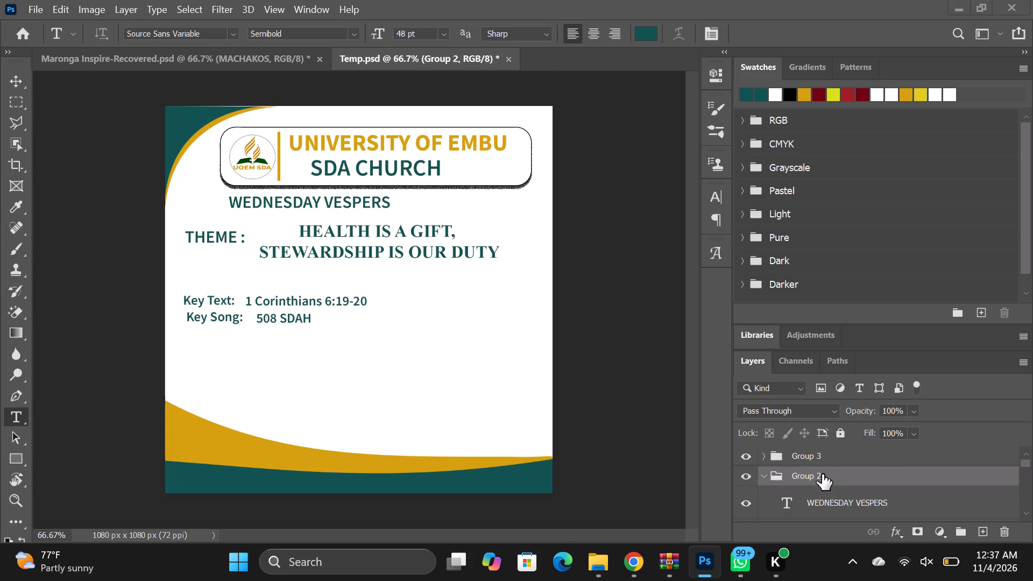
{"action": "key", "text": "ctrl+t"}
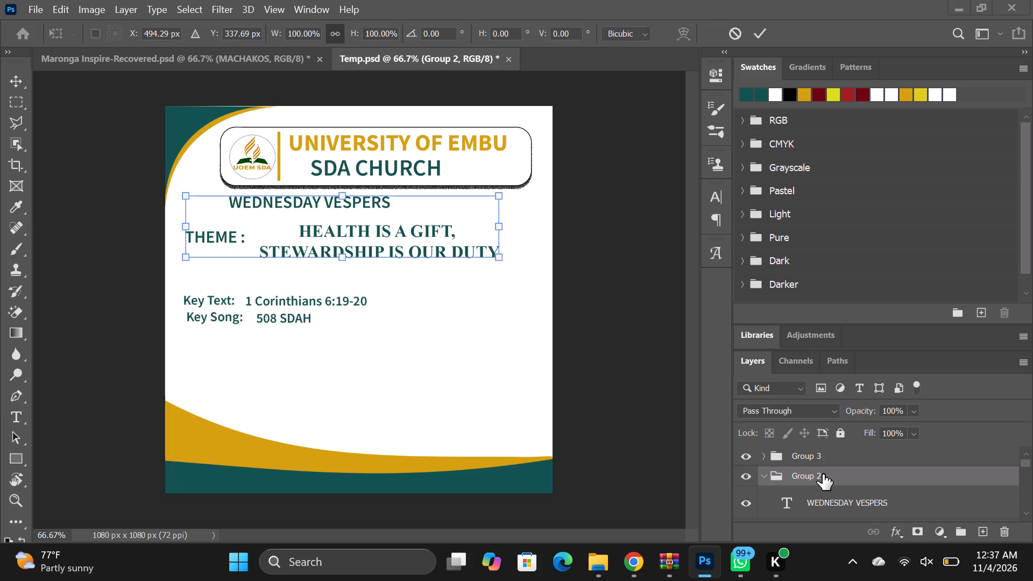
{"action": "left_click_drag", "start_coordinate": [400, 235], "coordinate": [400, 259], "text": "shift"}
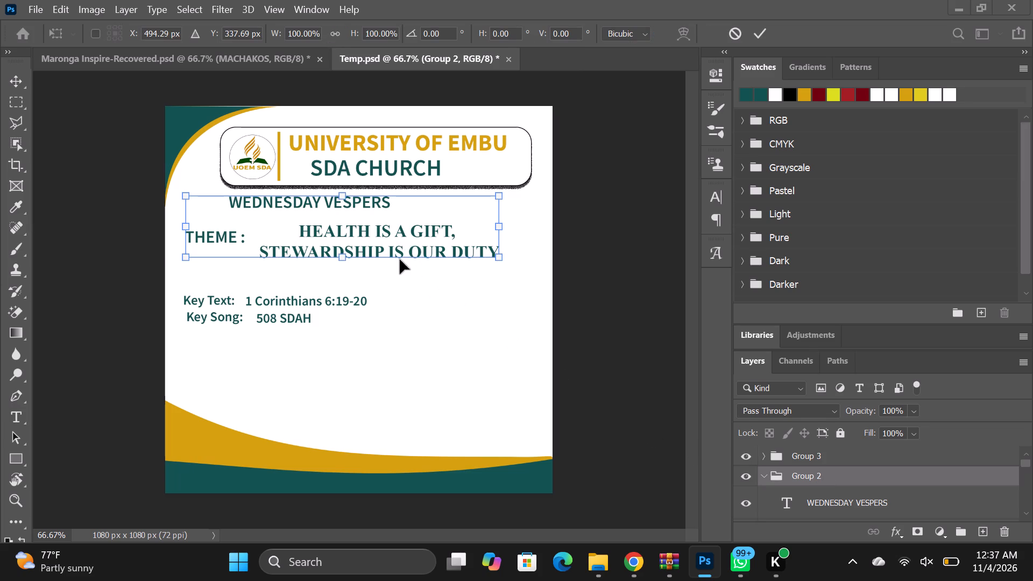
{"action": "left_click_drag", "start_coordinate": [400, 259], "coordinate": [393, 253], "text": "shift"}
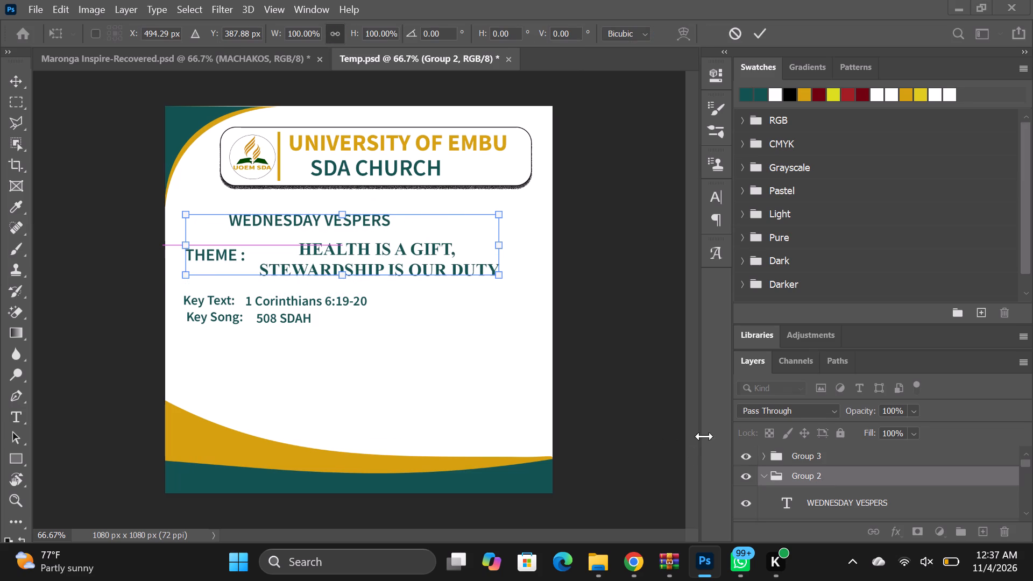
Select the "WEDNESDAY VESPERS" text layer inside the theme group and move the heading straight right about 77 px.
{"action": "scroll", "coordinate": [827, 480], "scroll_direction": "down", "scroll_amount": 1}
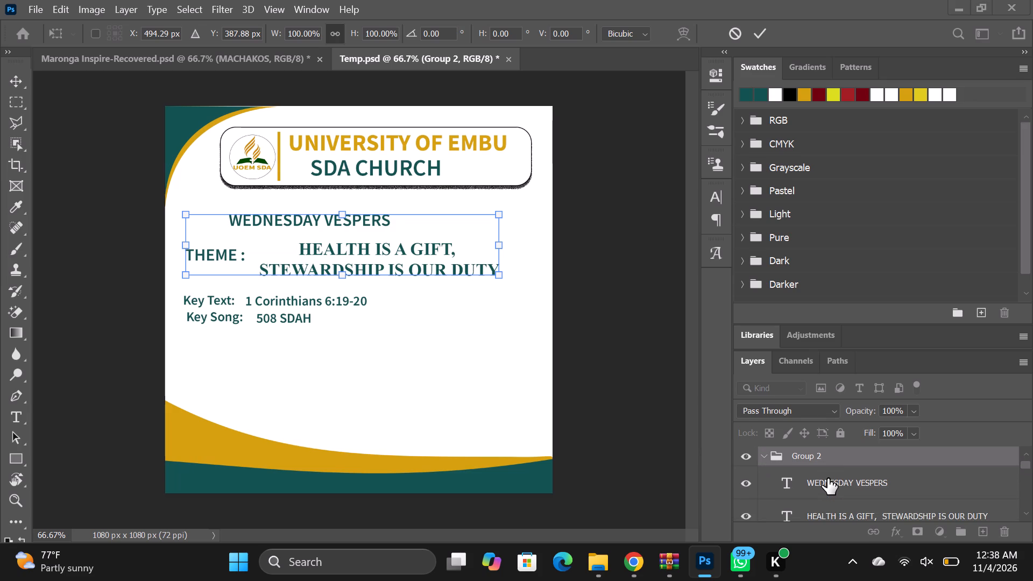
{"action": "left_click", "coordinate": [827, 478]}
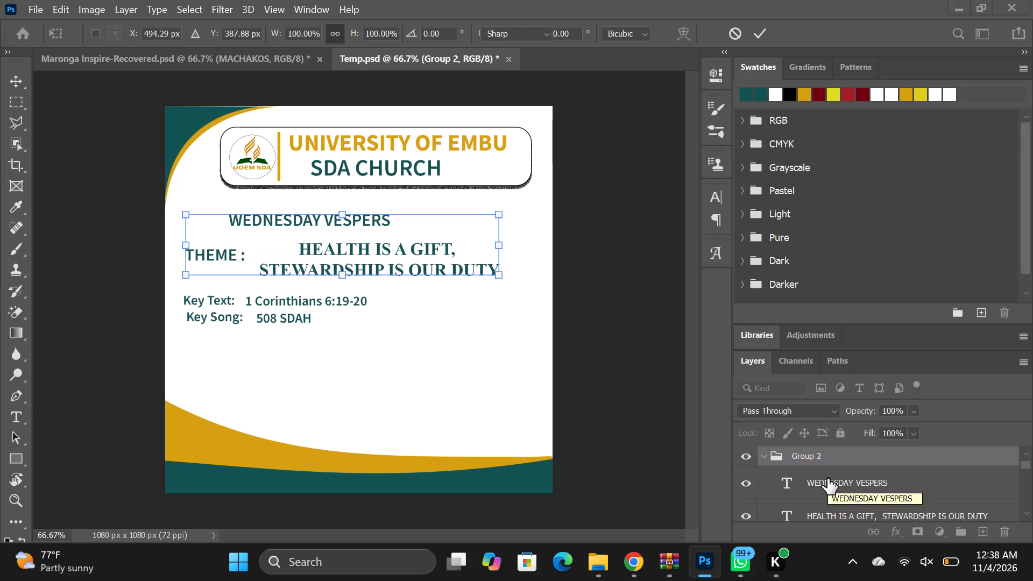
{"action": "left_click", "coordinate": [827, 478]}
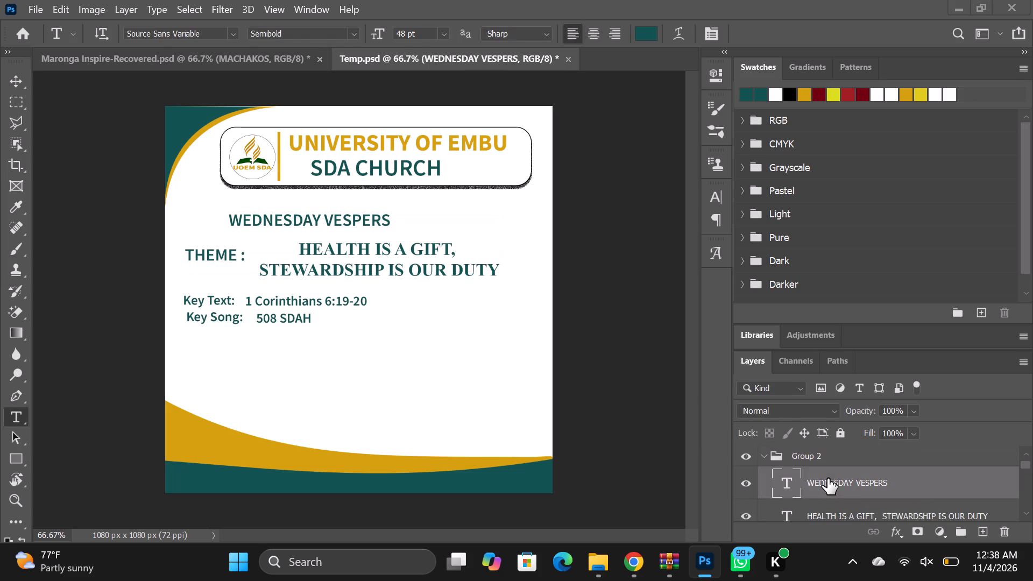
{"action": "left_click", "coordinate": [827, 478]}
{"action": "key", "text": "ctrl+t"}
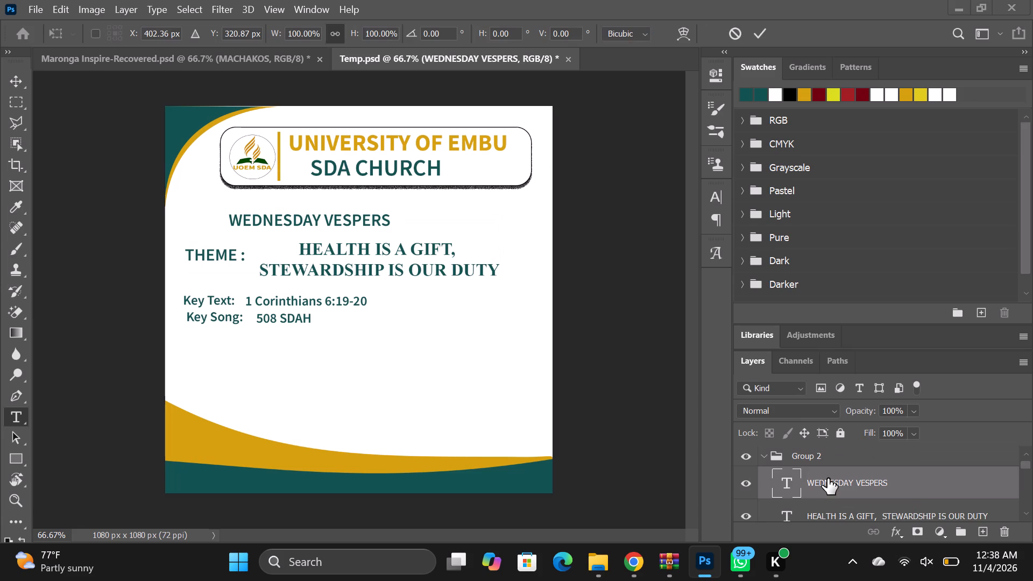
{"action": "left_click_drag", "start_coordinate": [293, 219], "coordinate": [312, 209], "text": "shift"}
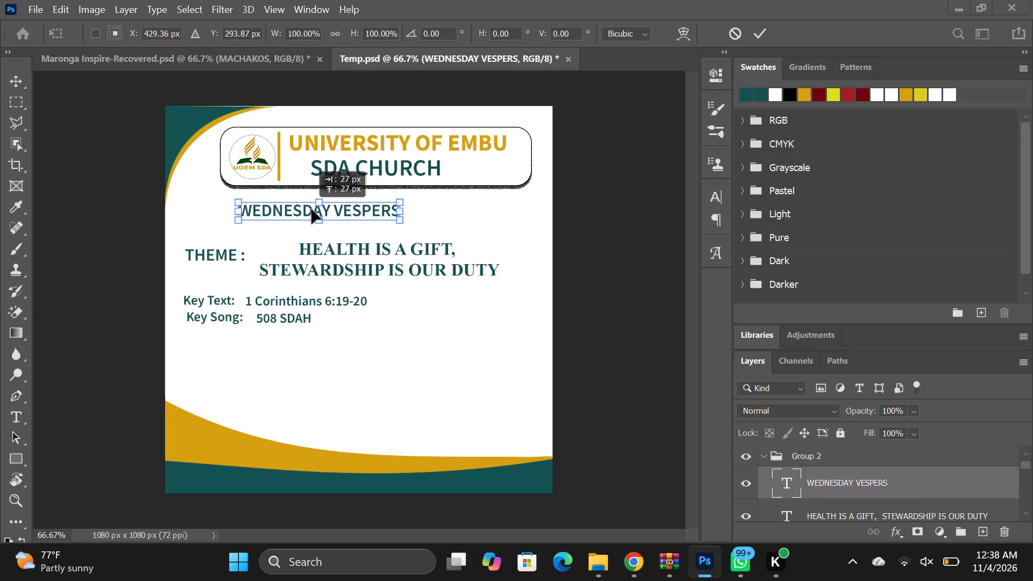
{"action": "left_click_drag", "start_coordinate": [312, 209], "coordinate": [320, 207], "text": "shift"}
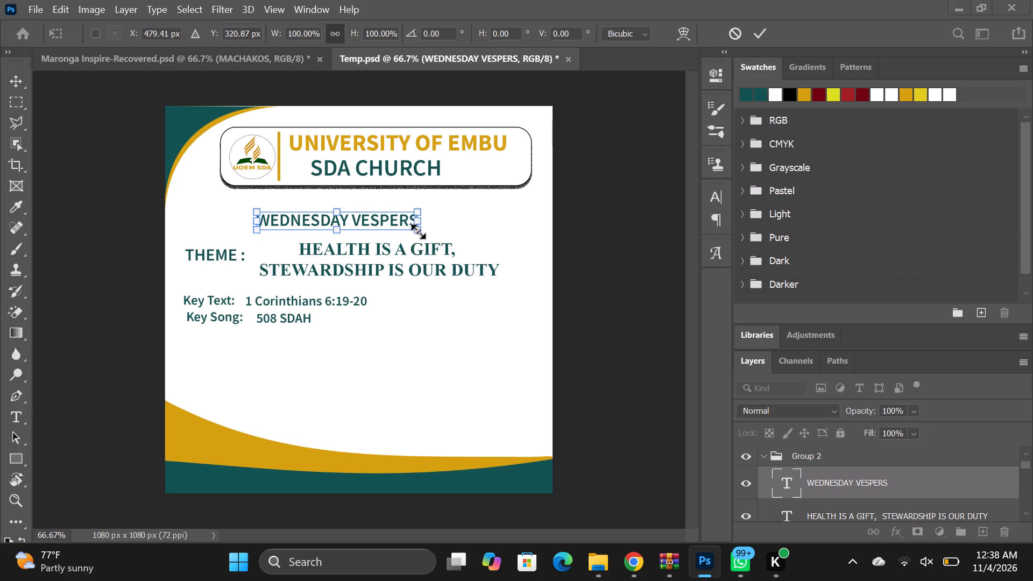
Scale the "WEDNESDAY VESPERS" heading up proportionally to about 156%, keeping it between the church banner and the theme.
{"action": "left_click_drag", "start_coordinate": [415, 231], "coordinate": [437, 240], "text": "shift"}
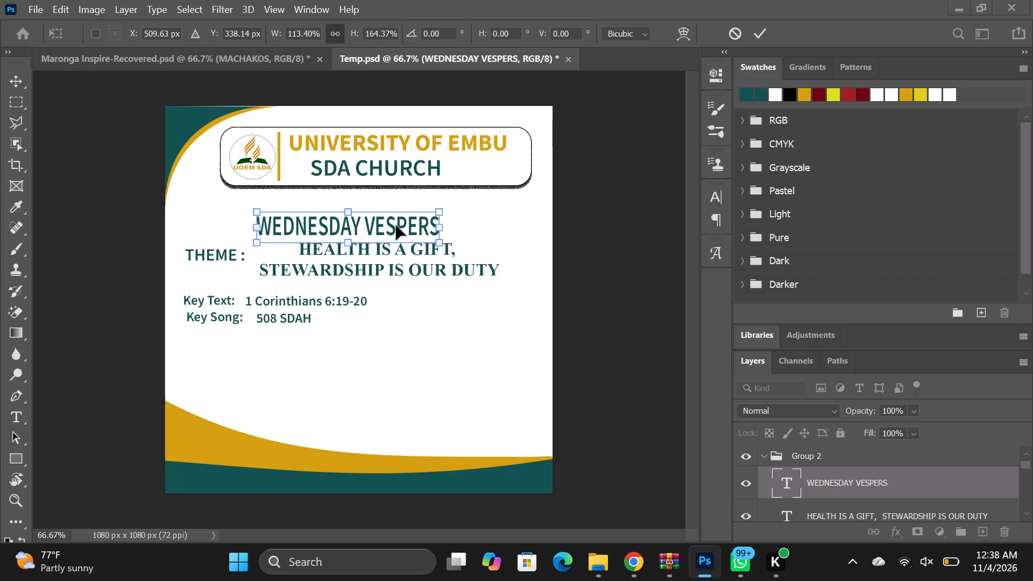
{"action": "key", "text": "ctrl+z"}
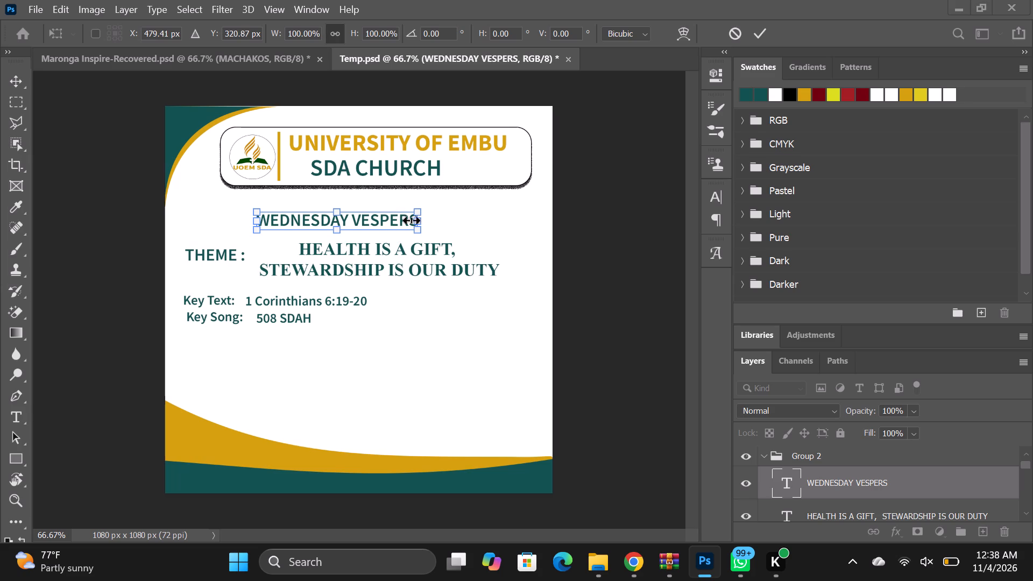
{"action": "left_click_drag", "start_coordinate": [416, 212], "coordinate": [456, 194]}
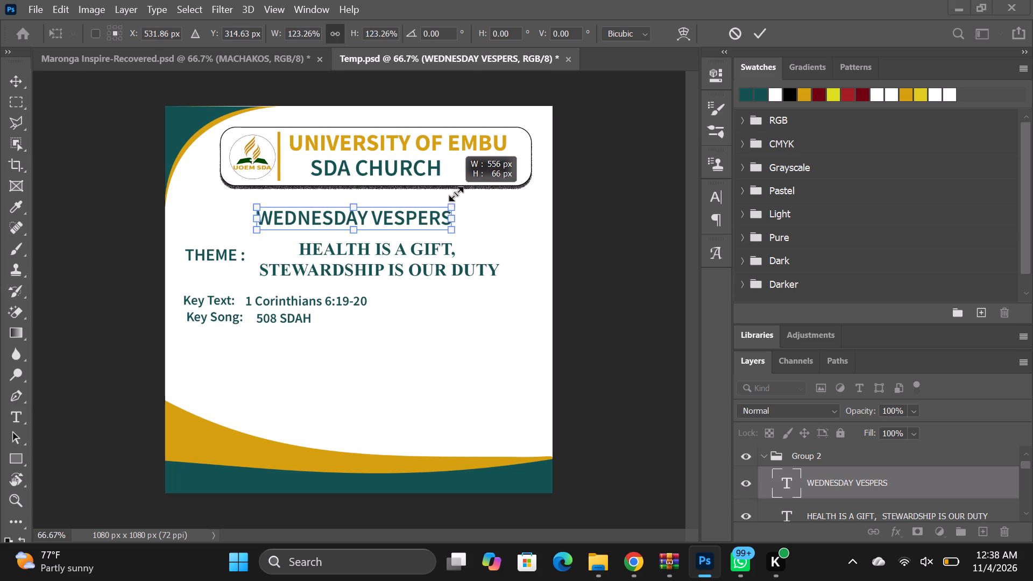
{"action": "left_click_drag", "start_coordinate": [456, 194], "coordinate": [505, 187]}
{"action": "left_click", "coordinate": [479, 211]}
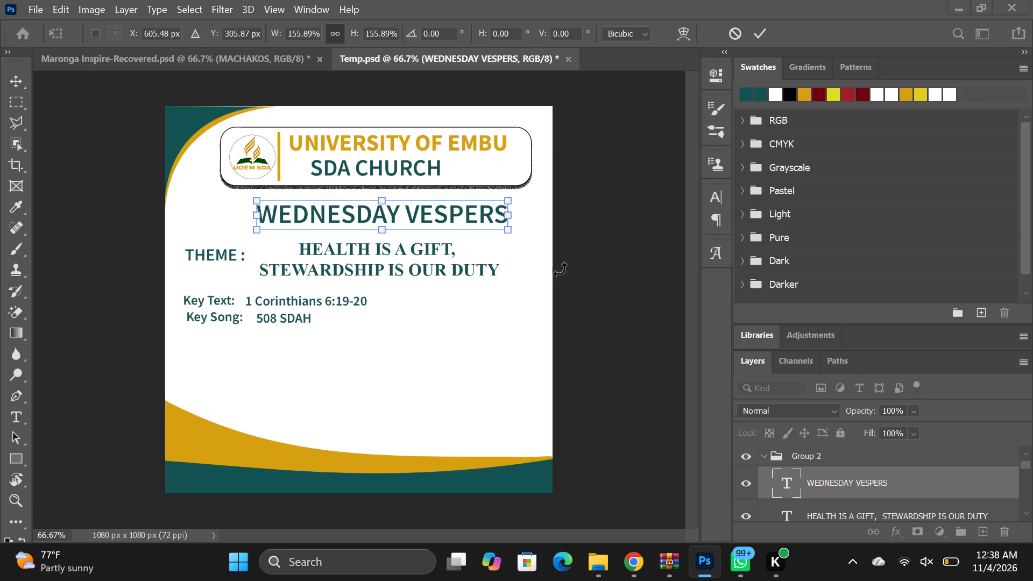
{"action": "left_click", "coordinate": [853, 484]}
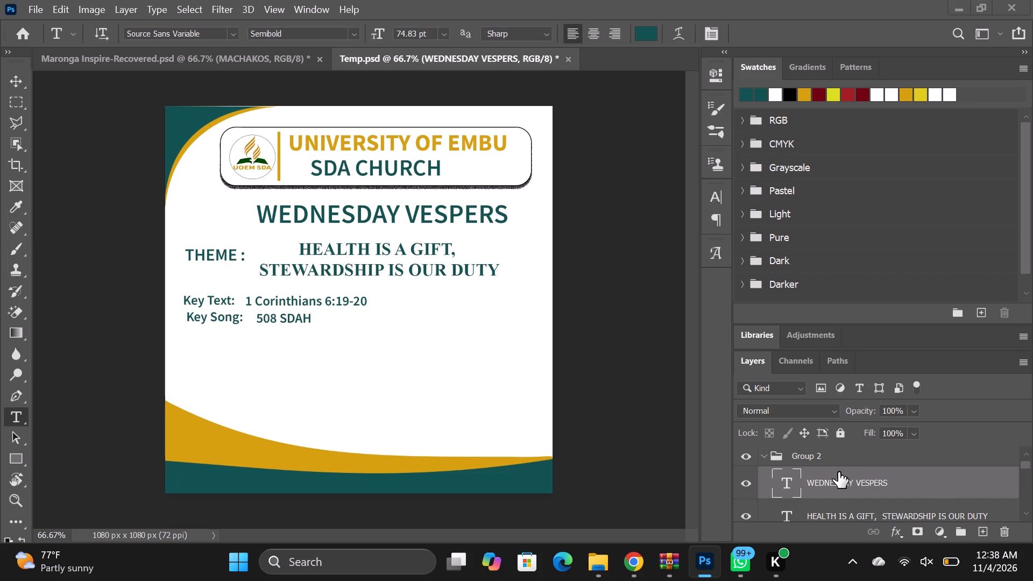
Add a new layer above the heading text and draw a rectangle about 1008 by 163 px over the whole theme area.
{"action": "scroll", "coordinate": [838, 472], "scroll_direction": "down", "scroll_amount": 1}
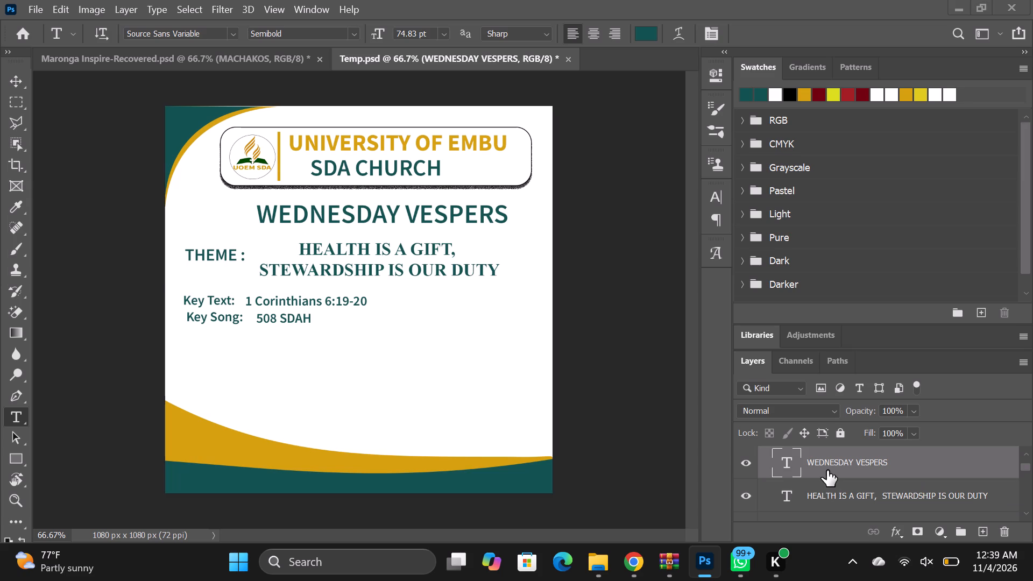
{"action": "scroll", "coordinate": [857, 474], "scroll_direction": "down", "scroll_amount": 1}
{"action": "scroll", "coordinate": [863, 492], "scroll_direction": "up", "scroll_amount": 2}
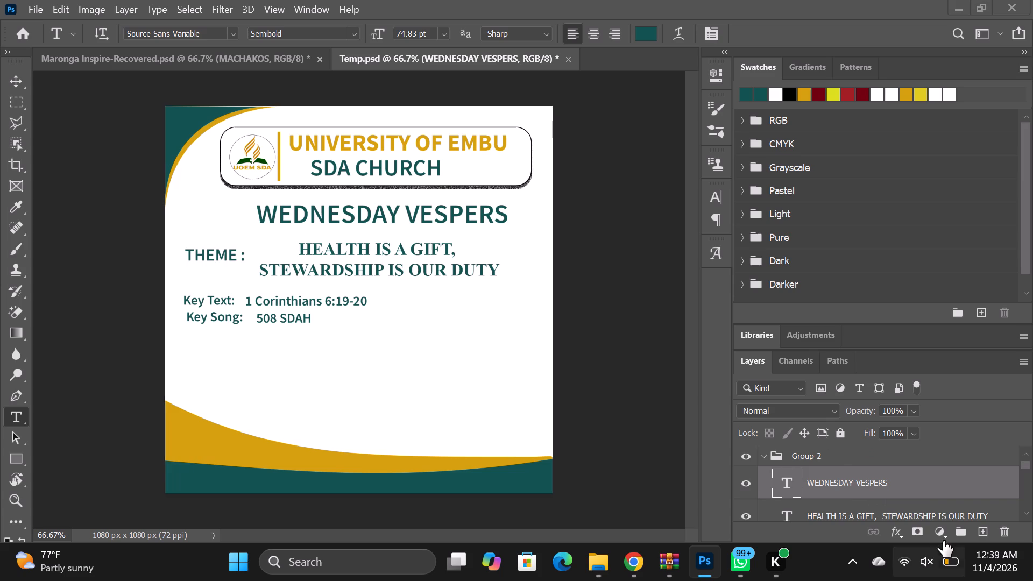
{"action": "left_click", "coordinate": [986, 530]}
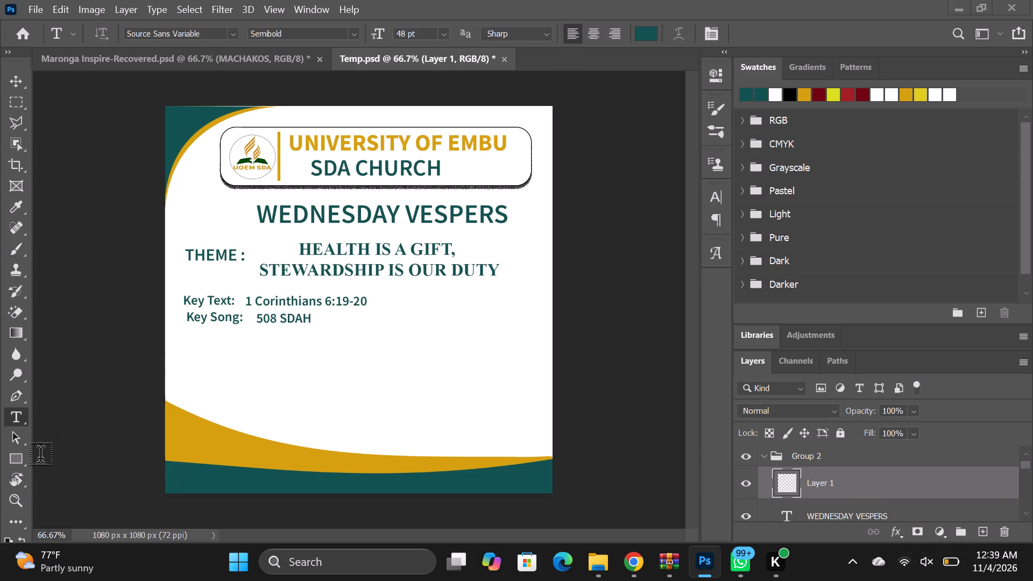
{"action": "left_click", "coordinate": [18, 459]}
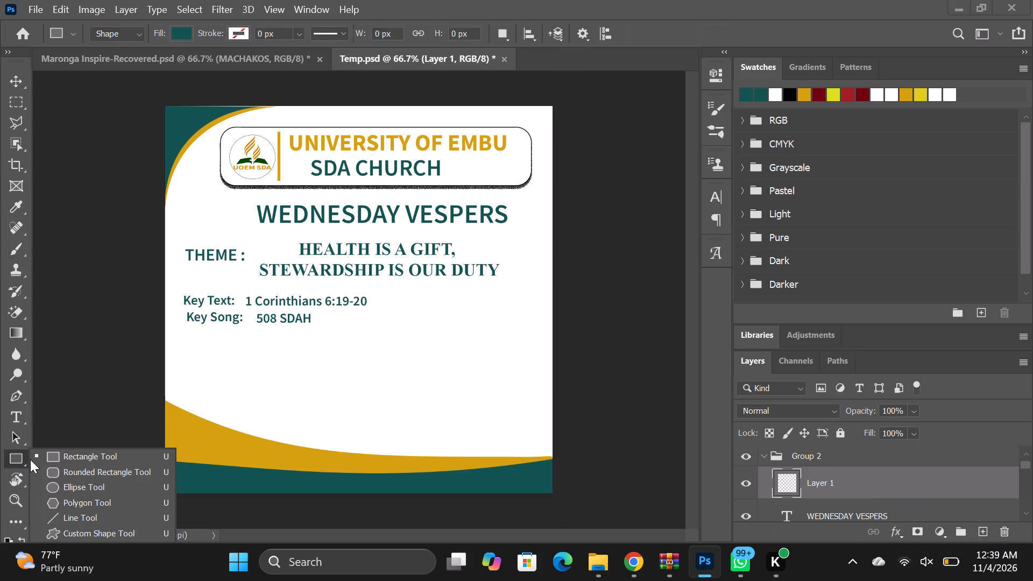
{"action": "left_click", "coordinate": [72, 459]}
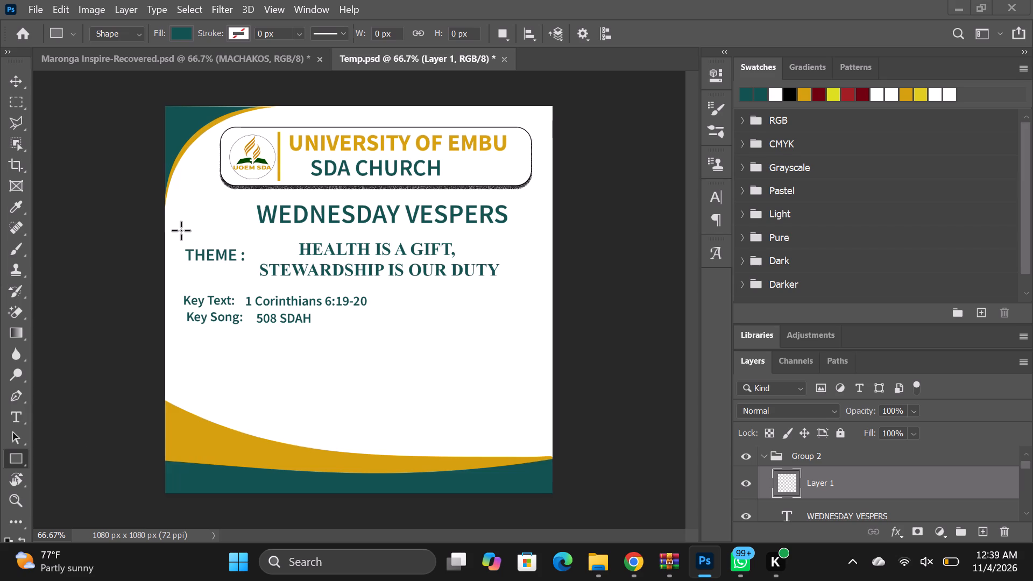
{"action": "left_click_drag", "start_coordinate": [181, 230], "coordinate": [395, 284]}
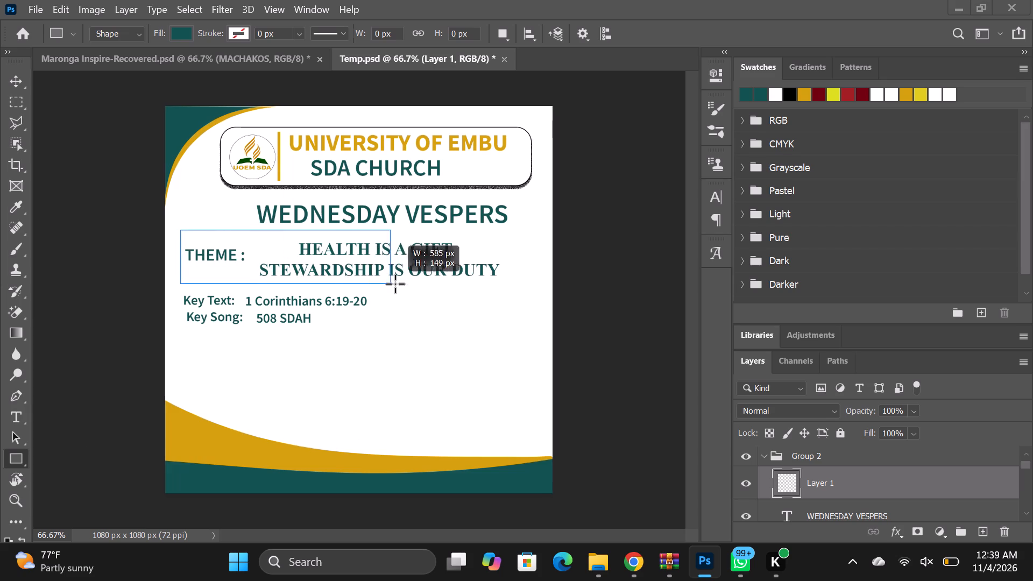
{"action": "left_click_drag", "start_coordinate": [395, 284], "coordinate": [537, 287]}
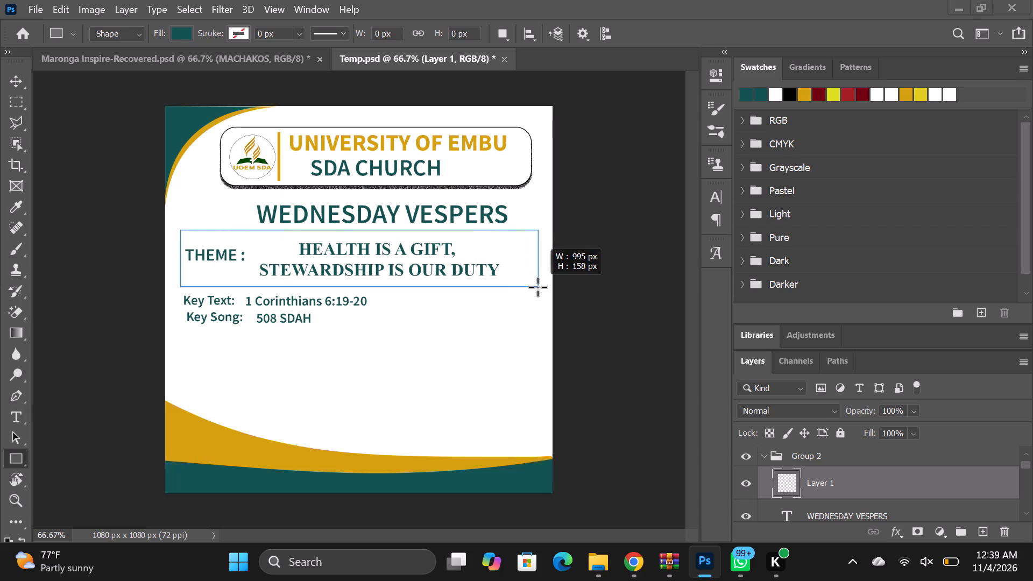
{"action": "left_click_drag", "start_coordinate": [537, 287], "coordinate": [542, 288]}
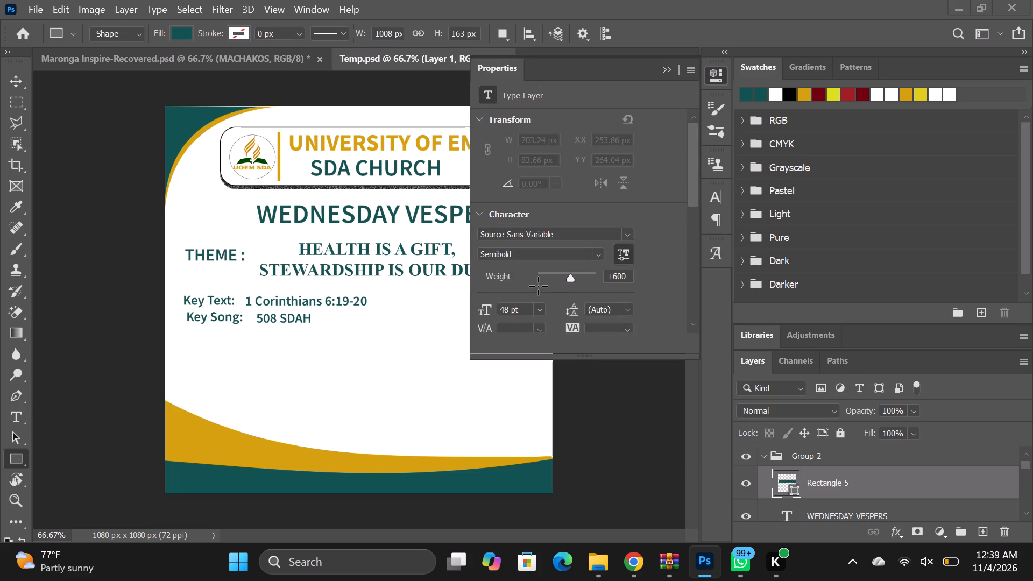
Change the rectangle's fill to white.
{"action": "left_click", "coordinate": [180, 36]}
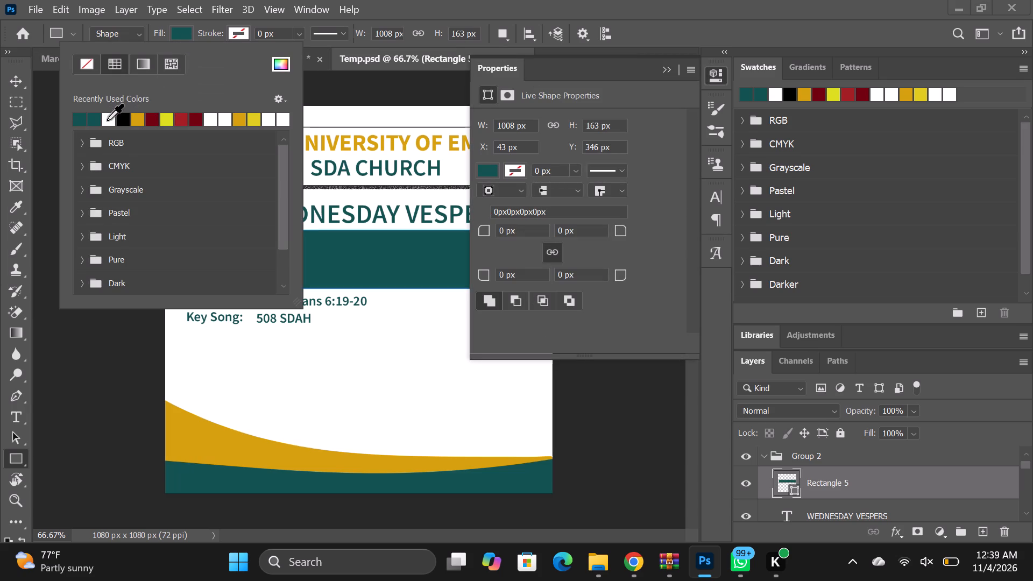
{"action": "left_click", "coordinate": [107, 120]}
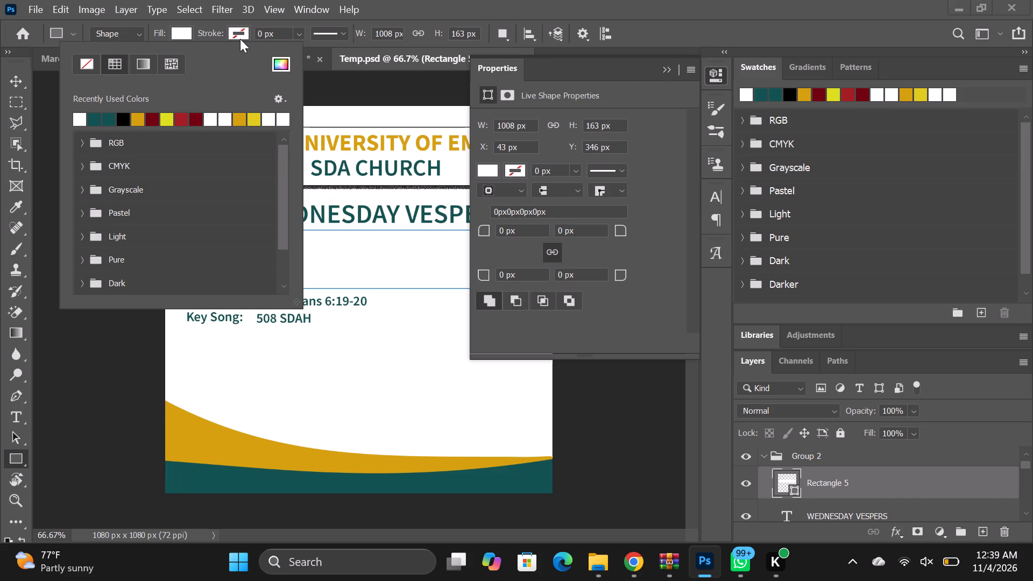
{"action": "left_click", "coordinate": [667, 68]}
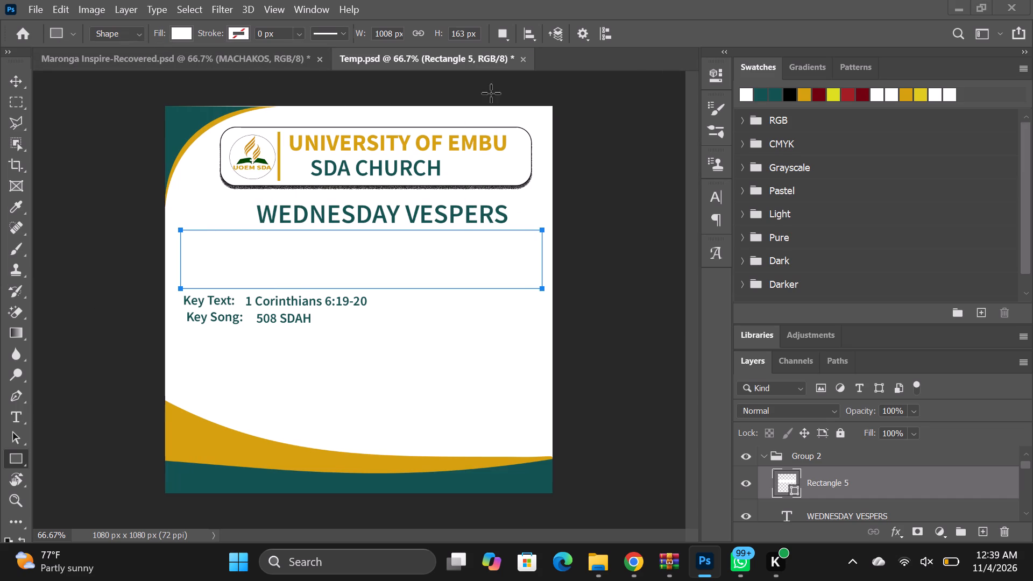
Round all four corners of the white rectangle to a 27 px radius.
{"action": "left_click", "coordinate": [711, 73]}
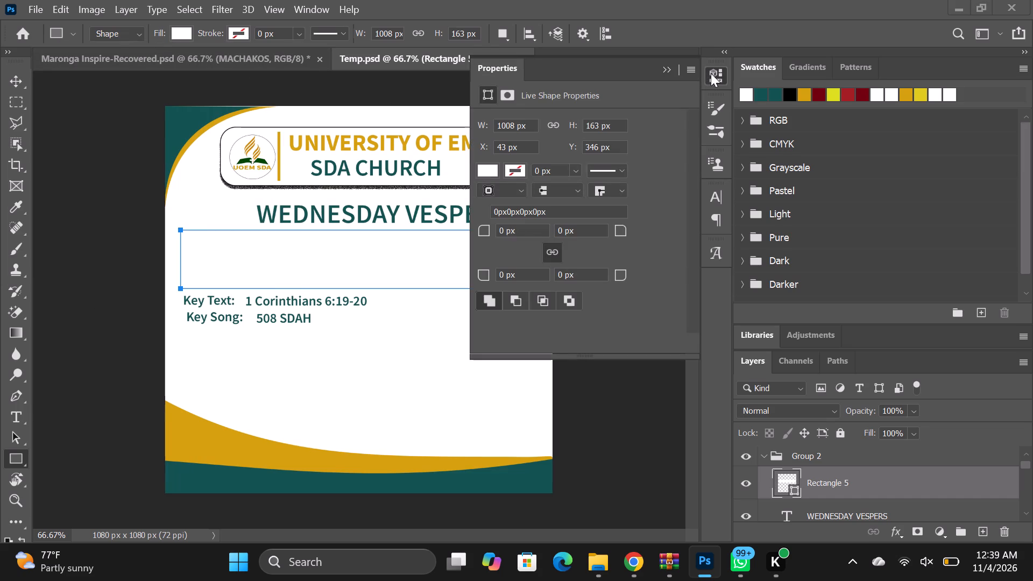
{"action": "left_click_drag", "start_coordinate": [491, 232], "coordinate": [510, 234]}
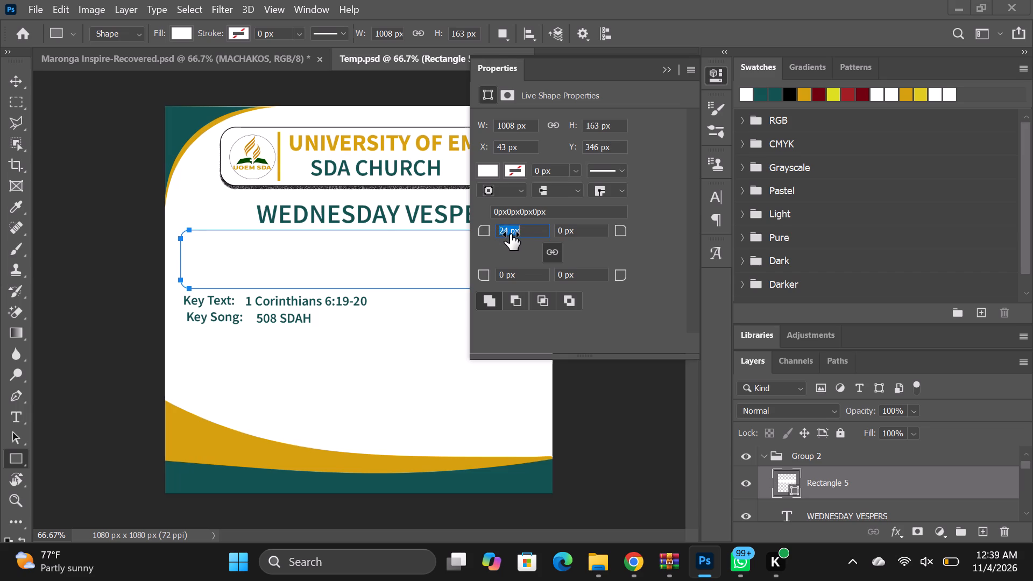
{"action": "left_click_drag", "start_coordinate": [510, 234], "coordinate": [517, 232]}
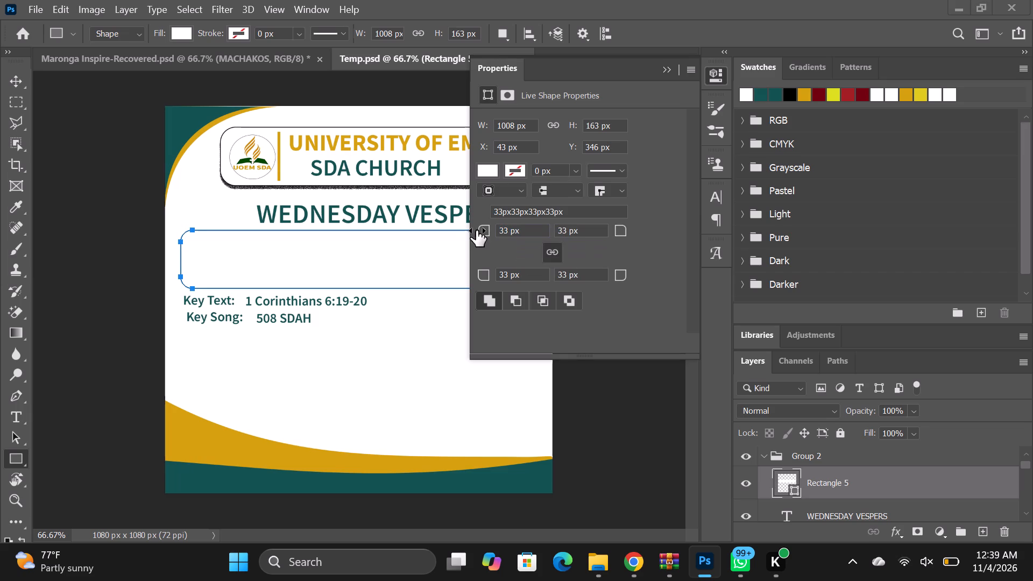
{"action": "left_click_drag", "start_coordinate": [483, 229], "coordinate": [494, 230]}
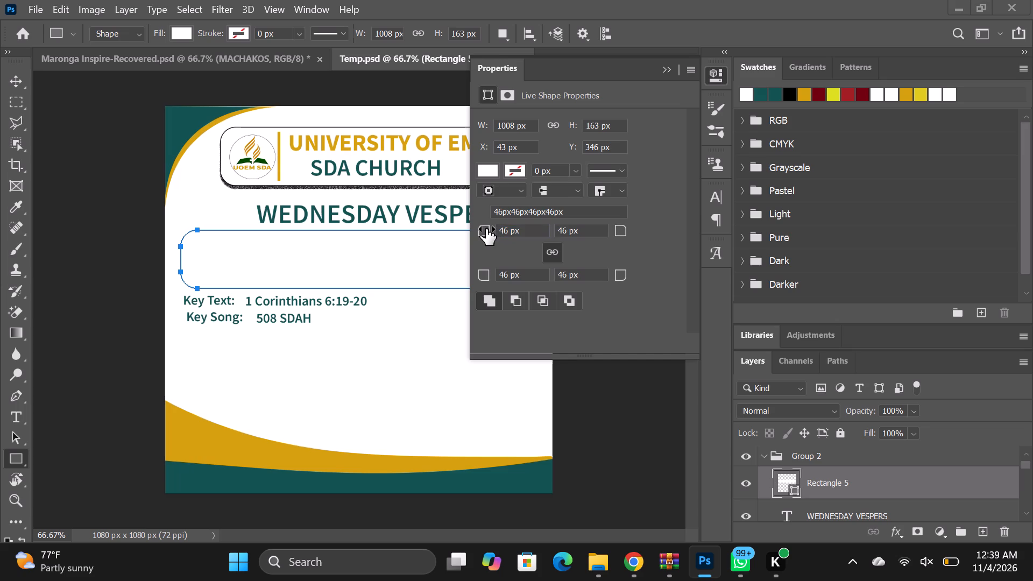
{"action": "left_click_drag", "start_coordinate": [486, 229], "coordinate": [478, 226]}
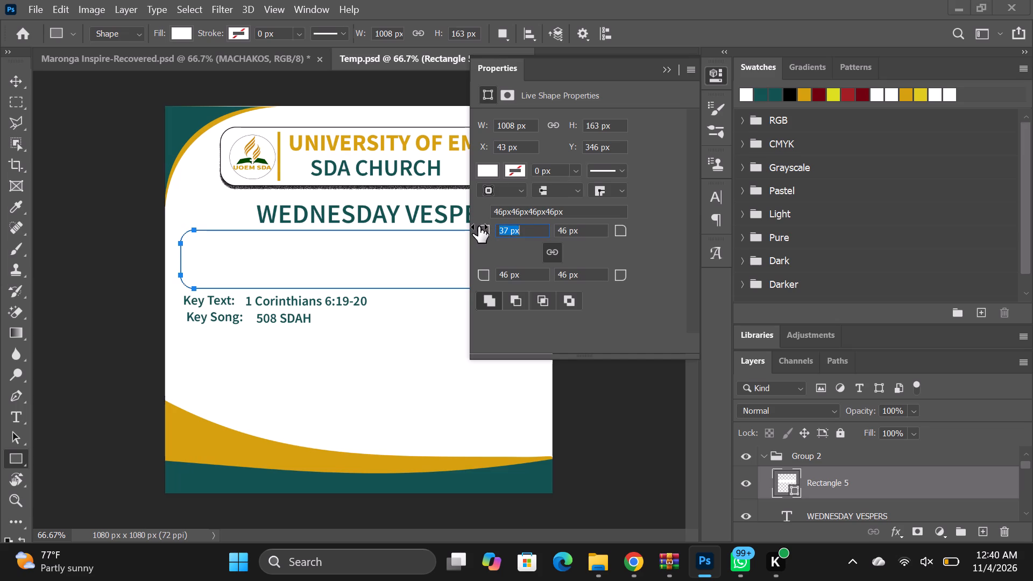
{"action": "left_click_drag", "start_coordinate": [478, 226], "coordinate": [471, 227]}
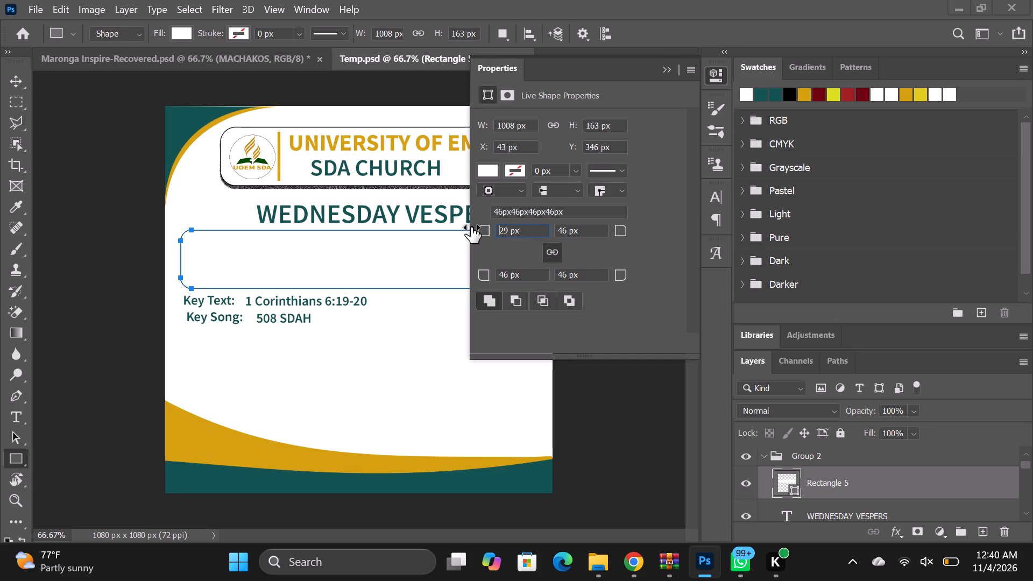
{"action": "left_click_drag", "start_coordinate": [471, 227], "coordinate": [470, 227]}
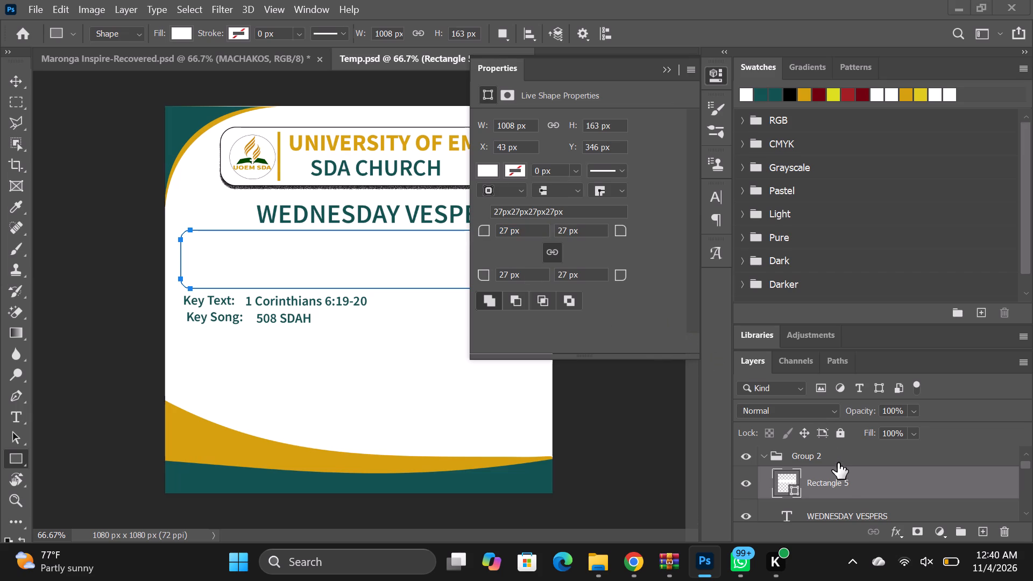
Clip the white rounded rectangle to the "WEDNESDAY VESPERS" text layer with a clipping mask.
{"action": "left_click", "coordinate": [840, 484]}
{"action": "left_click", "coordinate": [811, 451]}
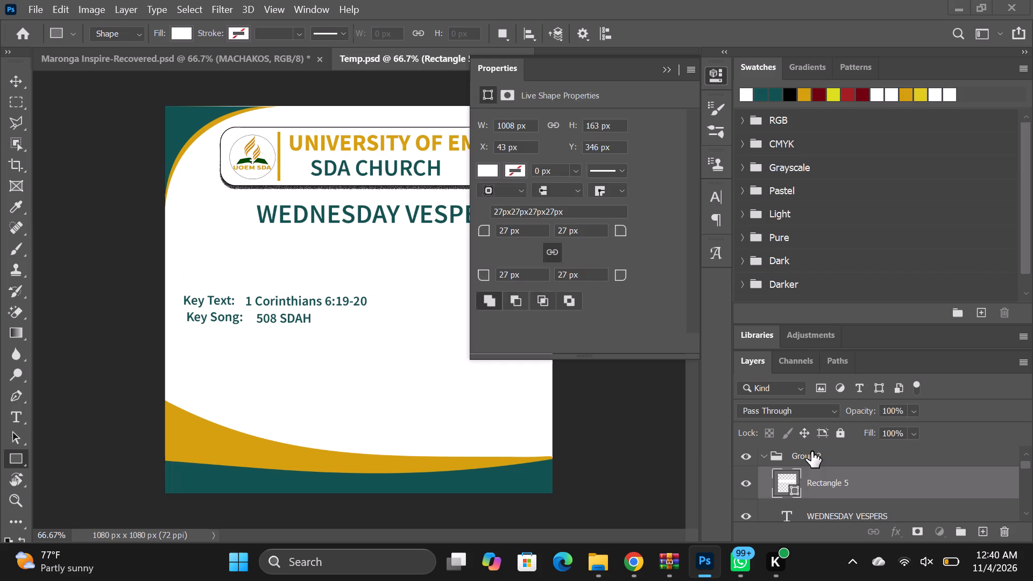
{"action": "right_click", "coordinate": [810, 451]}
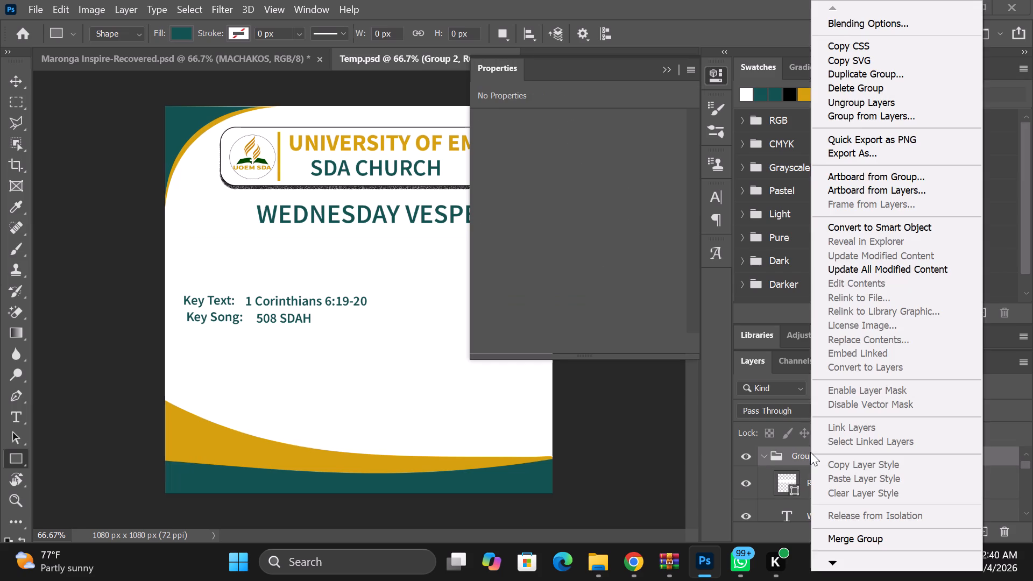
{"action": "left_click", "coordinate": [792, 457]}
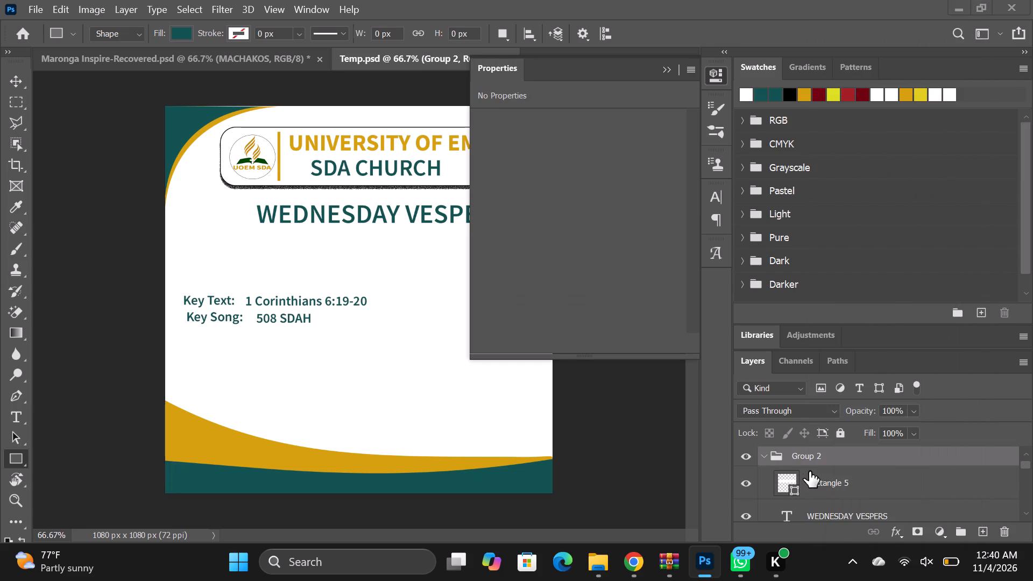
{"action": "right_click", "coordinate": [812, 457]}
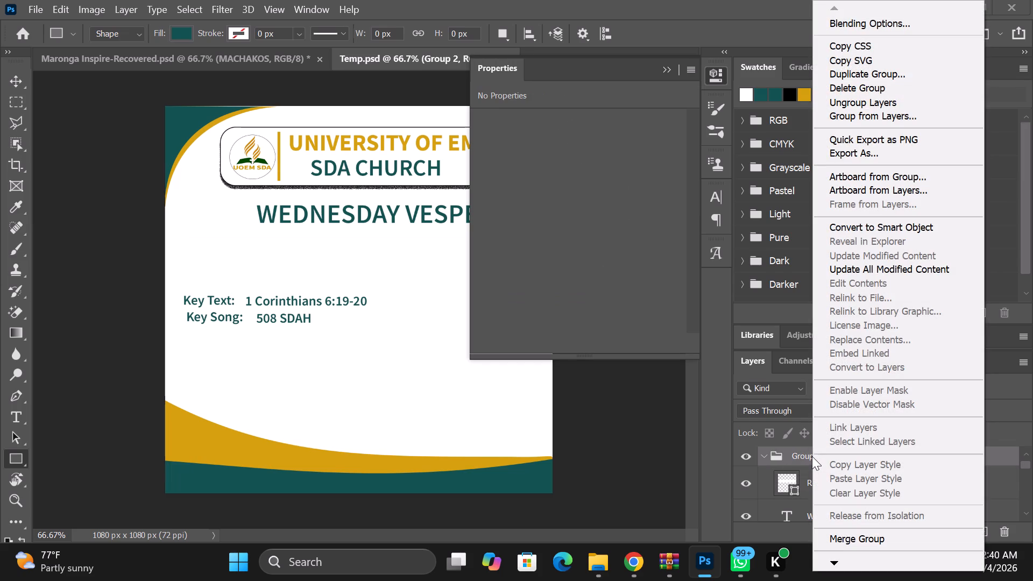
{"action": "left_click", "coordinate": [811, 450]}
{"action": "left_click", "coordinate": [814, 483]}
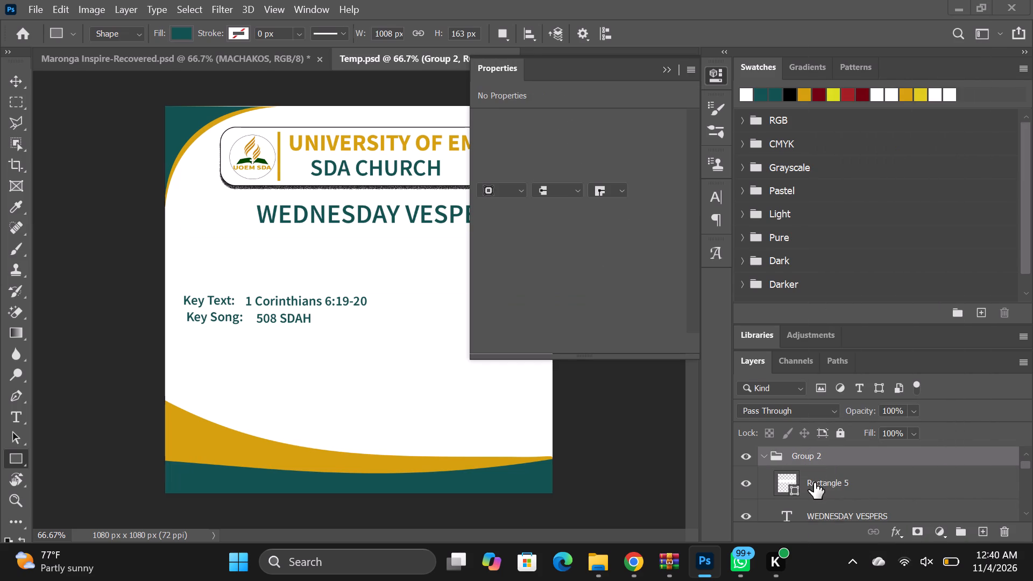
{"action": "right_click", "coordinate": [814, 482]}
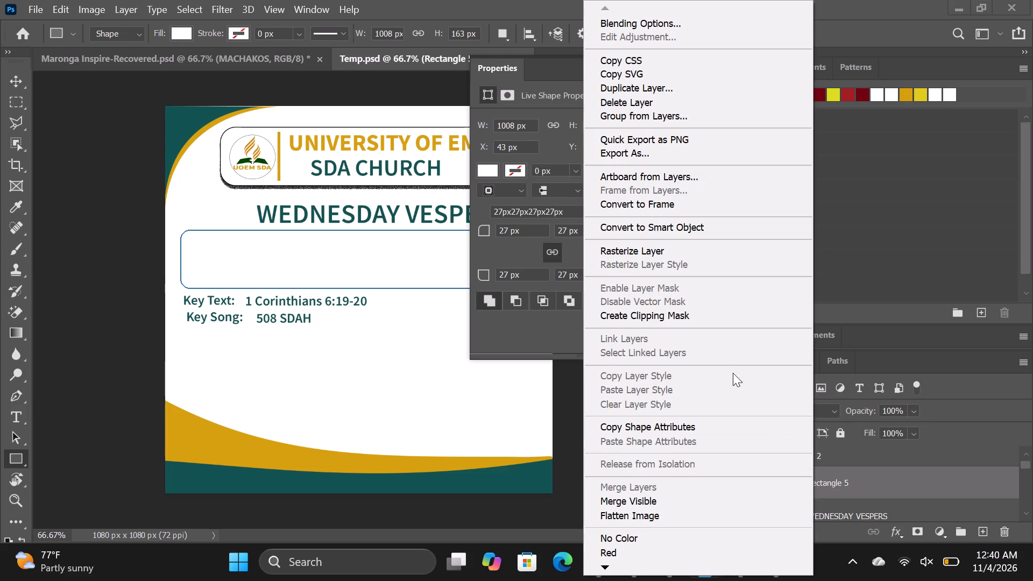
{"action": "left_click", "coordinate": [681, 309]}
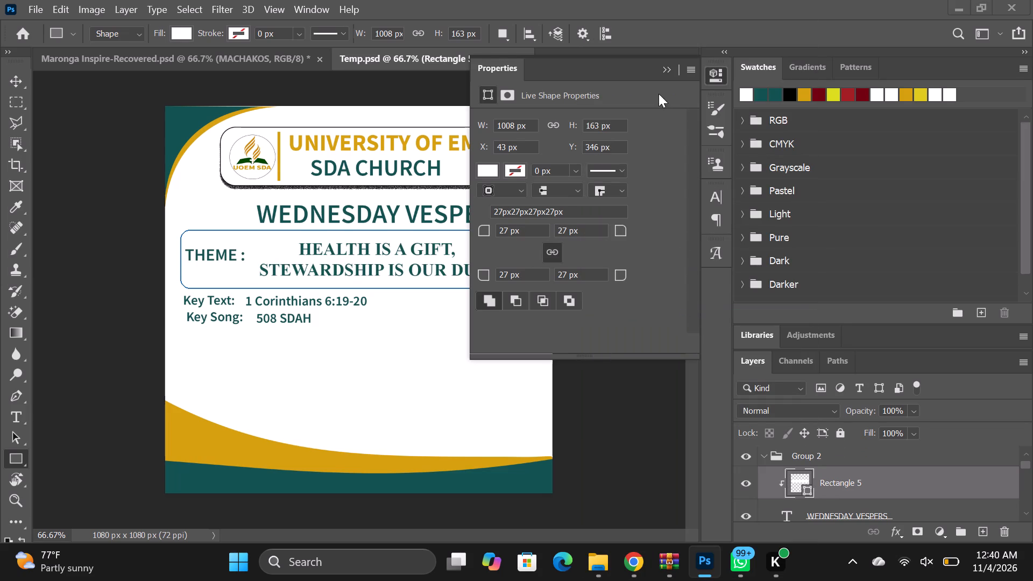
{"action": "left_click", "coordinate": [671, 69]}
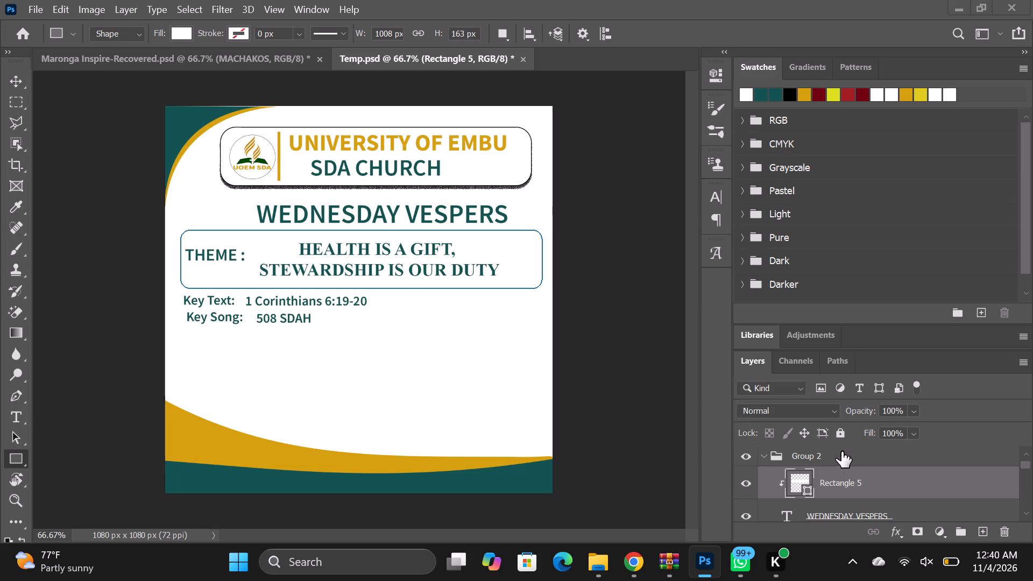
Add a drop shadow to the white rounded rectangle, accepting the preset shadow settings.
{"action": "scroll", "coordinate": [841, 451], "scroll_direction": "down", "scroll_amount": 1}
{"action": "left_click", "coordinate": [843, 495]}
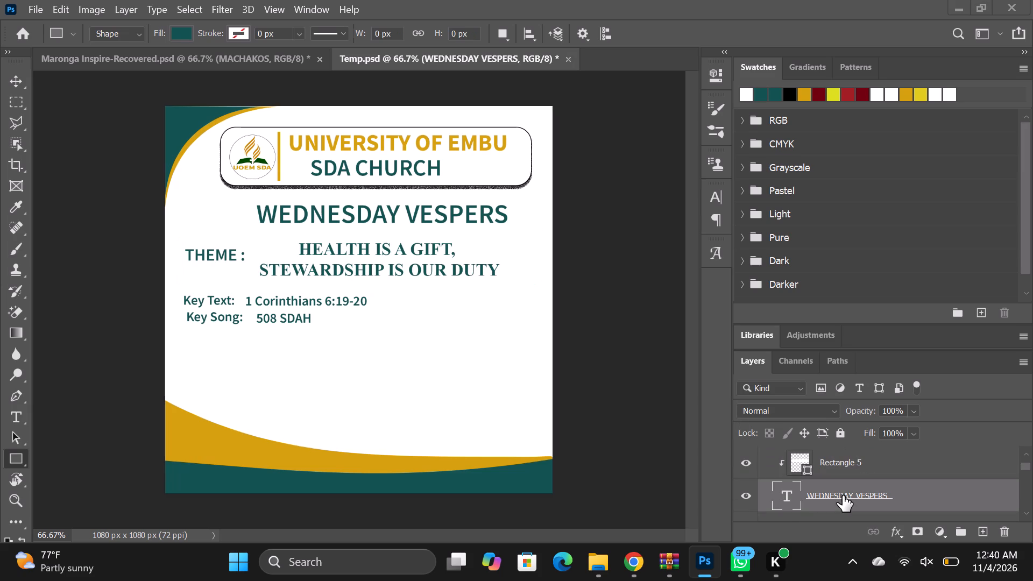
{"action": "left_click", "coordinate": [837, 457]}
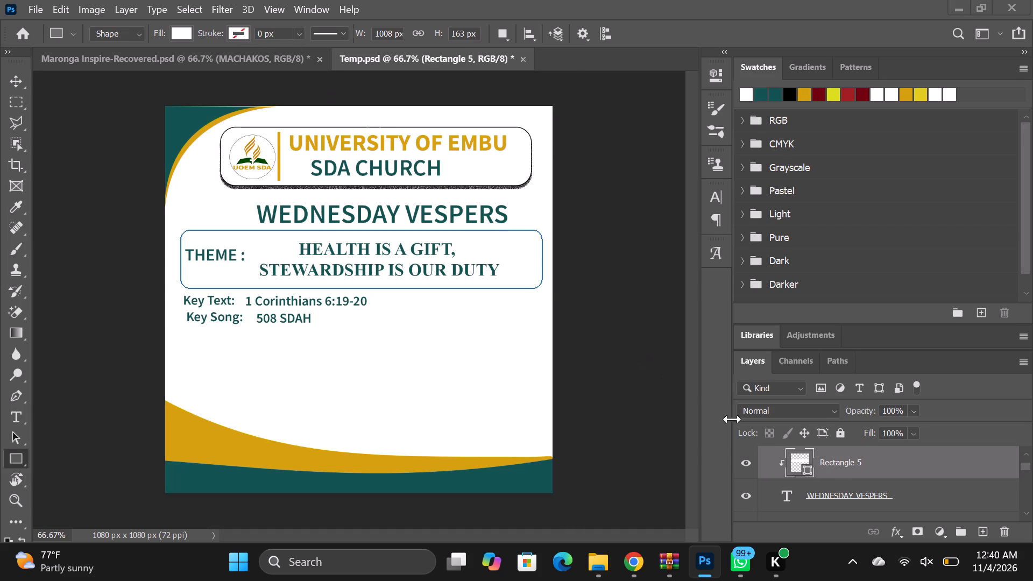
{"action": "left_click", "coordinate": [900, 534]}
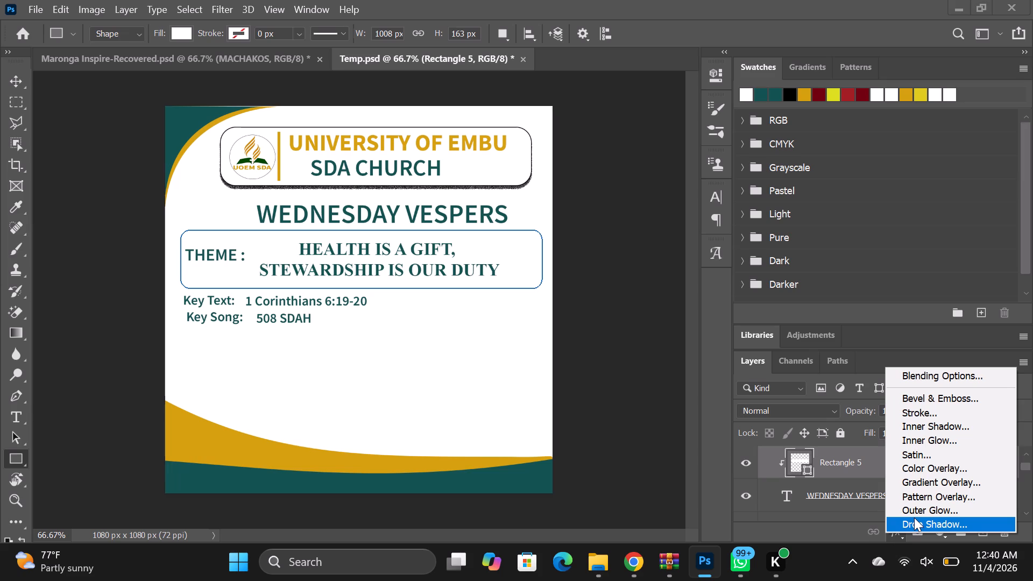
{"action": "left_click", "coordinate": [914, 518]}
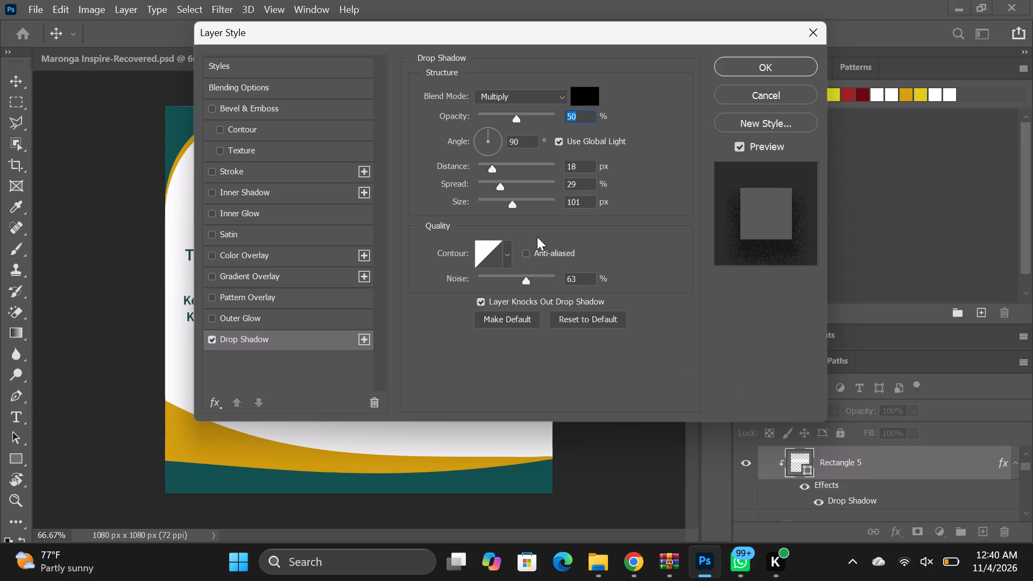
{"action": "left_click", "coordinate": [760, 62]}
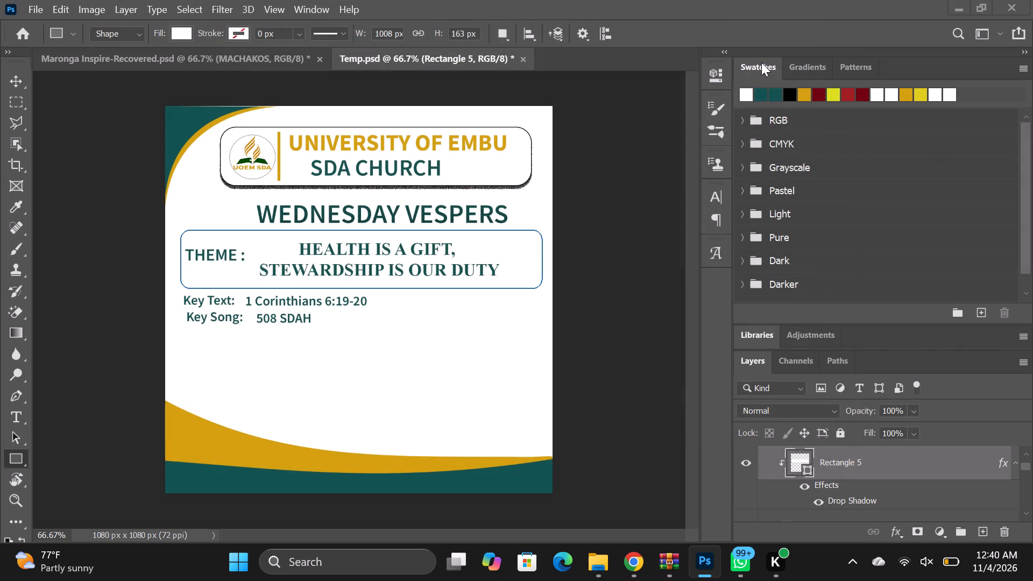
Give the white rounded rectangle a thin black stroke of about 1.22 px.
{"action": "left_click", "coordinate": [297, 32]}
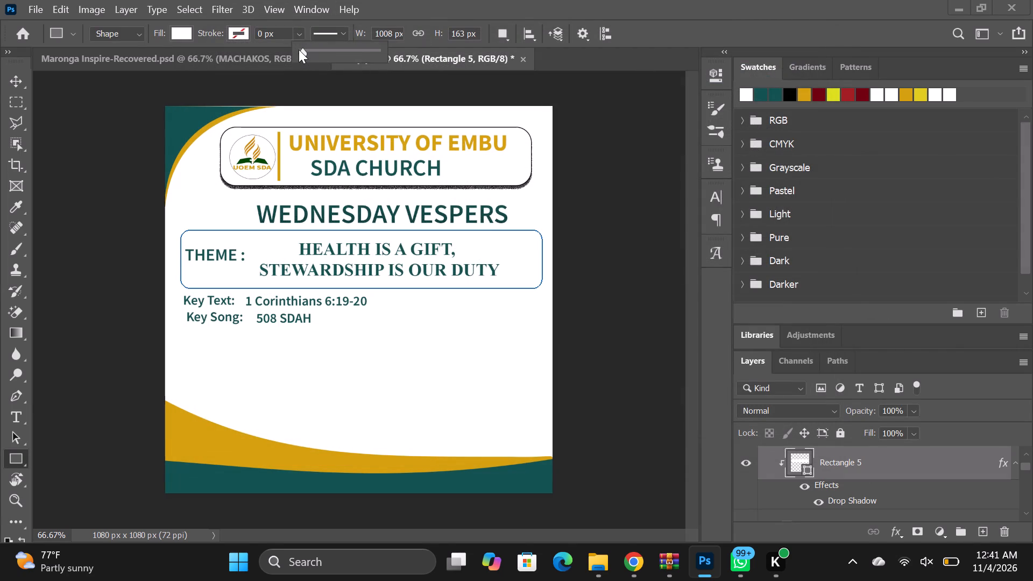
{"action": "left_click_drag", "start_coordinate": [299, 49], "coordinate": [307, 49]}
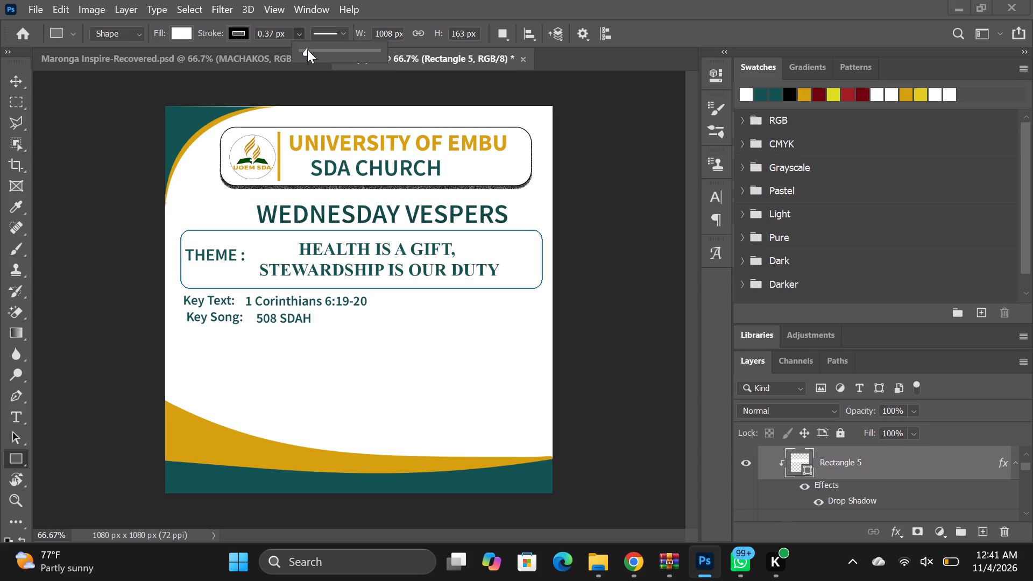
{"action": "left_click", "coordinate": [307, 49]}
{"action": "left_click_drag", "start_coordinate": [308, 49], "coordinate": [314, 48]}
{"action": "left_click_drag", "start_coordinate": [314, 48], "coordinate": [313, 46]}
{"action": "left_click_drag", "start_coordinate": [313, 46], "coordinate": [314, 46]}
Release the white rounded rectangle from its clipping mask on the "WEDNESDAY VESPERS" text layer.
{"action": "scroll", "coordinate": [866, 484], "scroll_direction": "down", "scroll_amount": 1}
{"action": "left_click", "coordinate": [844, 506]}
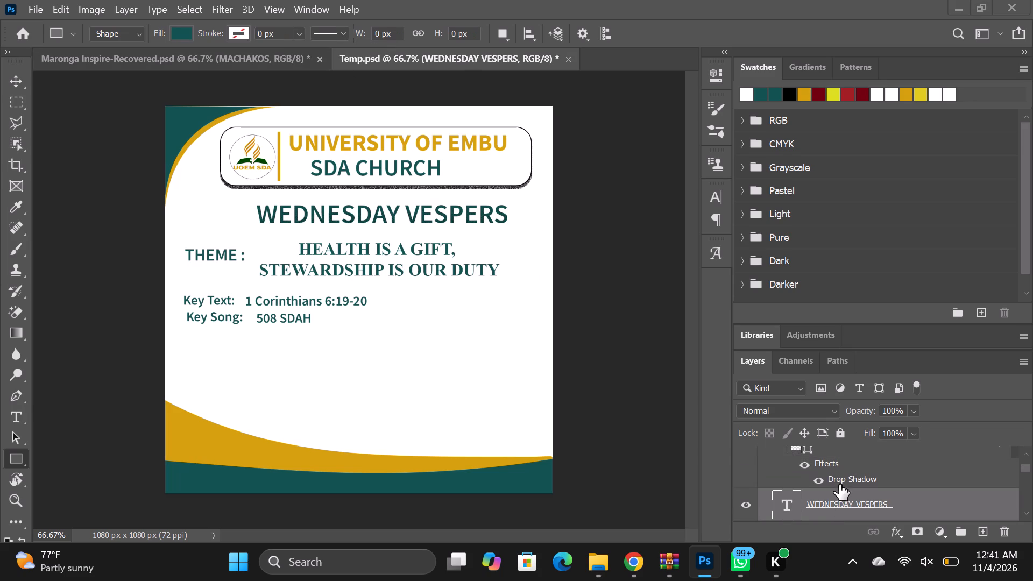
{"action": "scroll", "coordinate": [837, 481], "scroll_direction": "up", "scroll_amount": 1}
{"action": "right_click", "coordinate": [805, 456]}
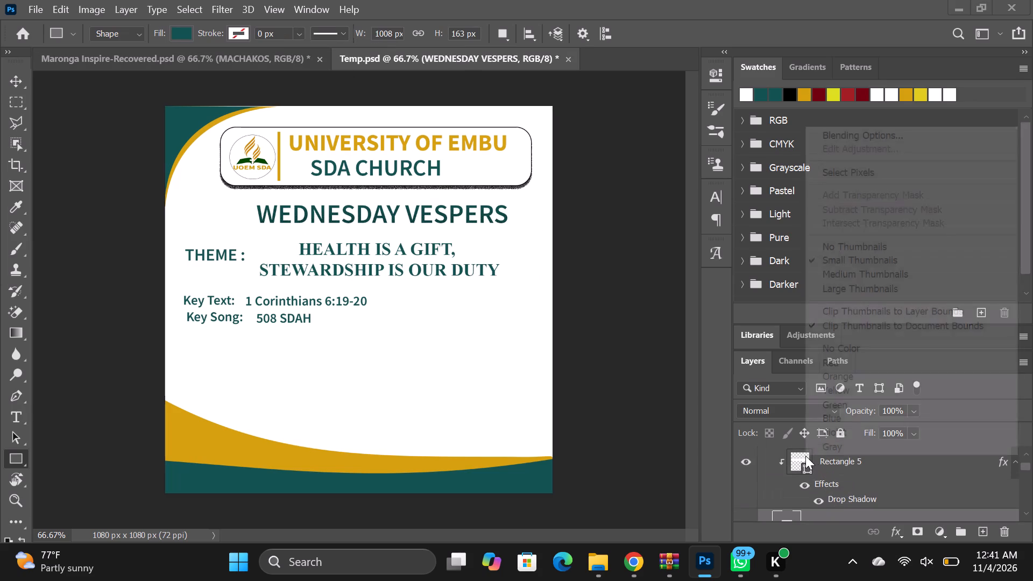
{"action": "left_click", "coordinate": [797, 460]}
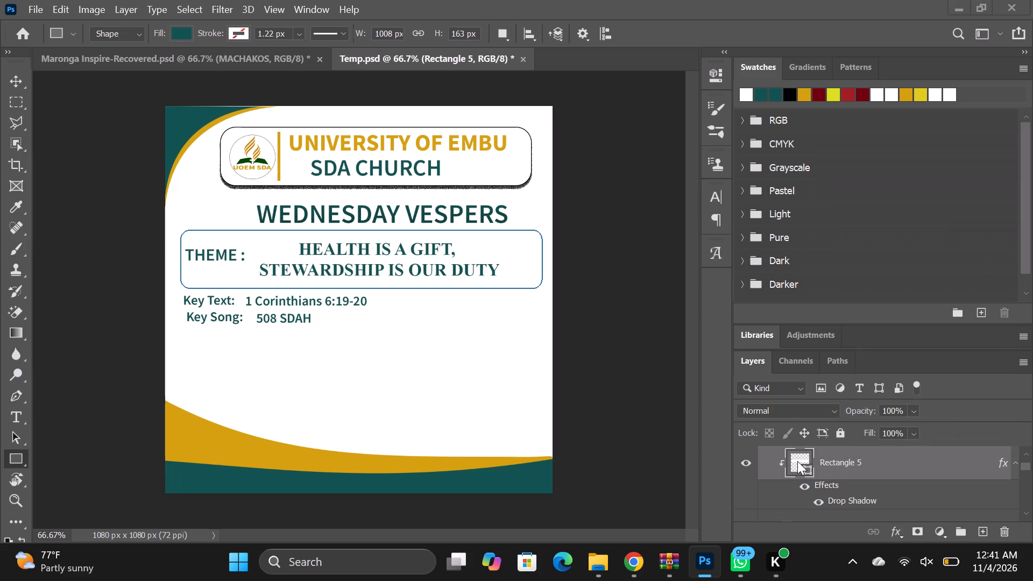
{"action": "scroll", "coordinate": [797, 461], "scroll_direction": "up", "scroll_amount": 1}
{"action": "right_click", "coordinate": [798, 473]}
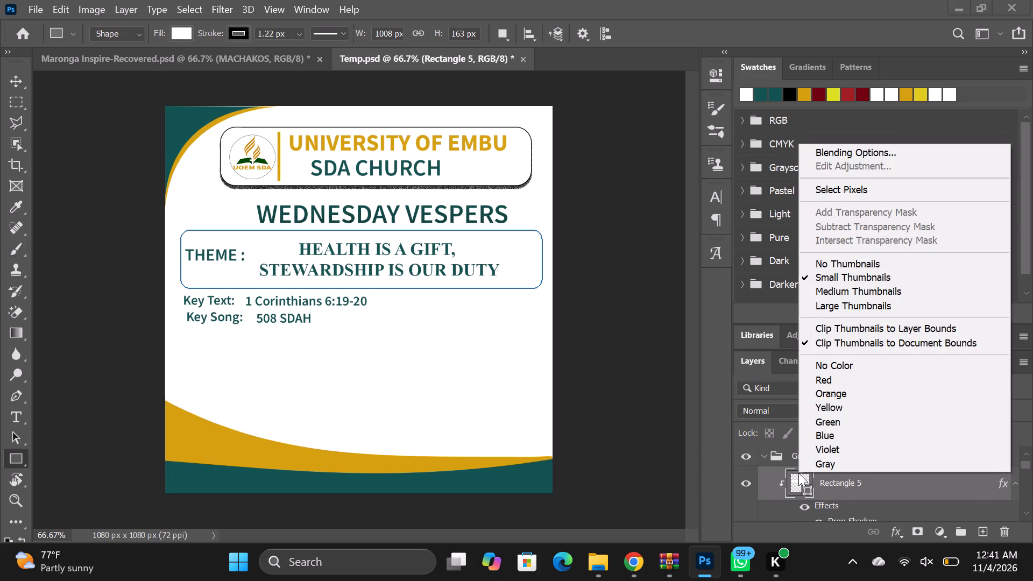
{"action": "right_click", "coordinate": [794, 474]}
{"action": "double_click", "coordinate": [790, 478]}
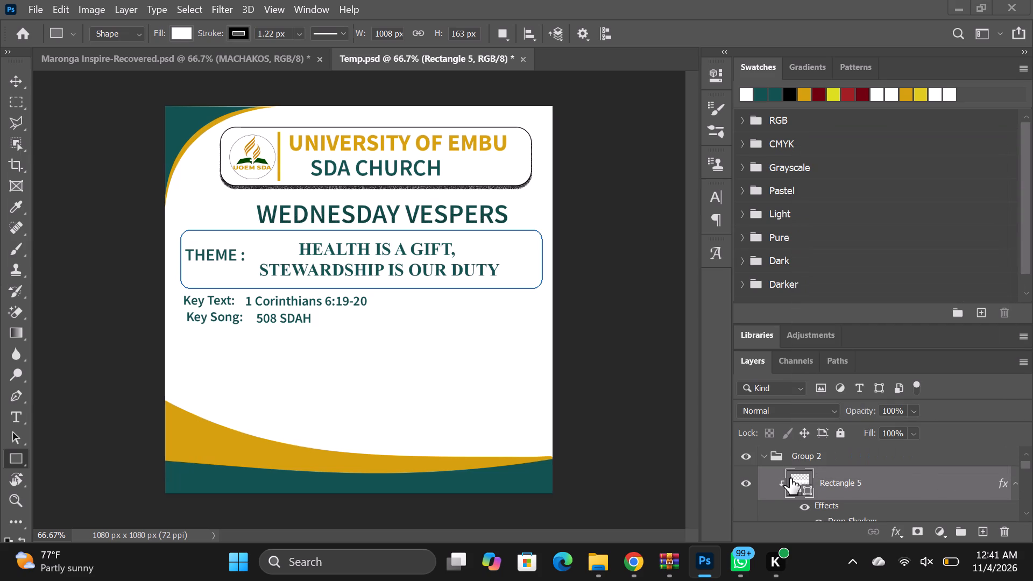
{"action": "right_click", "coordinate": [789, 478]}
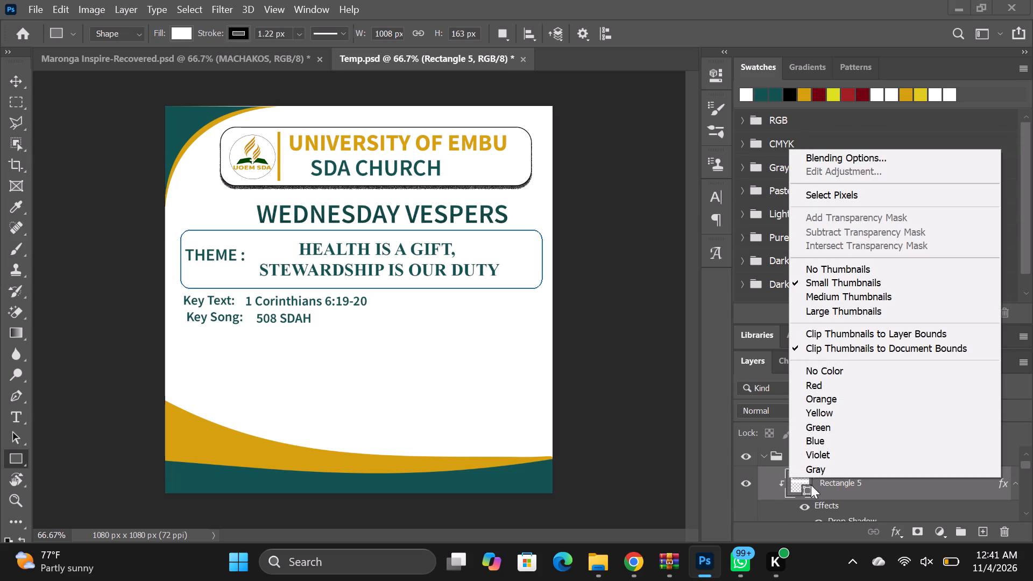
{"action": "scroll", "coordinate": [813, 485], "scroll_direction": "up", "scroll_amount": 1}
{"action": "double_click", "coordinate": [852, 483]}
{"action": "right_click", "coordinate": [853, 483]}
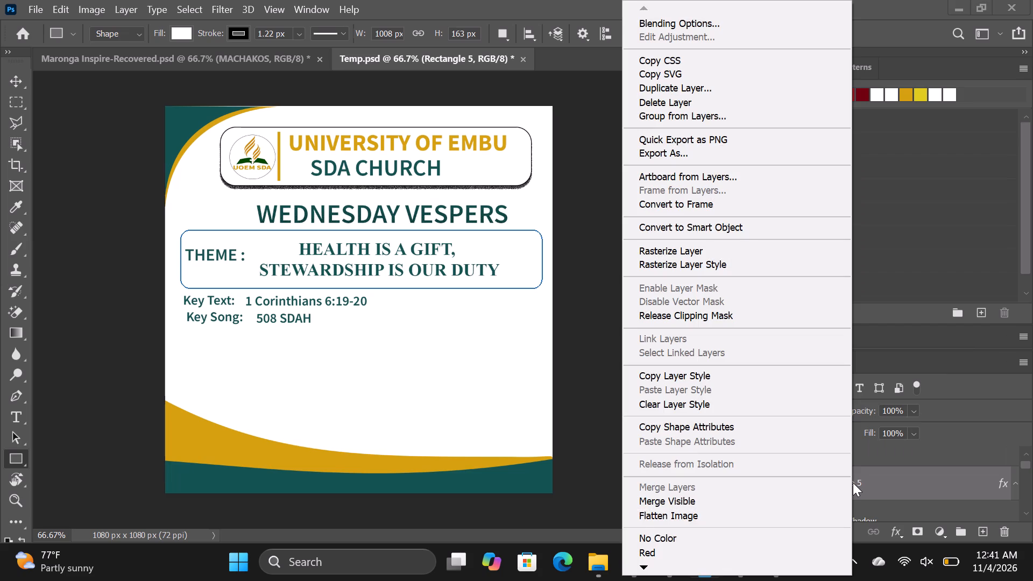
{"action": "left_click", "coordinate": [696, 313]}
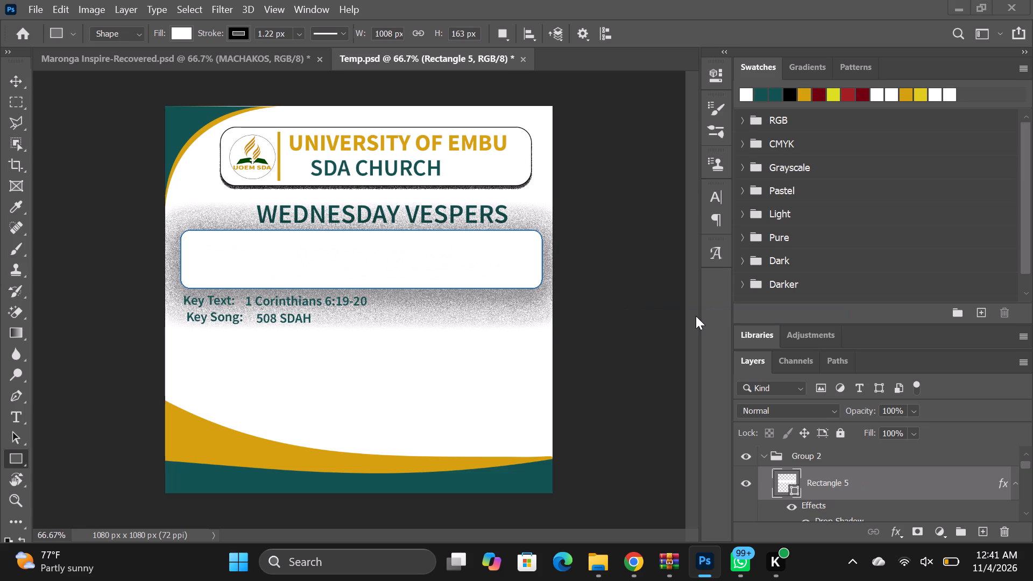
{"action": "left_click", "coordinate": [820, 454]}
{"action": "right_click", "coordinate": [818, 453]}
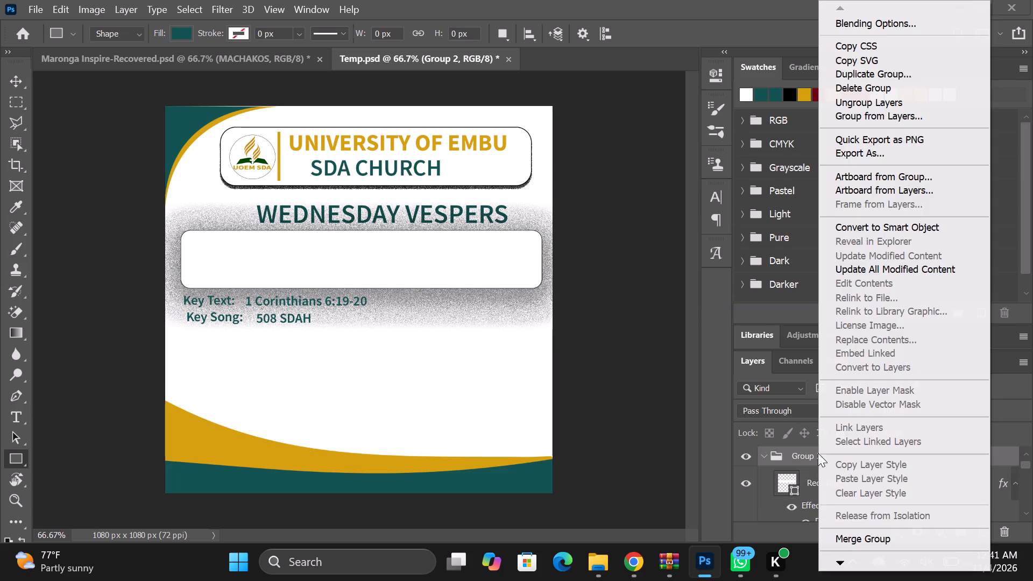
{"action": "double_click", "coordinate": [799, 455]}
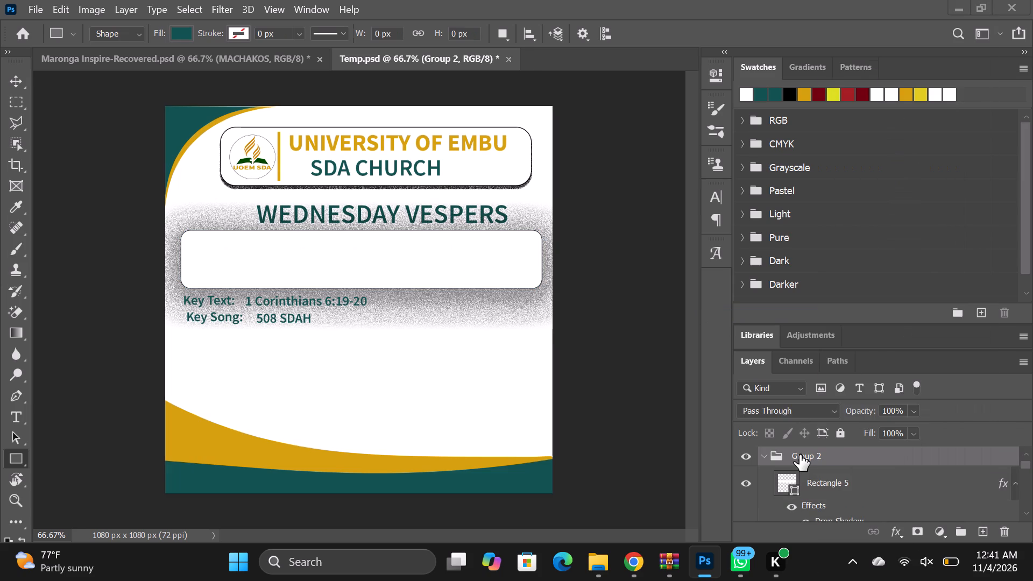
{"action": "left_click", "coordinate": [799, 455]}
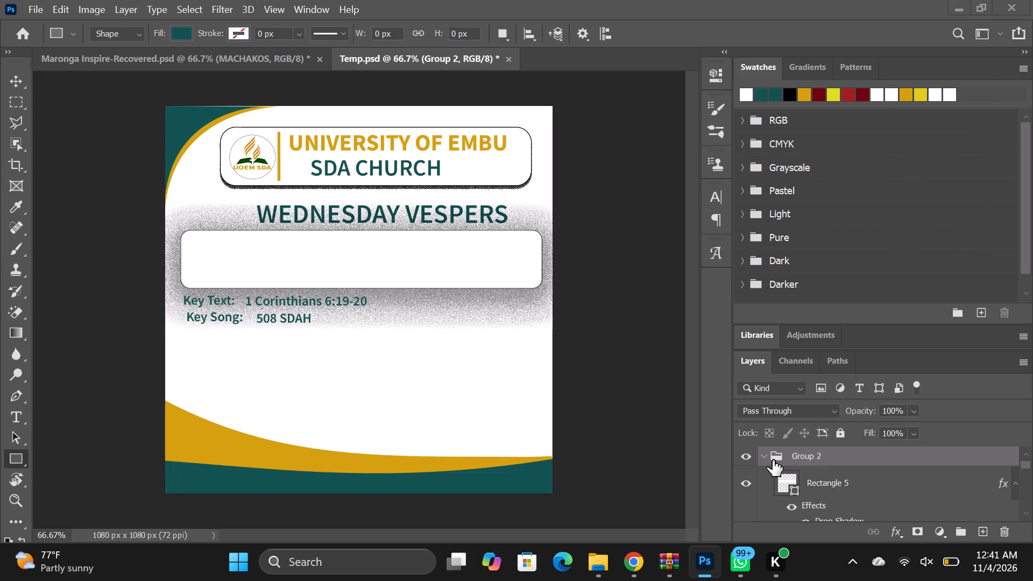
Collapse Group 2 and examine the layers and groups around it in the layer stack.
{"action": "left_click", "coordinate": [762, 454]}
{"action": "scroll", "coordinate": [773, 468], "scroll_direction": "down", "scroll_amount": 1}
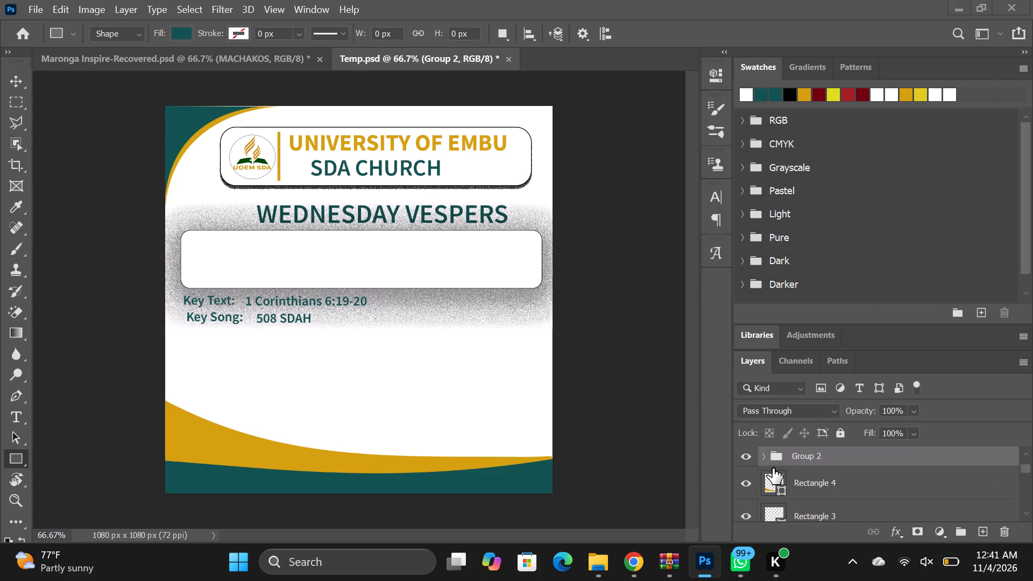
{"action": "scroll", "coordinate": [773, 468], "scroll_direction": "up", "scroll_amount": 1}
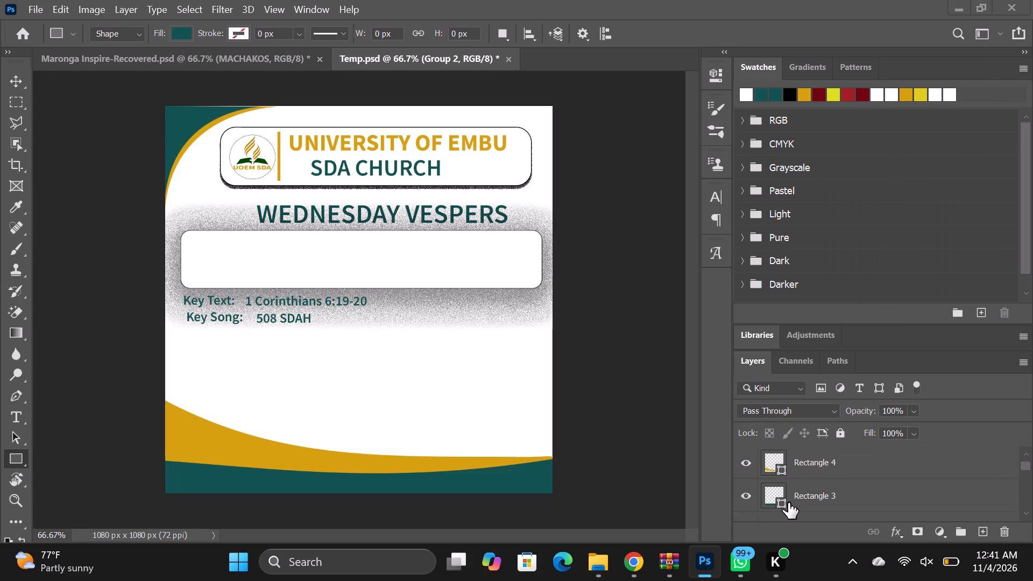
{"action": "scroll", "coordinate": [789, 502], "scroll_direction": "down", "scroll_amount": 2}
{"action": "scroll", "coordinate": [789, 500], "scroll_direction": "up", "scroll_amount": 3}
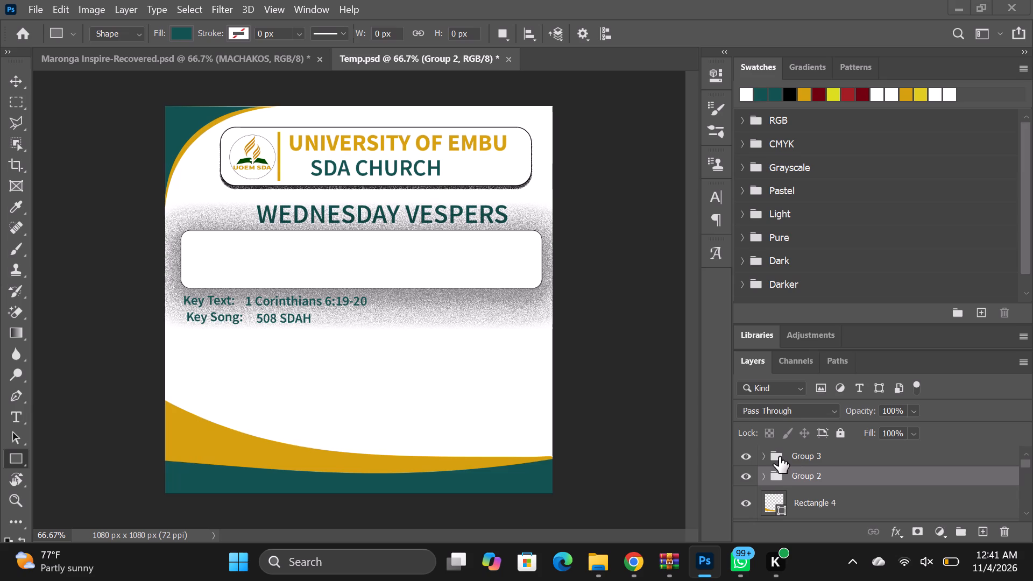
Expand Group 3 and Group 2 and examine the text and shape layers they contain.
{"action": "left_click", "coordinate": [776, 456]}
{"action": "left_click", "coordinate": [760, 455]}
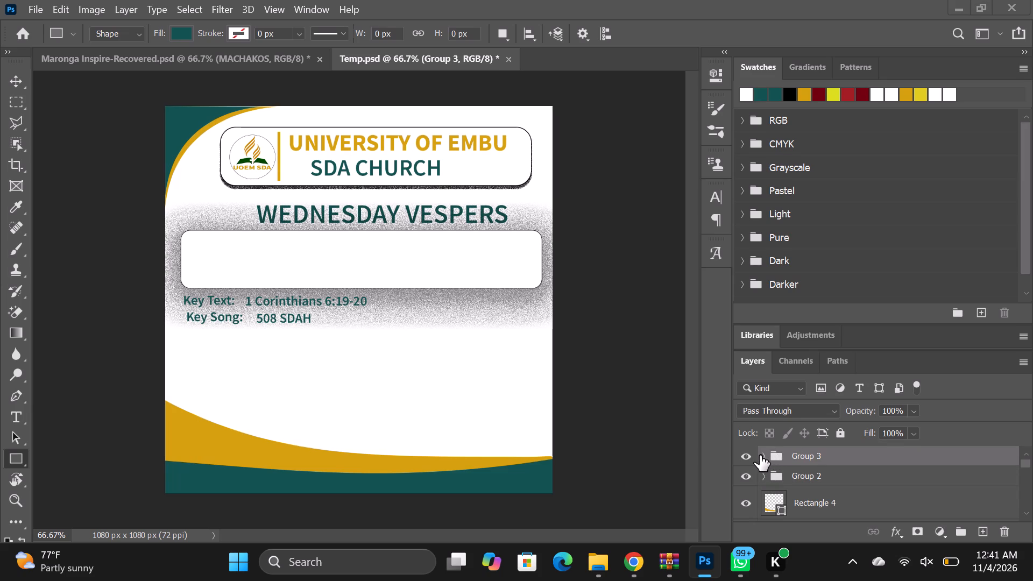
{"action": "left_click", "coordinate": [763, 455]}
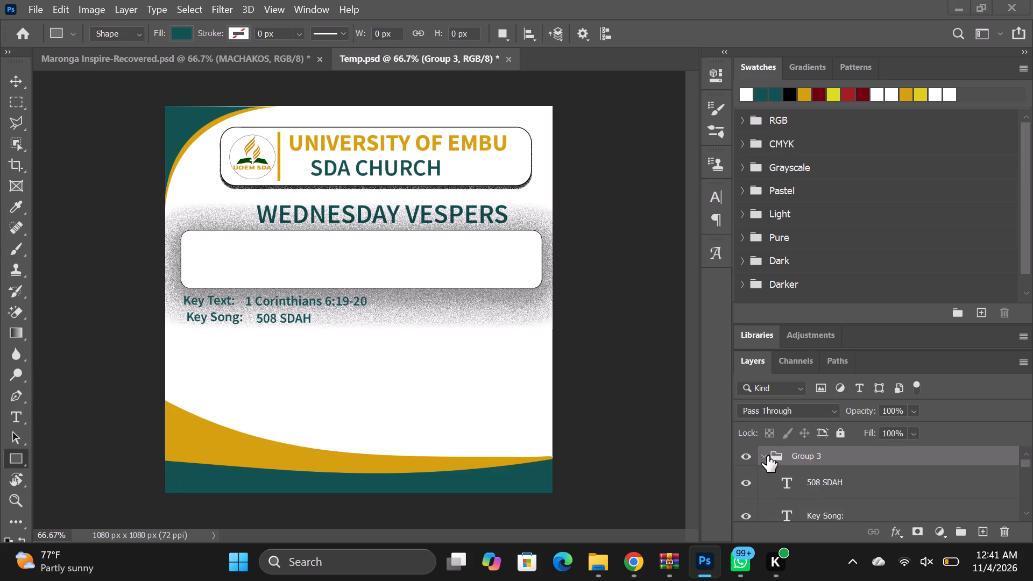
{"action": "scroll", "coordinate": [770, 464], "scroll_direction": "down", "scroll_amount": 3}
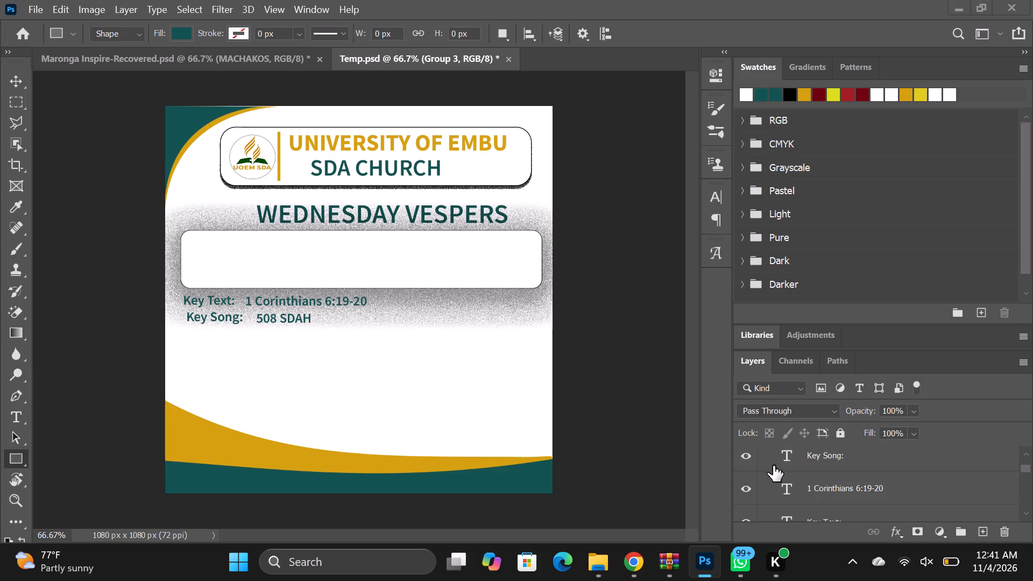
{"action": "scroll", "coordinate": [773, 465], "scroll_direction": "down", "scroll_amount": 3}
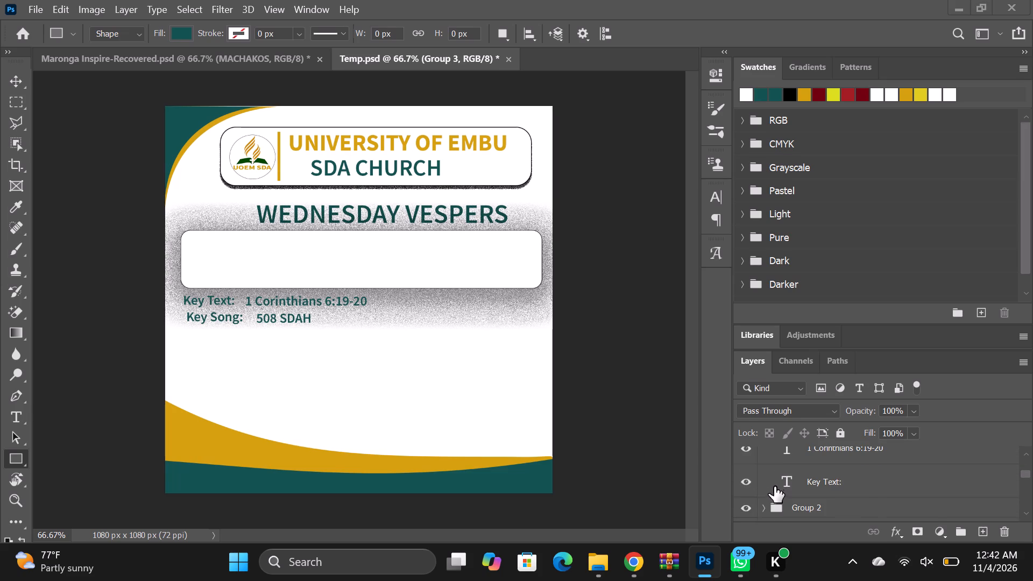
{"action": "left_click", "coordinate": [765, 487]}
{"action": "scroll", "coordinate": [769, 490], "scroll_direction": "down", "scroll_amount": 2}
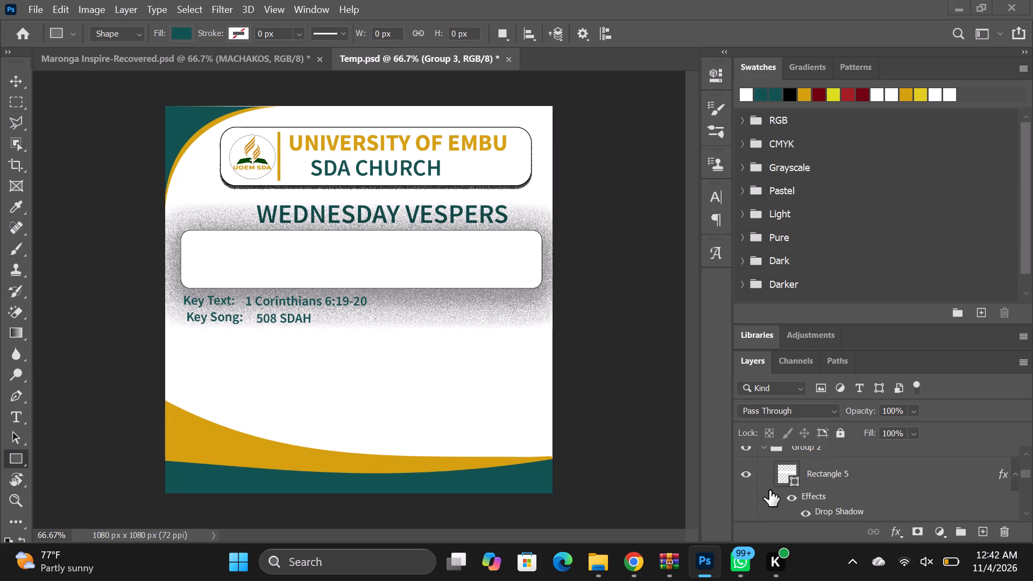
{"action": "scroll", "coordinate": [769, 490], "scroll_direction": "down", "scroll_amount": 4}
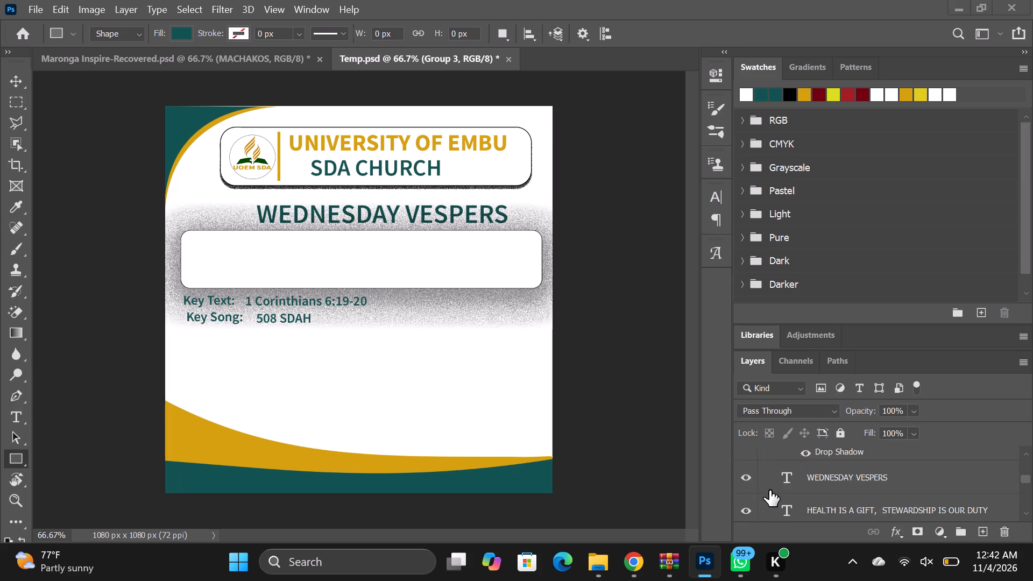
{"action": "scroll", "coordinate": [769, 490], "scroll_direction": "down", "scroll_amount": 1}
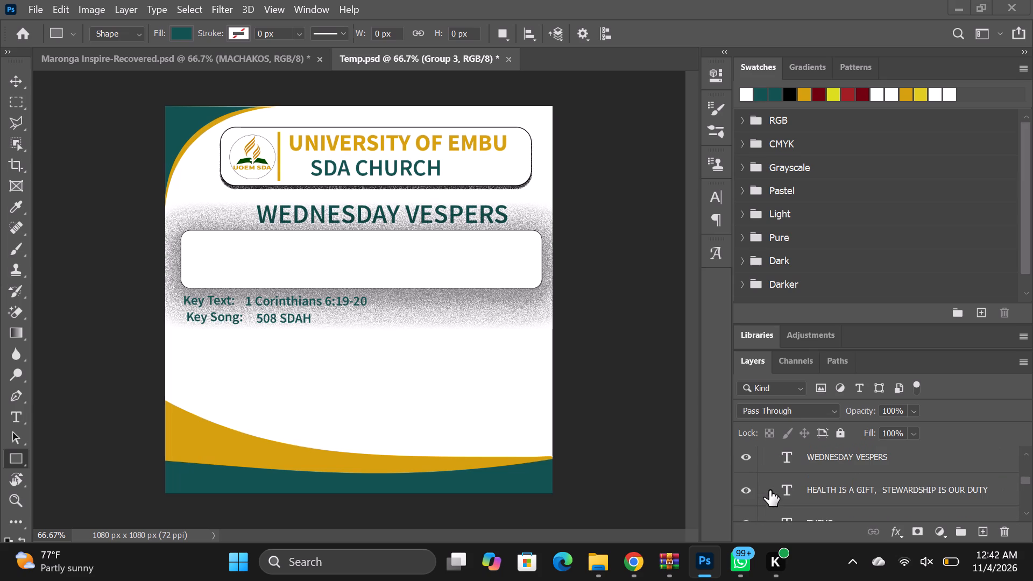
{"action": "scroll", "coordinate": [769, 490], "scroll_direction": "up", "scroll_amount": 6}
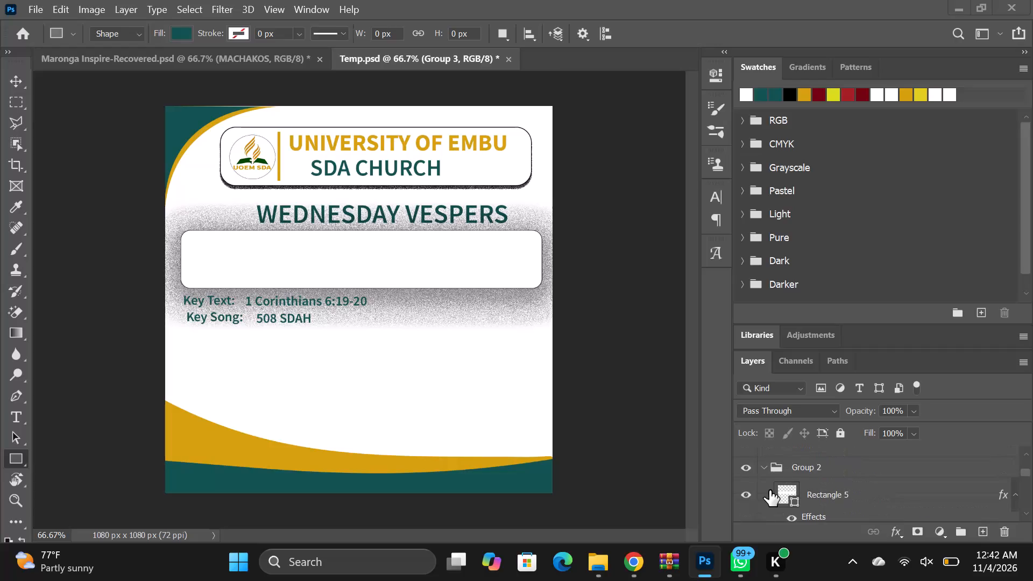
Review the layer stack from Group 3 down past Group 2, and locate the white rounded rectangle's layer inside Group 2.
{"action": "left_click", "coordinate": [764, 468]}
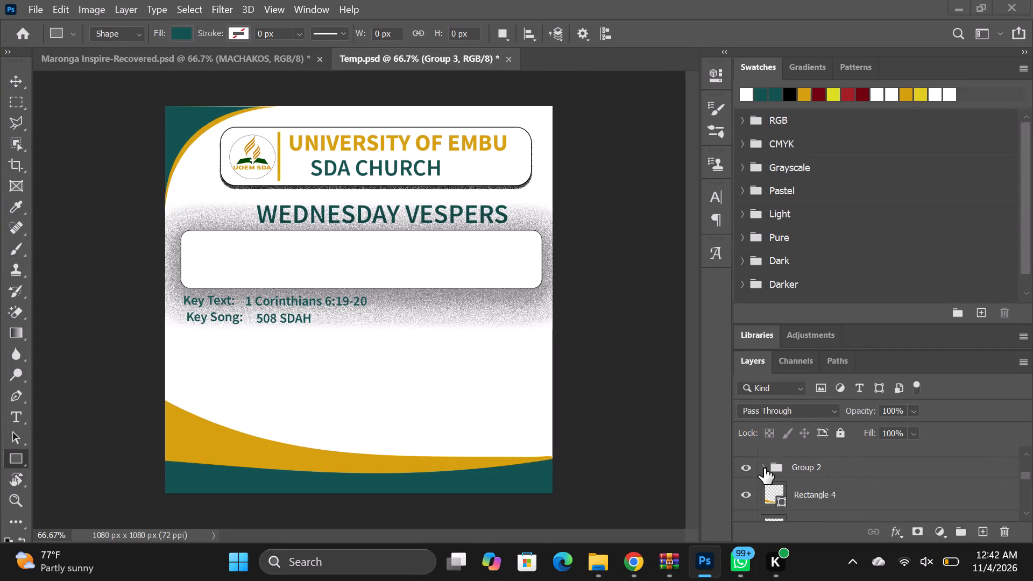
{"action": "scroll", "coordinate": [774, 486], "scroll_direction": "down", "scroll_amount": 3}
{"action": "scroll", "coordinate": [774, 486], "scroll_direction": "up", "scroll_amount": 3}
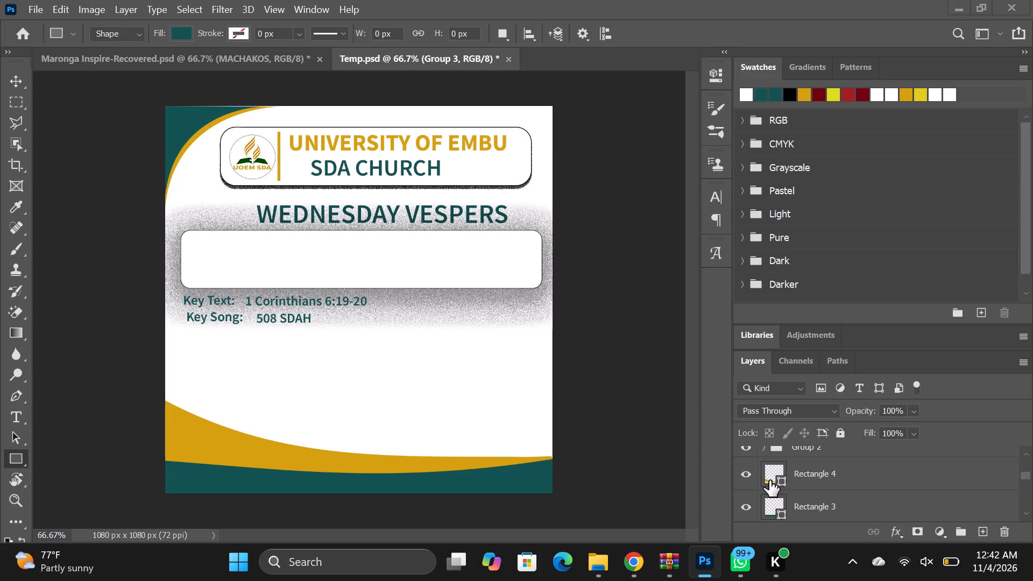
{"action": "scroll", "coordinate": [855, 488], "scroll_direction": "down", "scroll_amount": 1}
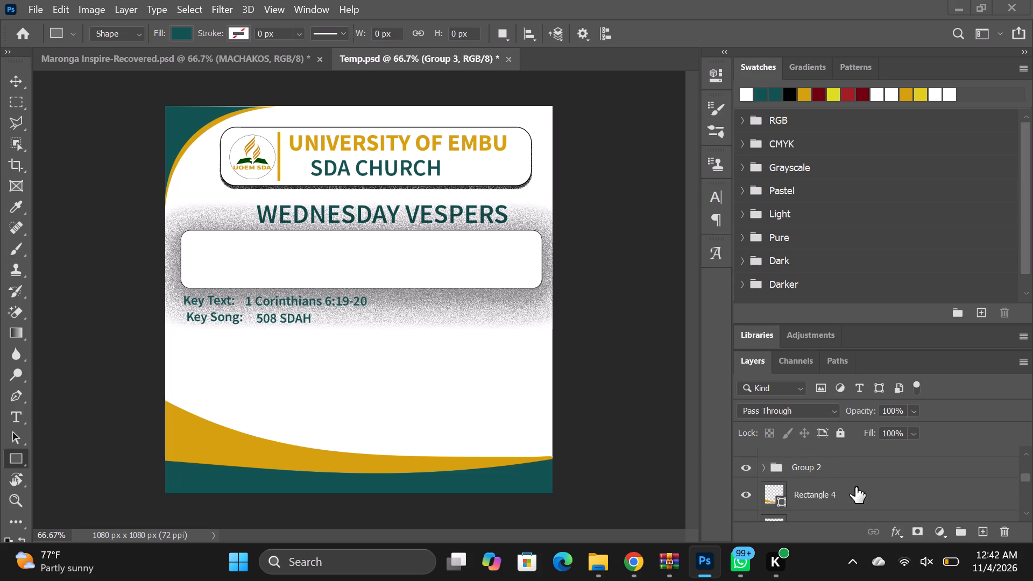
{"action": "scroll", "coordinate": [855, 485], "scroll_direction": "up", "scroll_amount": 6}
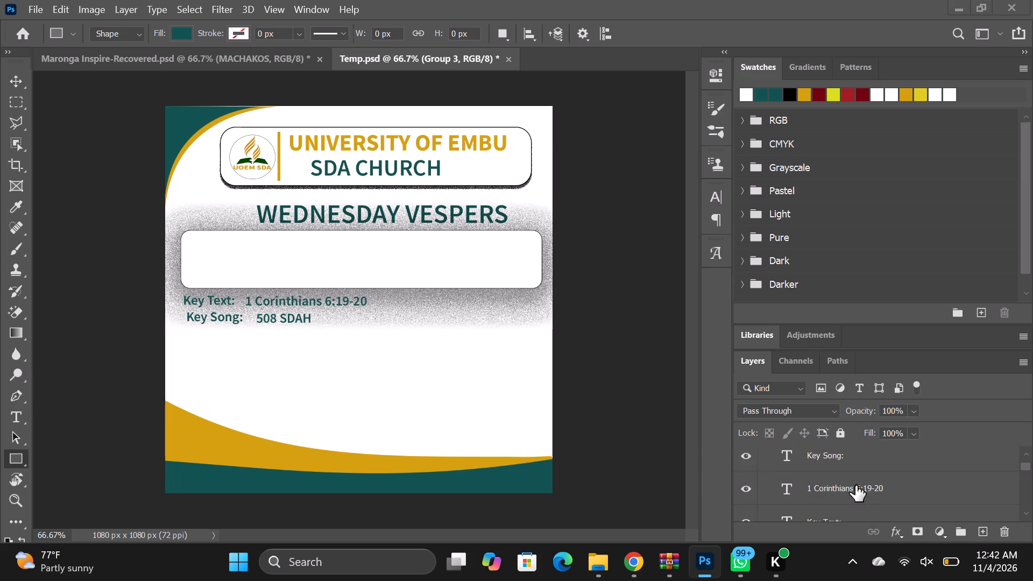
{"action": "scroll", "coordinate": [855, 485], "scroll_direction": "up", "scroll_amount": 6}
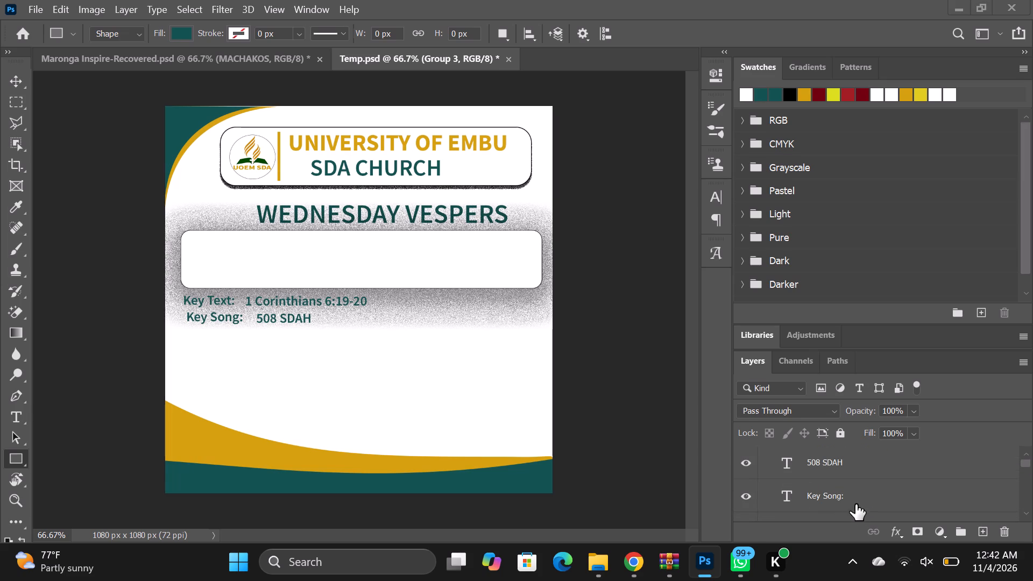
{"action": "scroll", "coordinate": [855, 504], "scroll_direction": "up", "scroll_amount": 3}
{"action": "scroll", "coordinate": [858, 500], "scroll_direction": "down", "scroll_amount": 5}
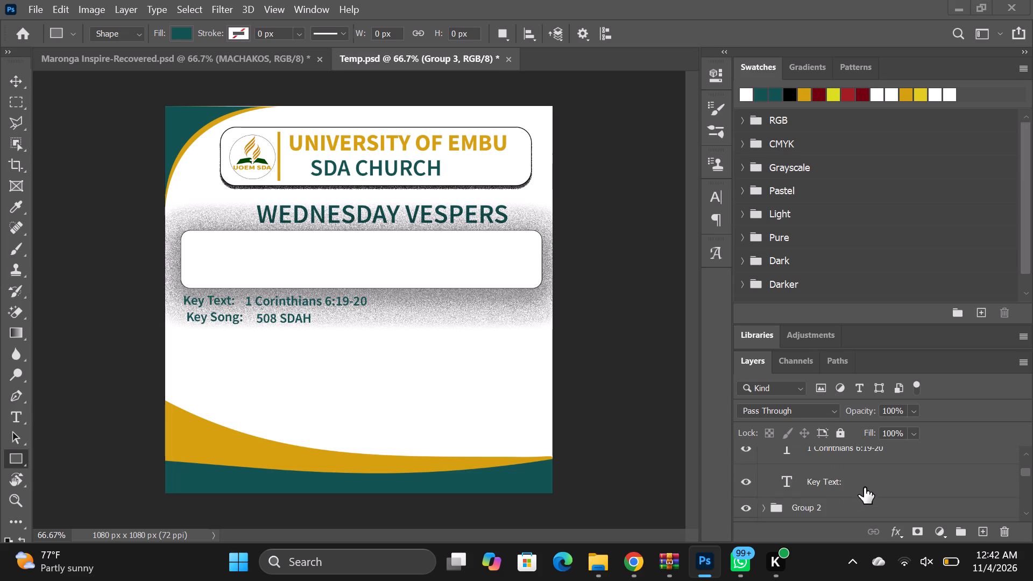
{"action": "scroll", "coordinate": [864, 487], "scroll_direction": "down", "scroll_amount": 1}
{"action": "left_click", "coordinate": [765, 487]}
{"action": "scroll", "coordinate": [775, 497], "scroll_direction": "down", "scroll_amount": 1}
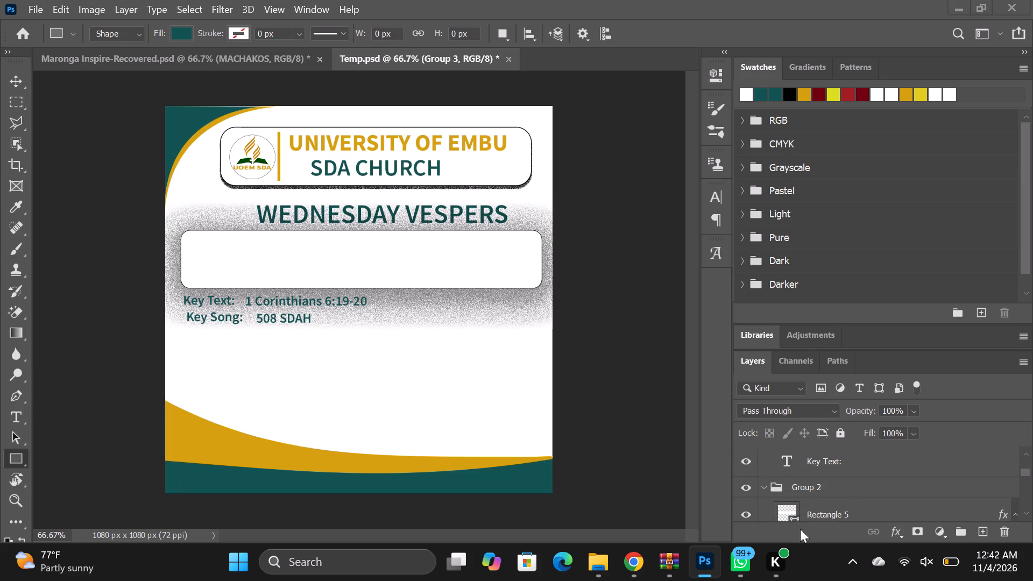
{"action": "scroll", "coordinate": [808, 498], "scroll_direction": "down", "scroll_amount": 1}
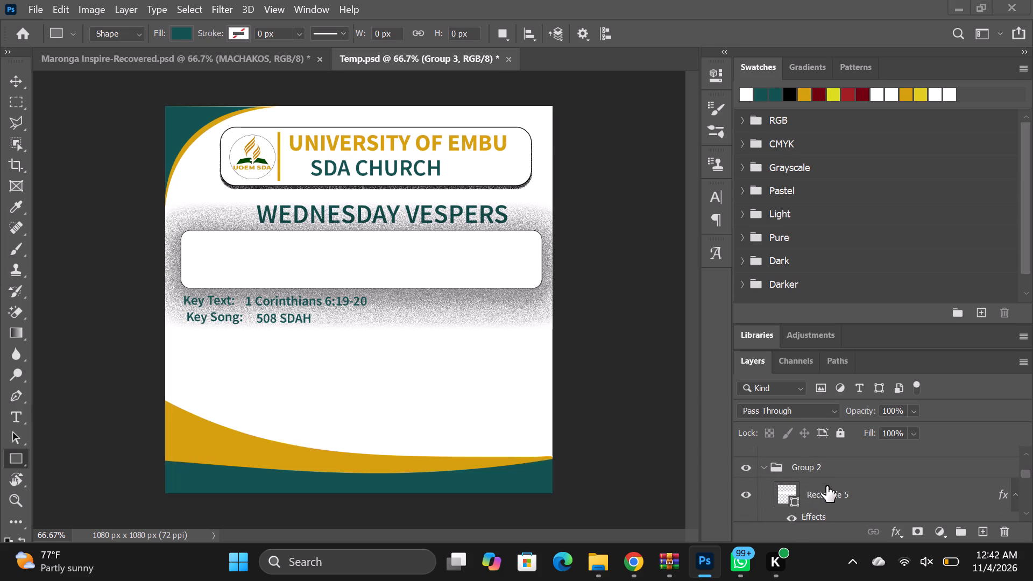
Add a drop shadow to Group 3, which holds the Key Text and Key Song lines, with noise set to 0%.
{"action": "left_click", "coordinate": [898, 534]}
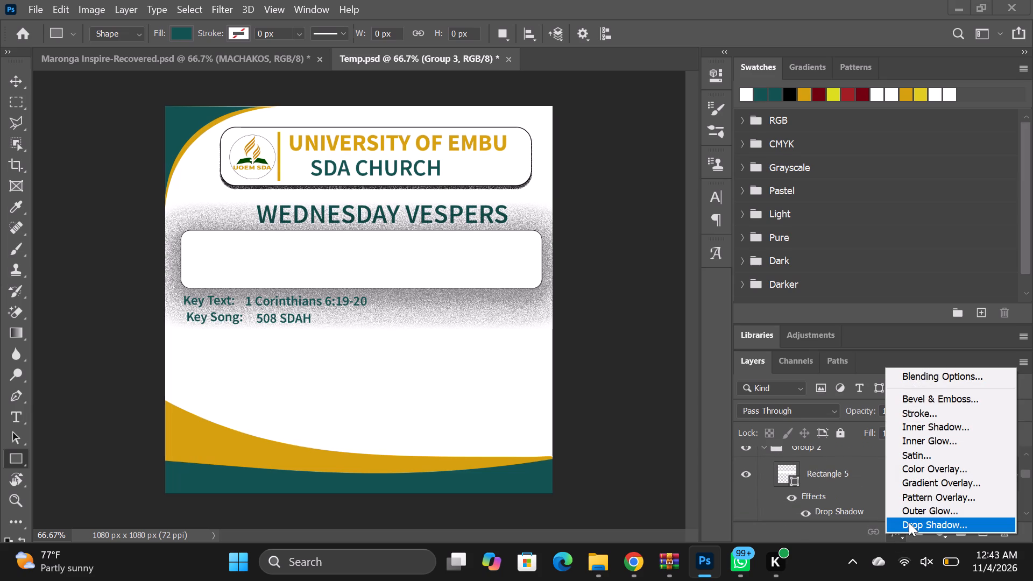
{"action": "left_click", "coordinate": [909, 522]}
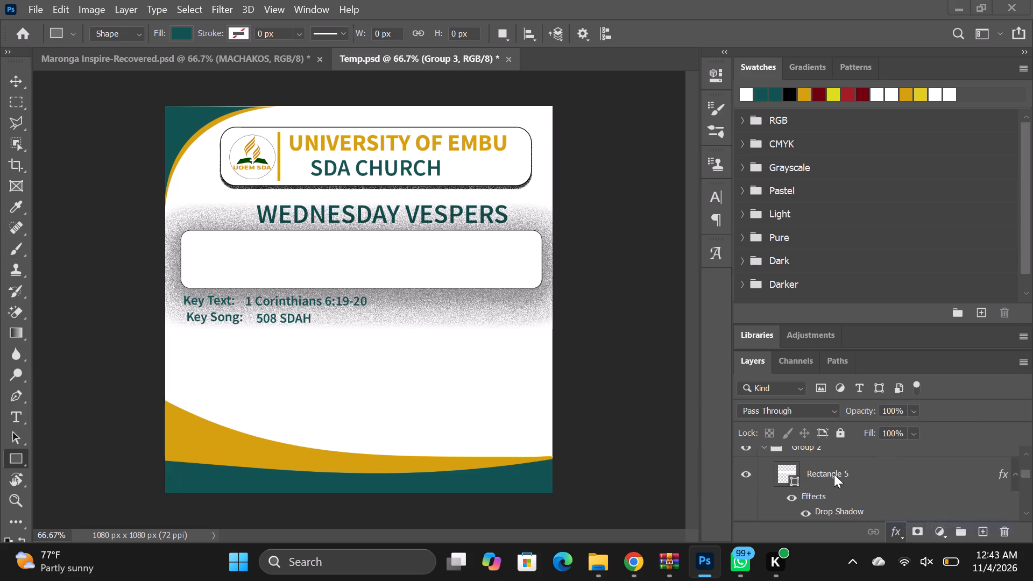
{"action": "scroll", "coordinate": [819, 485], "scroll_direction": "down", "scroll_amount": 1}
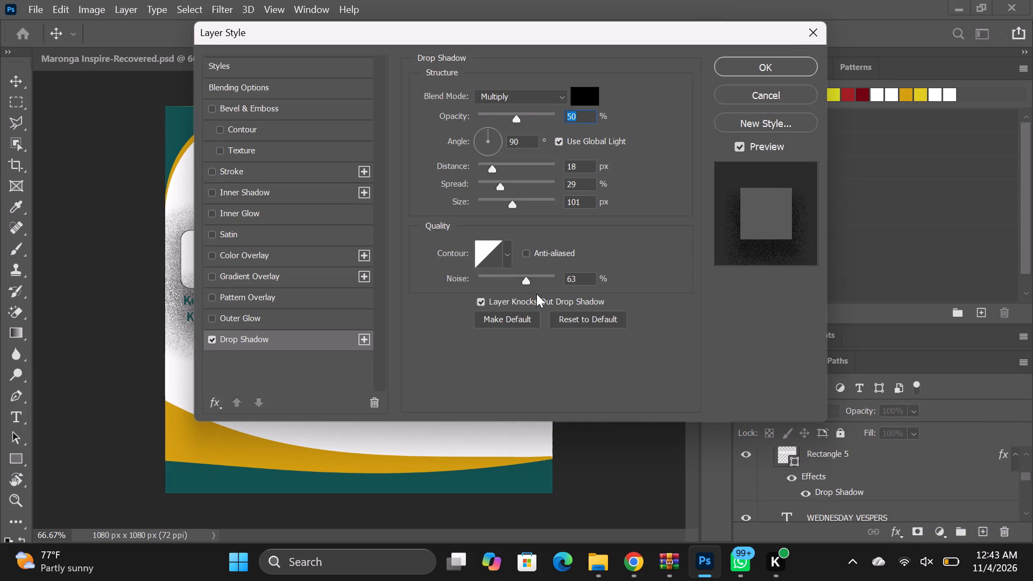
{"action": "left_click_drag", "start_coordinate": [525, 280], "coordinate": [448, 279]}
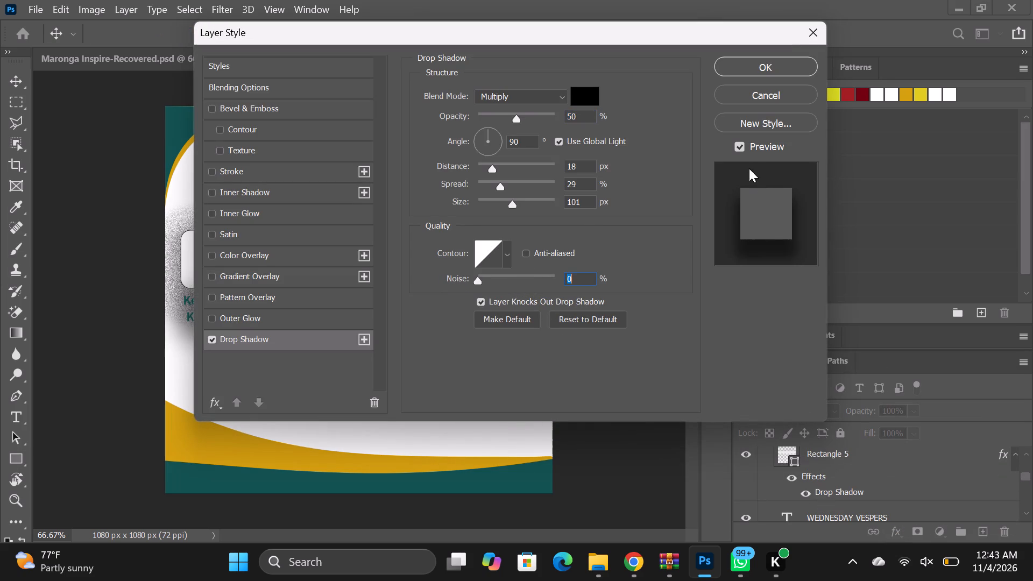
{"action": "left_click", "coordinate": [756, 63]}
{"action": "left_click", "coordinate": [762, 67]}
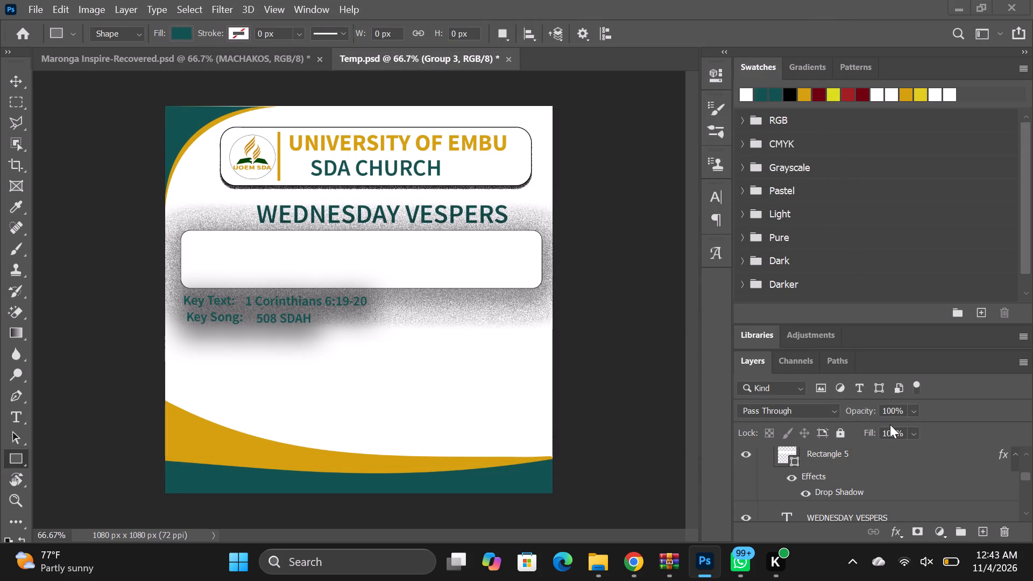
Adjust the drop shadow of the white rounded rectangle (Rectangle 5) to 56% opacity, 7 px distance, 7% spread, 6 px size and 0% noise.
{"action": "left_click", "coordinate": [898, 534]}
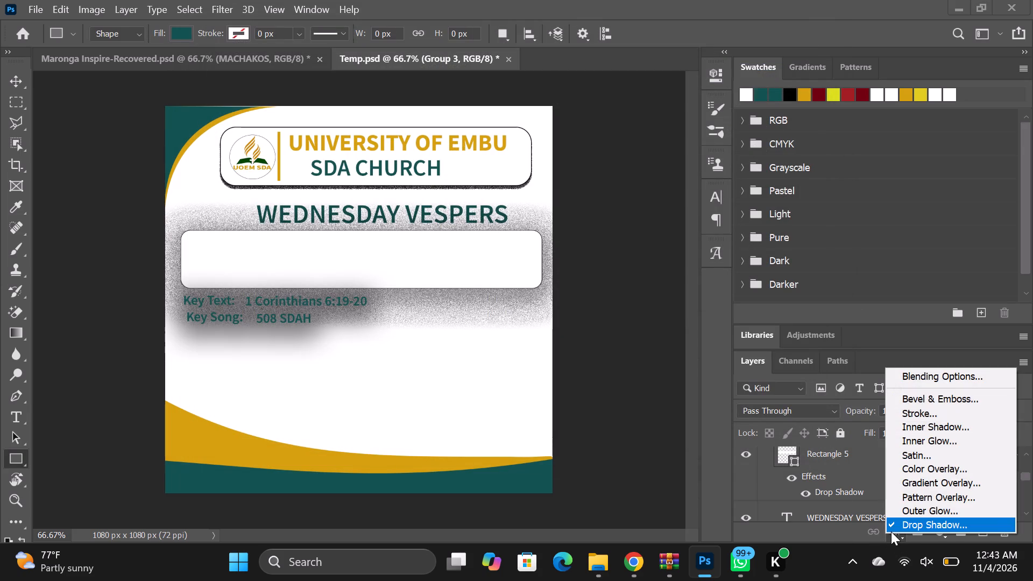
{"action": "left_click", "coordinate": [813, 456]}
{"action": "left_click", "coordinate": [813, 456]}
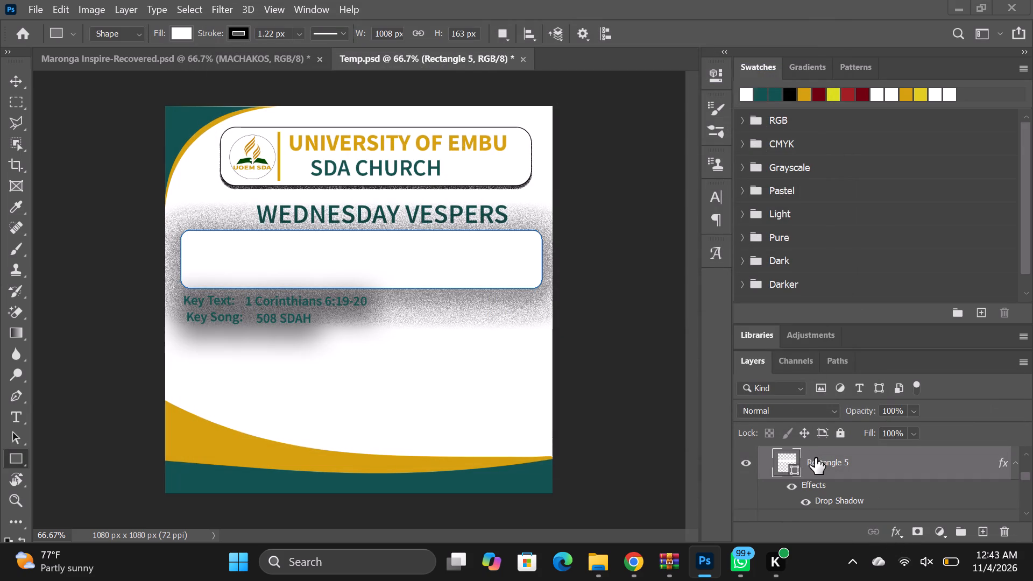
{"action": "scroll", "coordinate": [848, 497], "scroll_direction": "down", "scroll_amount": 2}
{"action": "scroll", "coordinate": [858, 492], "scroll_direction": "up", "scroll_amount": 2}
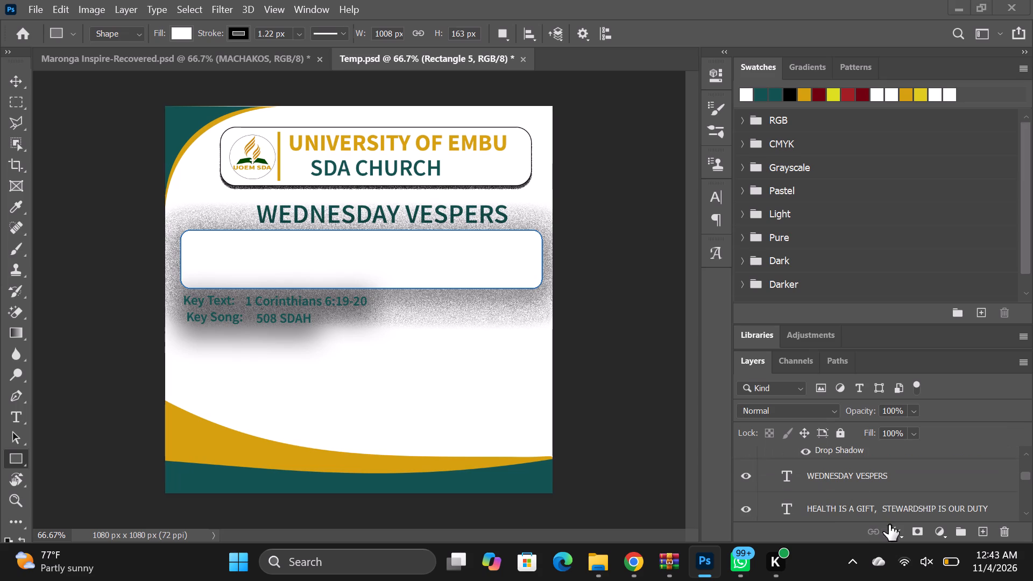
{"action": "left_click", "coordinate": [897, 527]}
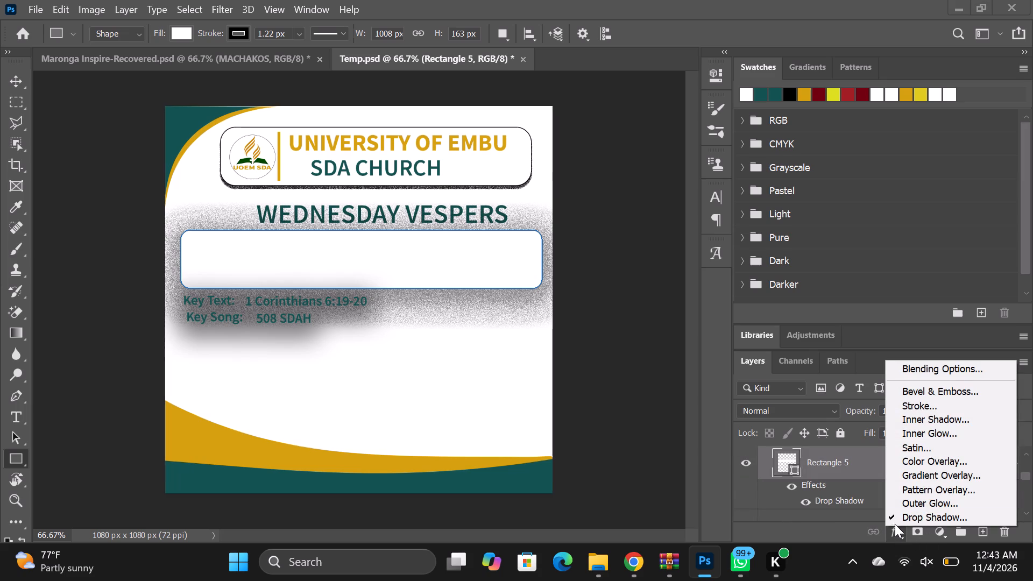
{"action": "left_click", "coordinate": [907, 515]}
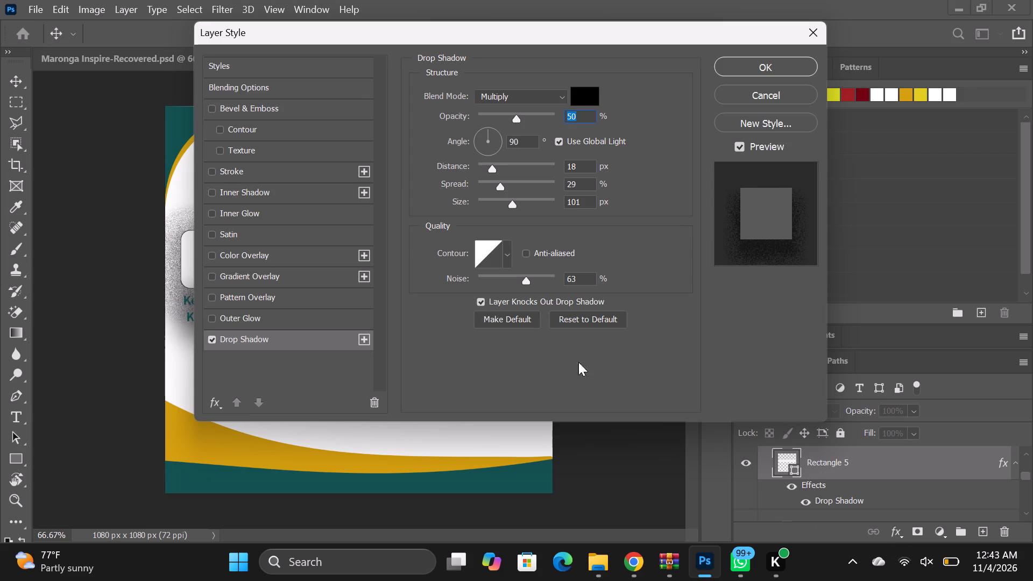
{"action": "left_click_drag", "start_coordinate": [527, 282], "coordinate": [483, 276]}
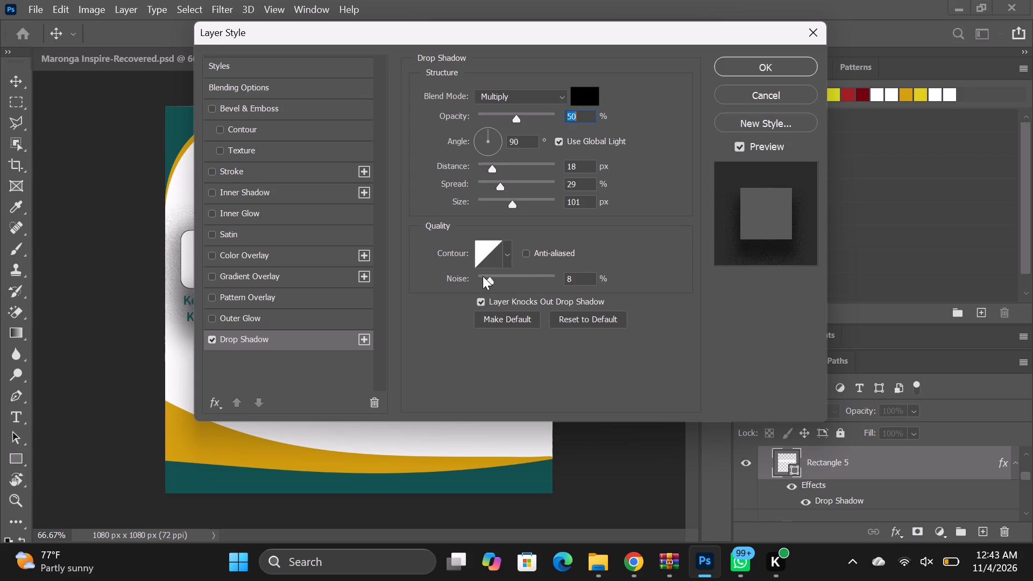
{"action": "left_click_drag", "start_coordinate": [483, 276], "coordinate": [470, 276]}
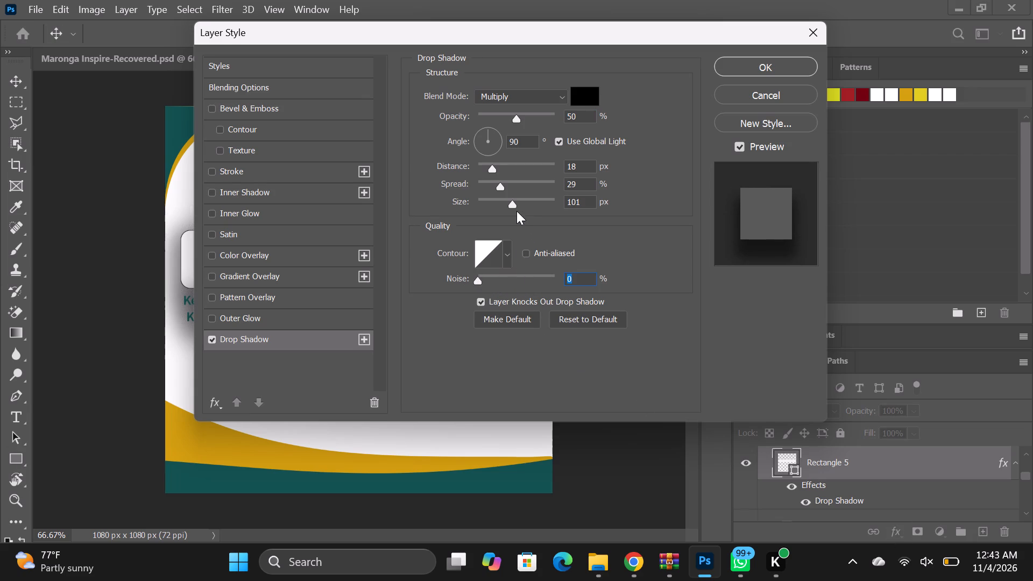
{"action": "left_click_drag", "start_coordinate": [511, 204], "coordinate": [483, 207]}
{"action": "left_click_drag", "start_coordinate": [497, 189], "coordinate": [494, 189]}
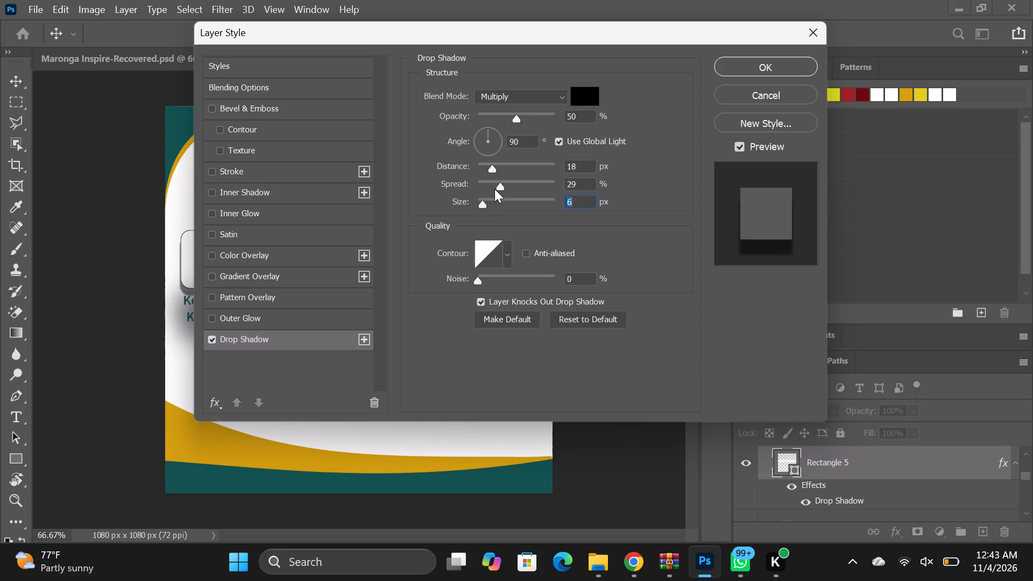
{"action": "left_click_drag", "start_coordinate": [494, 189], "coordinate": [484, 190]}
{"action": "left_click_drag", "start_coordinate": [490, 170], "coordinate": [484, 171]}
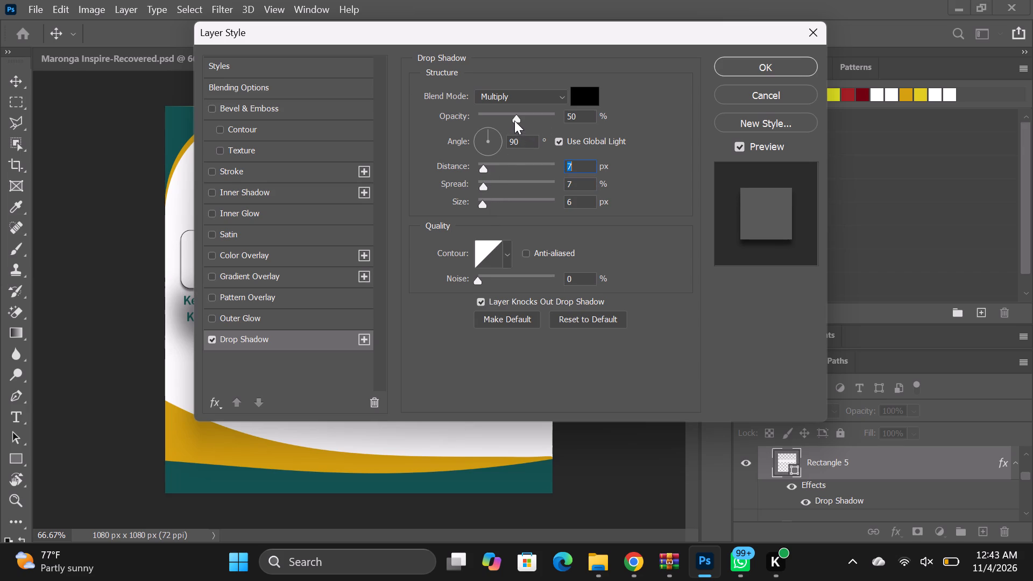
{"action": "left_click_drag", "start_coordinate": [513, 120], "coordinate": [521, 119]}
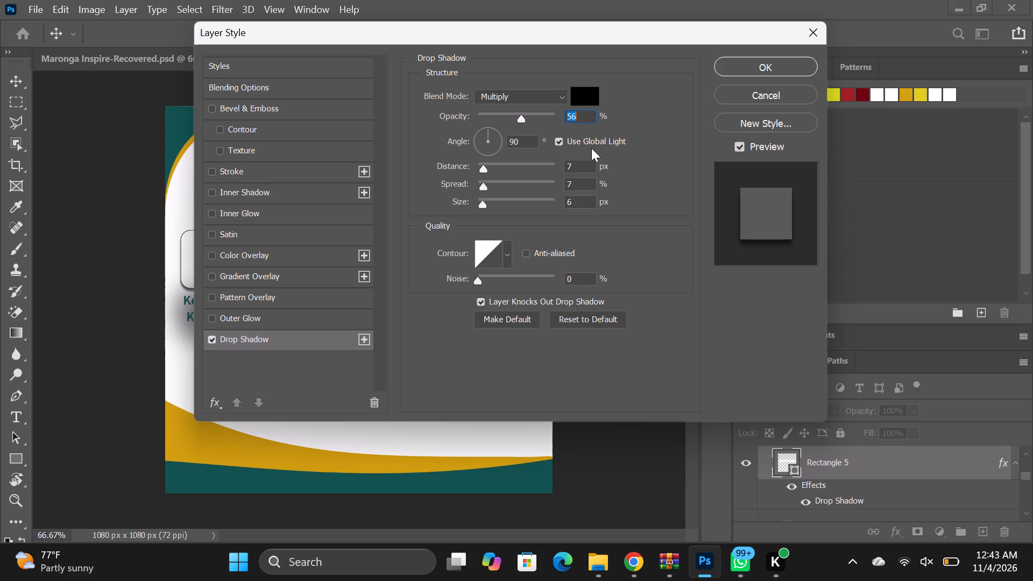
{"action": "left_click", "coordinate": [752, 66]}
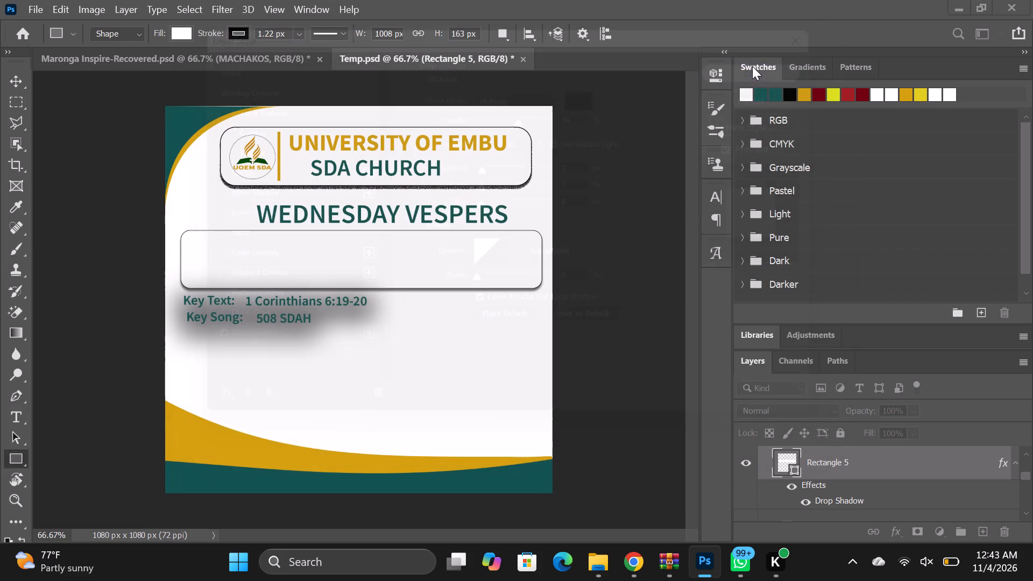
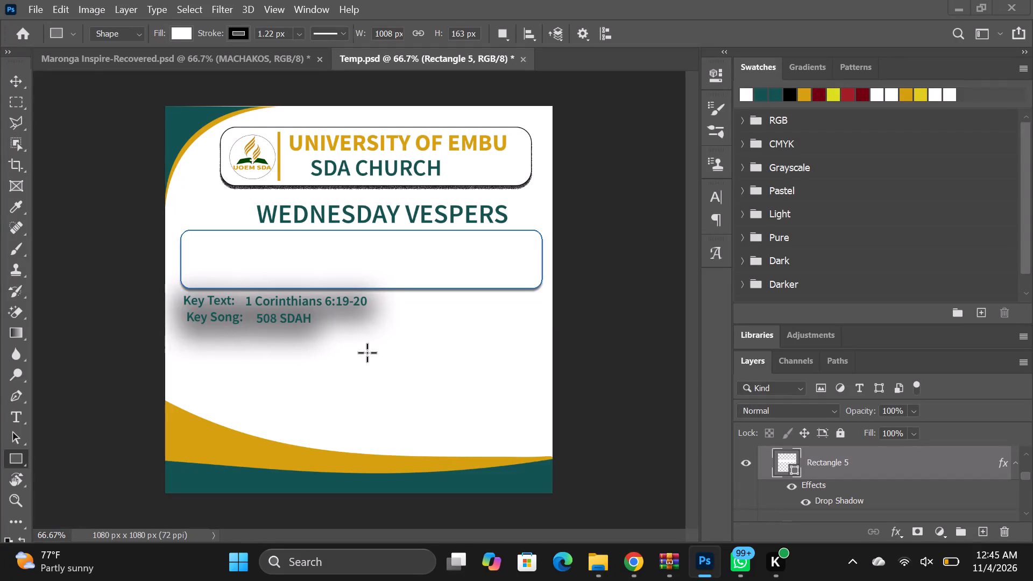
Collapse Group 3, which holds the Key Text and Key Song lines, in the layer stack.
{"action": "scroll", "coordinate": [487, 369], "scroll_direction": "down", "scroll_amount": 1}
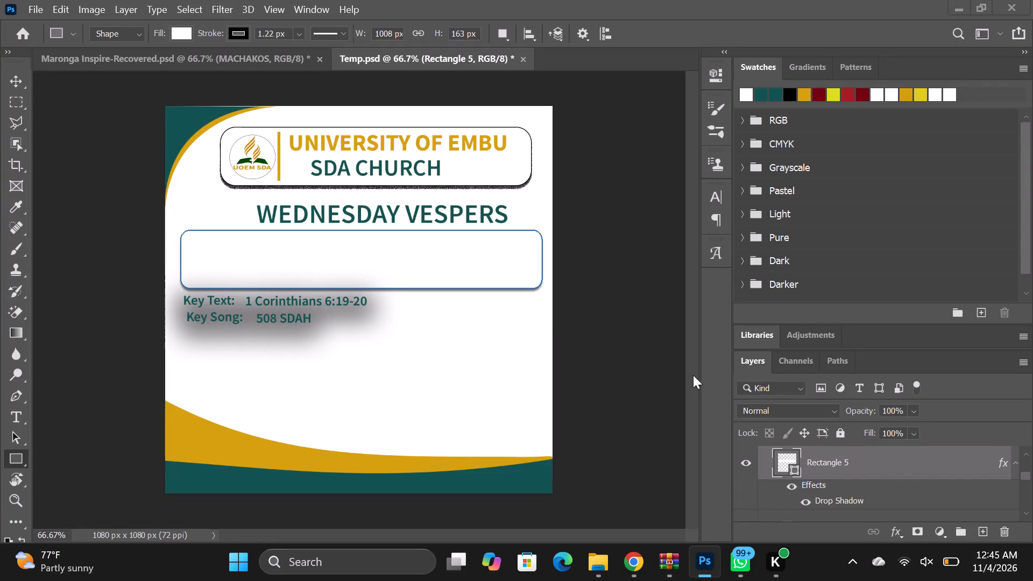
{"action": "scroll", "coordinate": [840, 466], "scroll_direction": "down", "scroll_amount": 1}
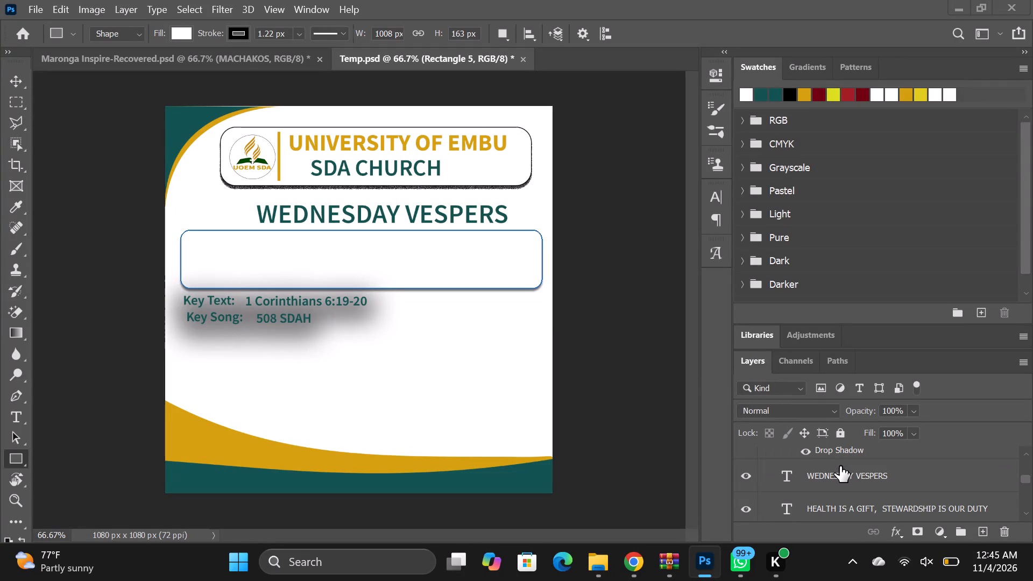
{"action": "scroll", "coordinate": [843, 487], "scroll_direction": "up", "scroll_amount": 2}
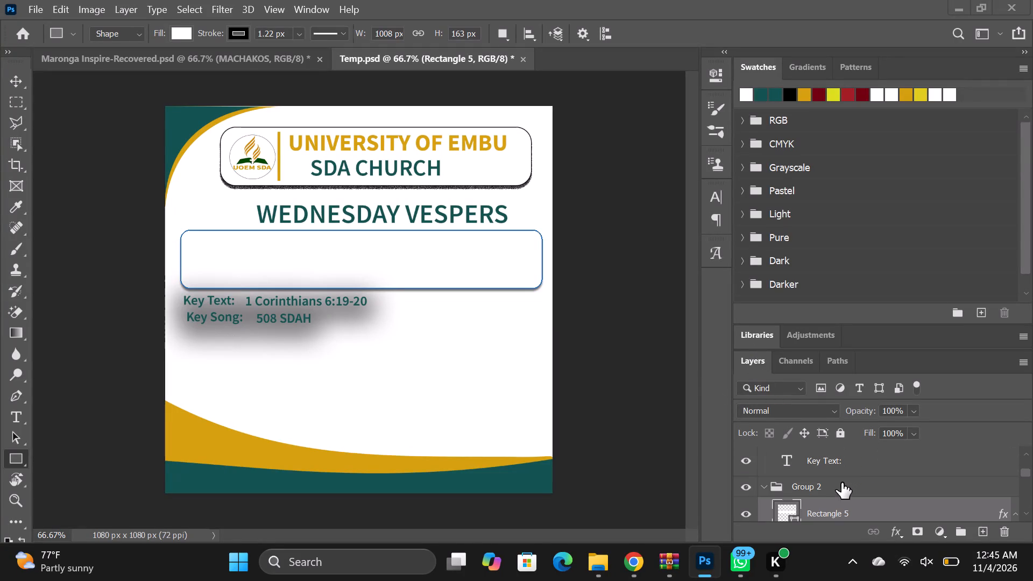
{"action": "scroll", "coordinate": [833, 470], "scroll_direction": "up", "scroll_amount": 2}
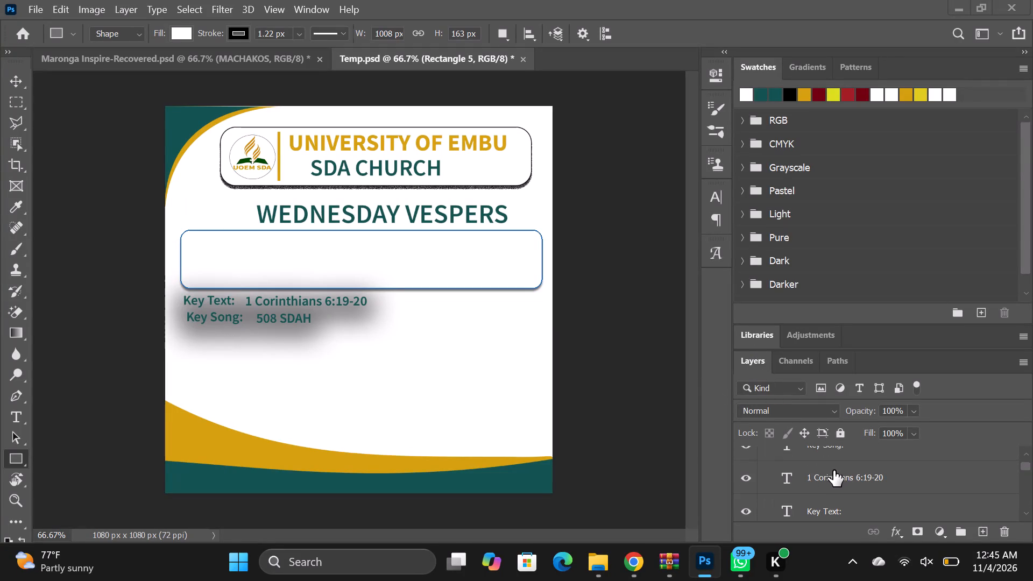
{"action": "scroll", "coordinate": [832, 479], "scroll_direction": "up", "scroll_amount": 1}
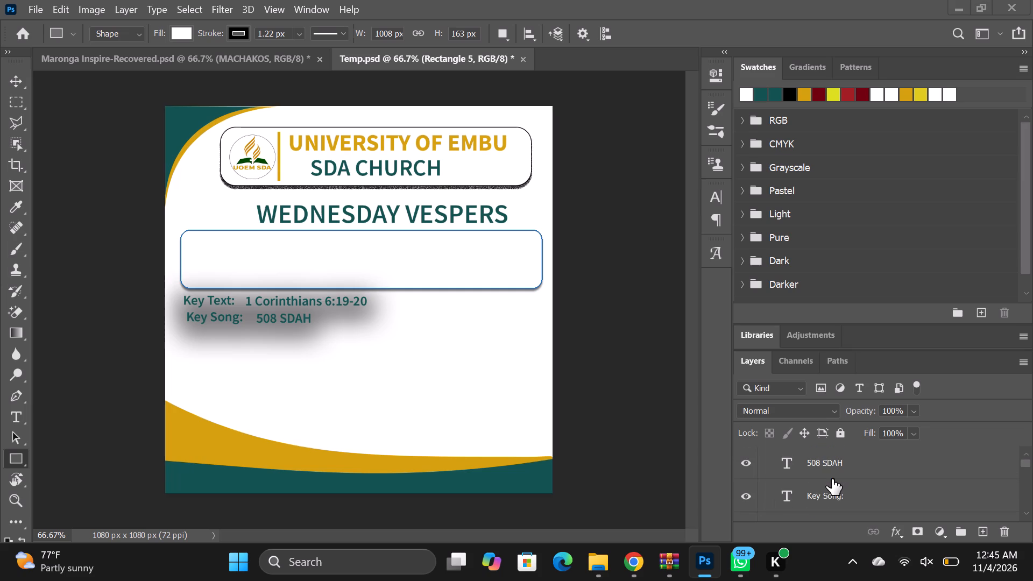
{"action": "left_click", "coordinate": [766, 456]}
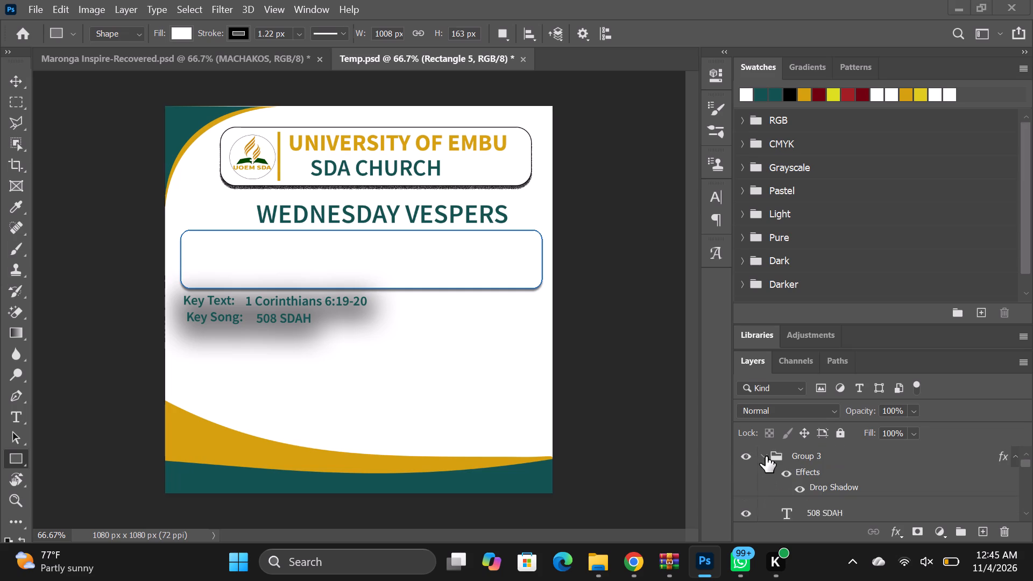
{"action": "left_click", "coordinate": [767, 460]}
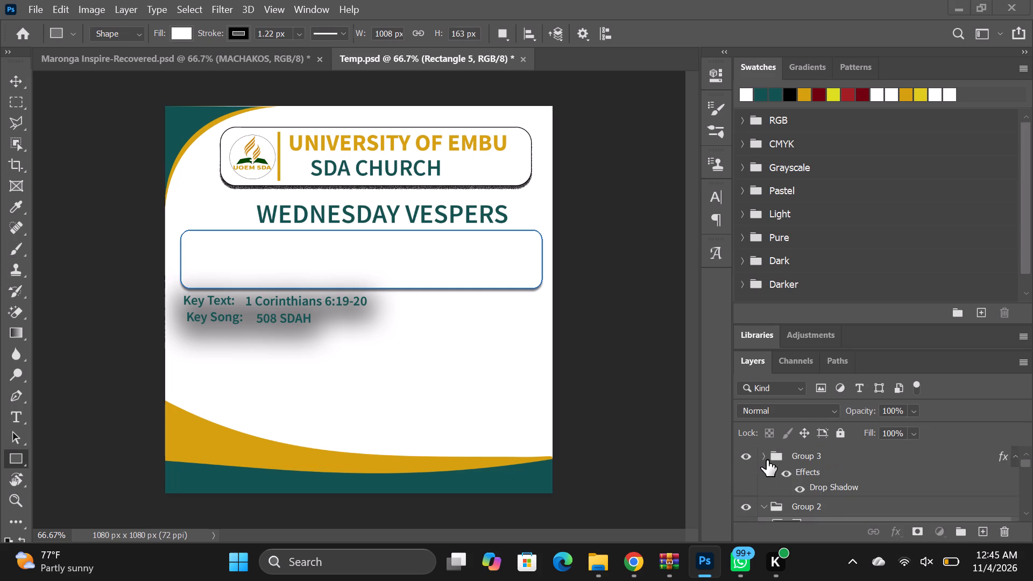
{"action": "left_click", "coordinate": [767, 460]}
Review the drop shadow settings of Group 3 and leave them as they are.
{"action": "left_click", "coordinate": [790, 451]}
{"action": "left_click", "coordinate": [898, 533]}
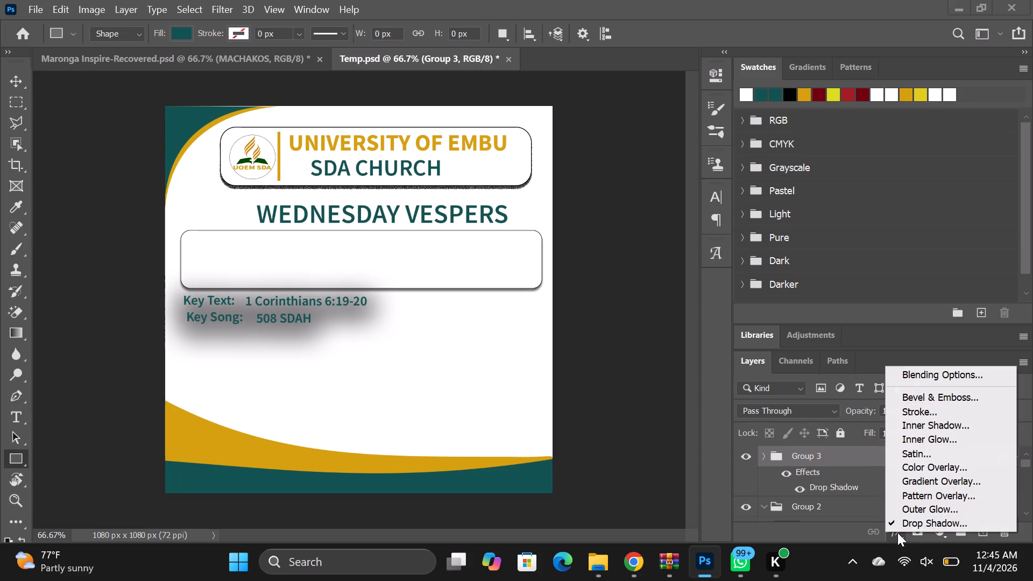
{"action": "left_click", "coordinate": [892, 521]}
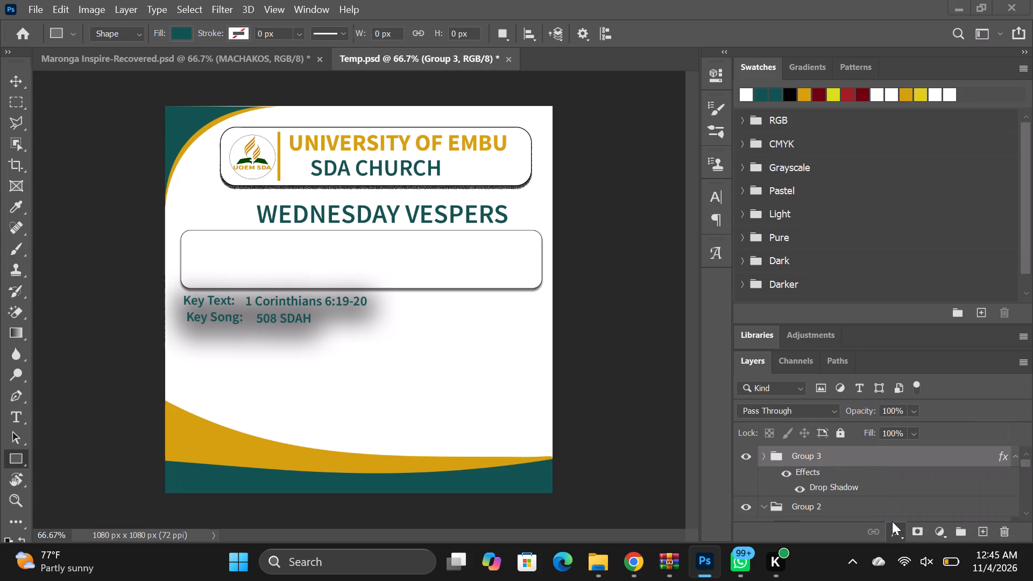
{"action": "left_click", "coordinate": [787, 474]}
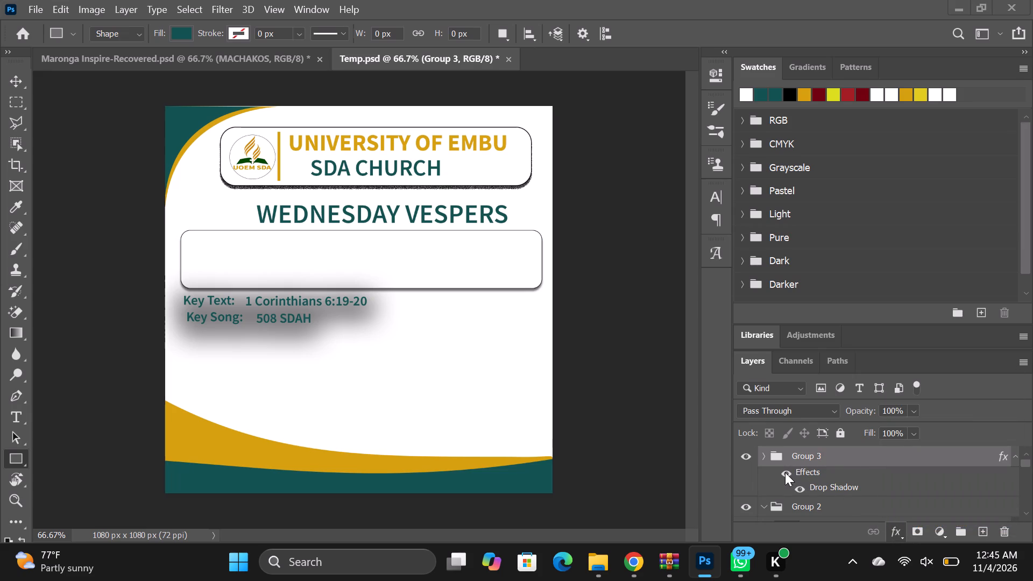
{"action": "left_click", "coordinate": [785, 472]}
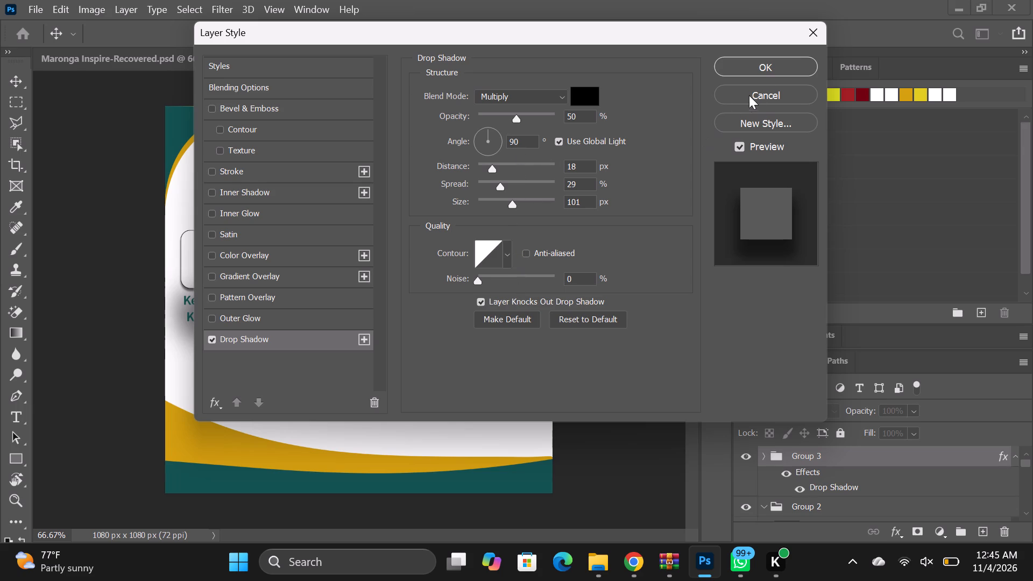
{"action": "left_click", "coordinate": [770, 67]}
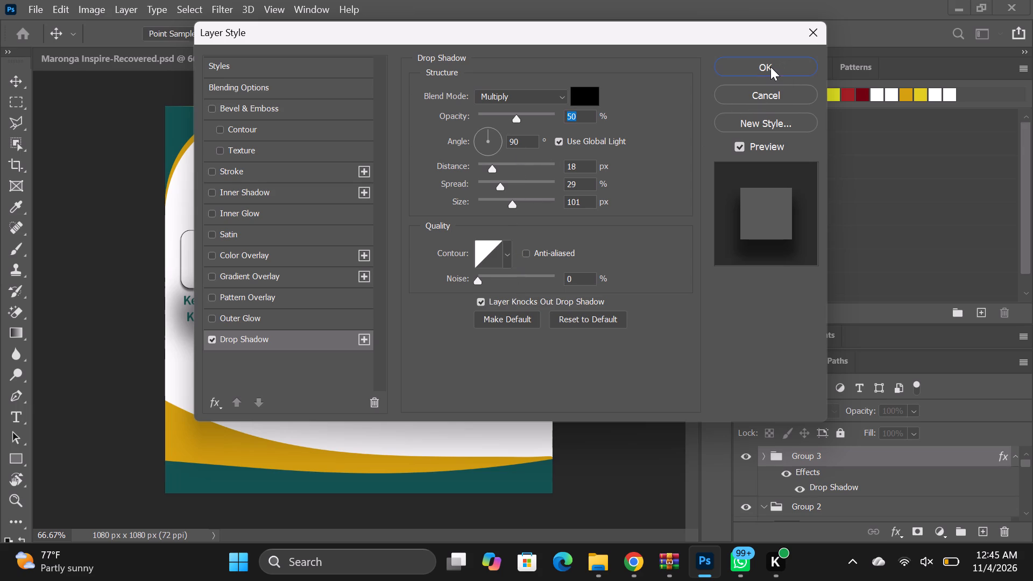
{"action": "left_click", "coordinate": [770, 67]}
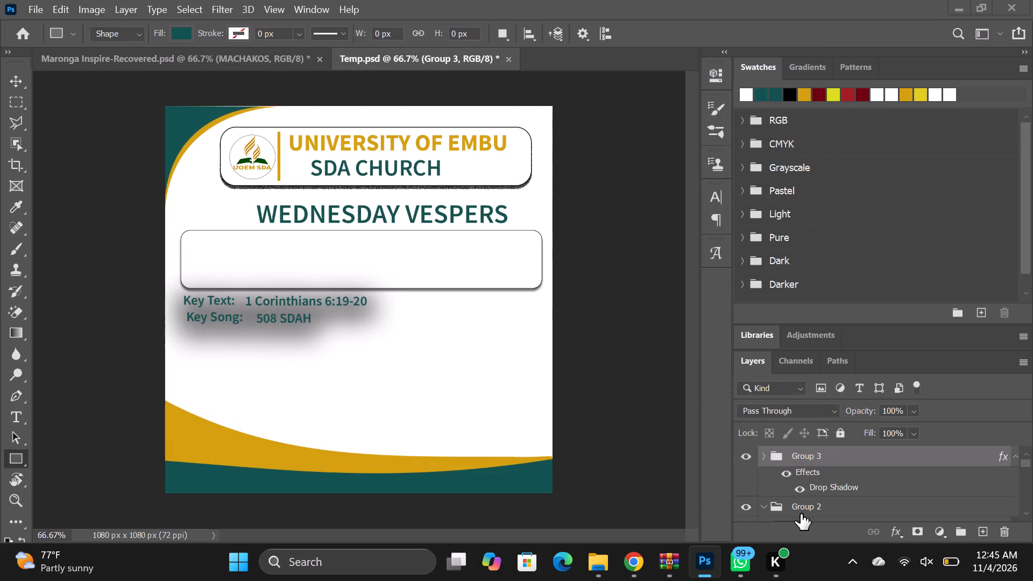
Hide the drop shadow and all other effects on Group 3.
{"action": "left_click", "coordinate": [801, 491]}
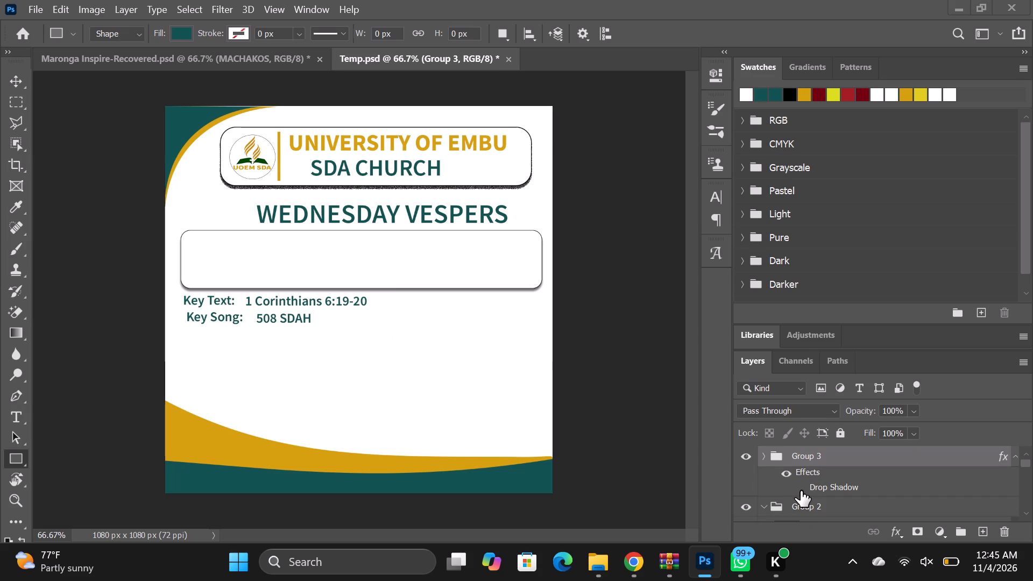
{"action": "left_click", "coordinate": [781, 472]}
Collapse Group 2, which holds the rounded box and the WEDNESDAY VESPERS heading, in the layer stack.
{"action": "scroll", "coordinate": [823, 472], "scroll_direction": "down", "scroll_amount": 1}
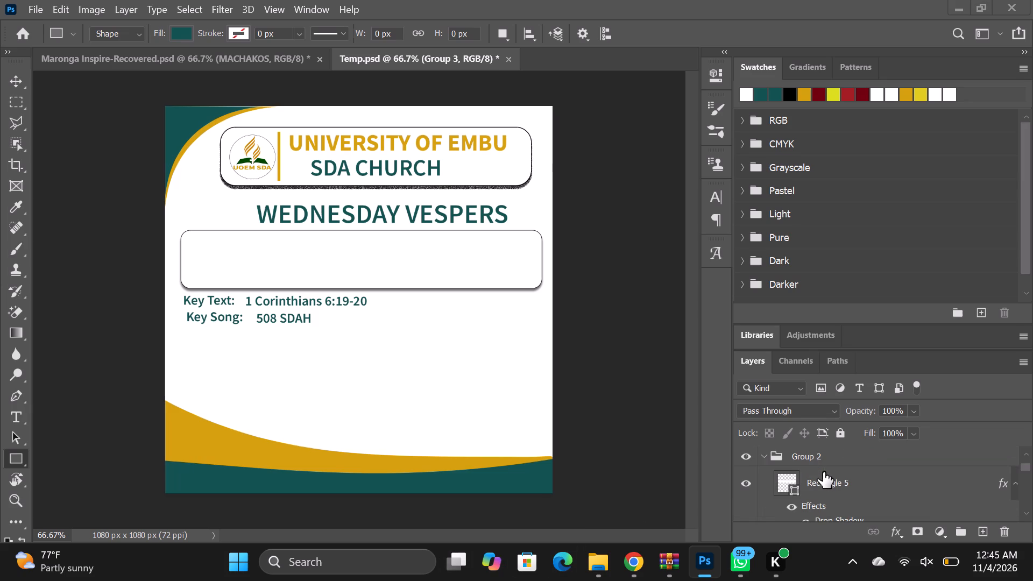
{"action": "scroll", "coordinate": [823, 472], "scroll_direction": "down", "scroll_amount": 1}
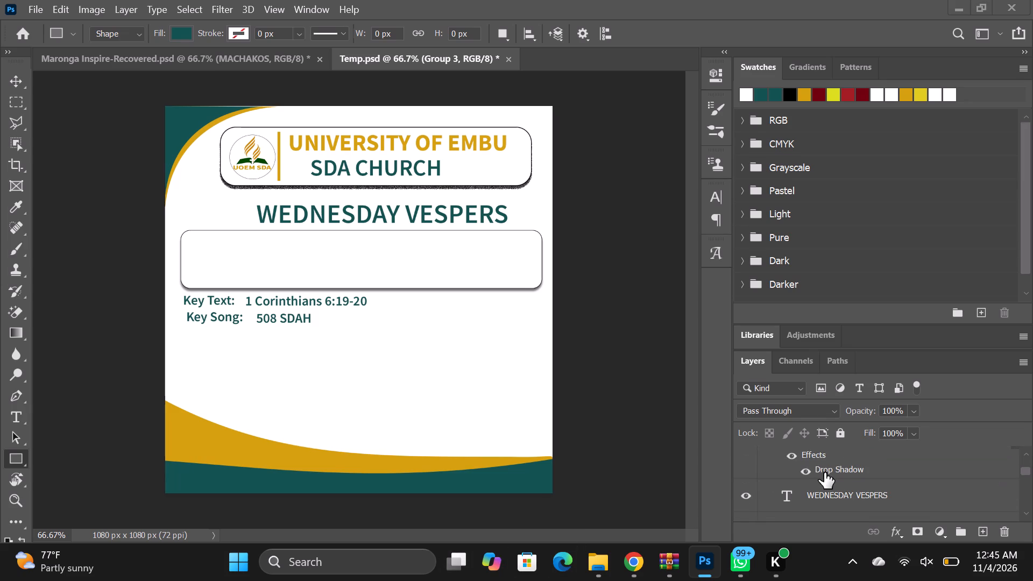
{"action": "scroll", "coordinate": [824, 472], "scroll_direction": "up", "scroll_amount": 1}
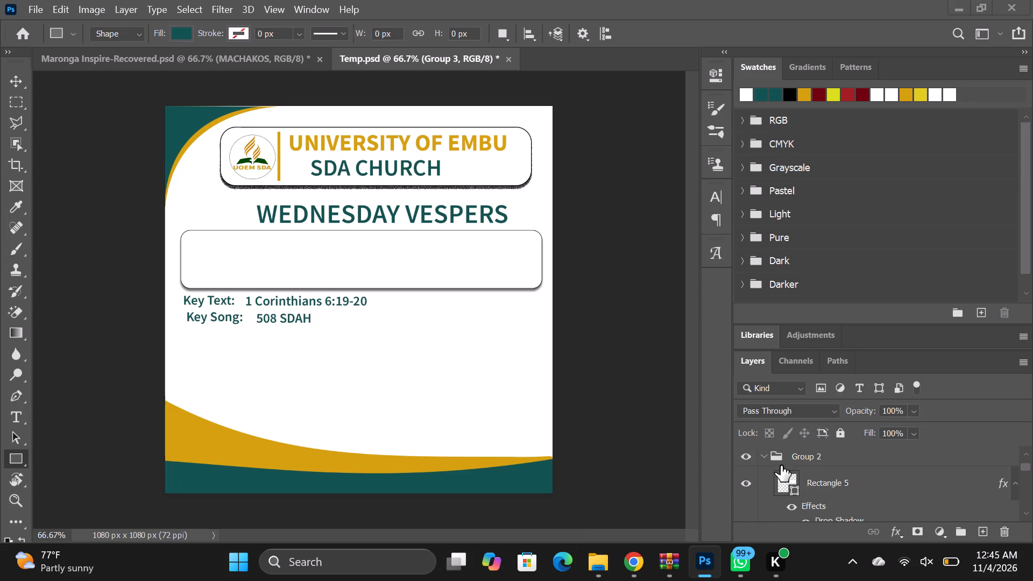
{"action": "scroll", "coordinate": [804, 491], "scroll_direction": "down", "scroll_amount": 2}
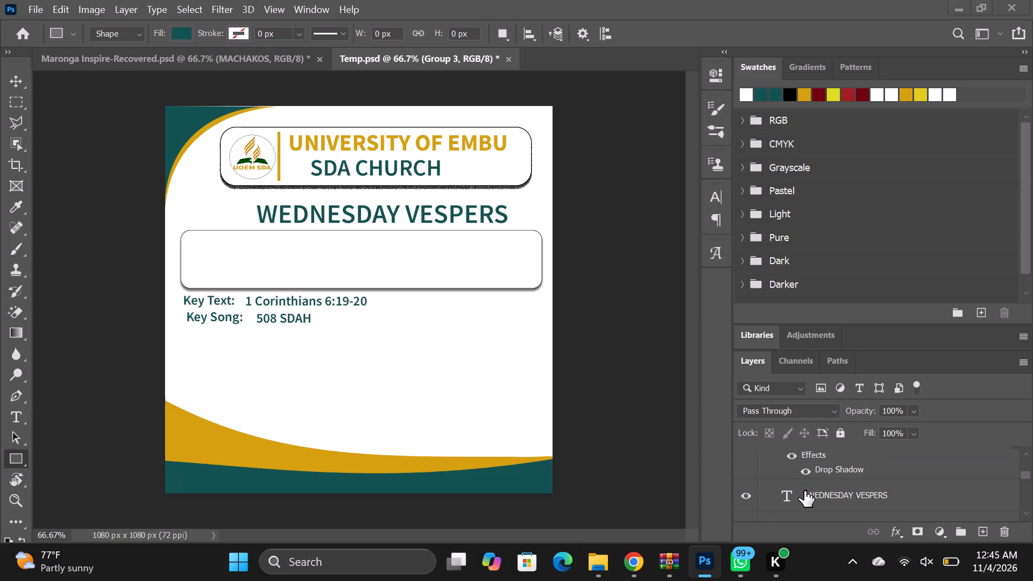
{"action": "scroll", "coordinate": [804, 491], "scroll_direction": "up", "scroll_amount": 2}
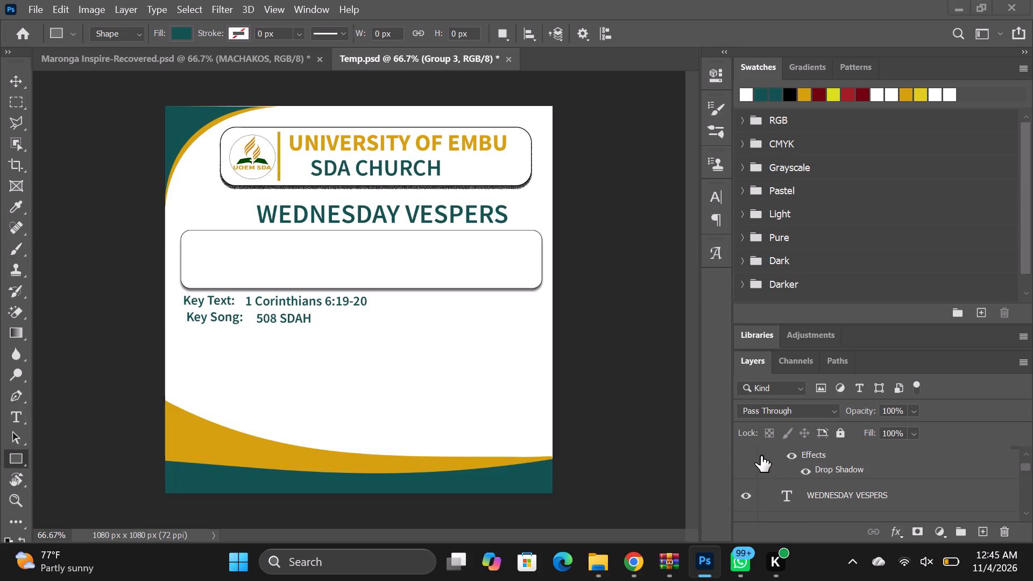
{"action": "left_click", "coordinate": [762, 455]}
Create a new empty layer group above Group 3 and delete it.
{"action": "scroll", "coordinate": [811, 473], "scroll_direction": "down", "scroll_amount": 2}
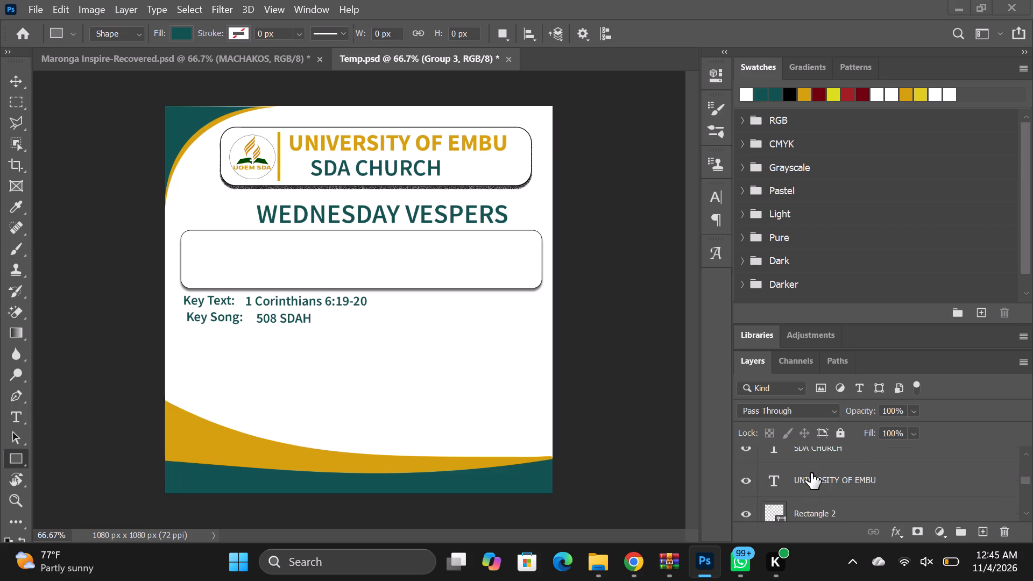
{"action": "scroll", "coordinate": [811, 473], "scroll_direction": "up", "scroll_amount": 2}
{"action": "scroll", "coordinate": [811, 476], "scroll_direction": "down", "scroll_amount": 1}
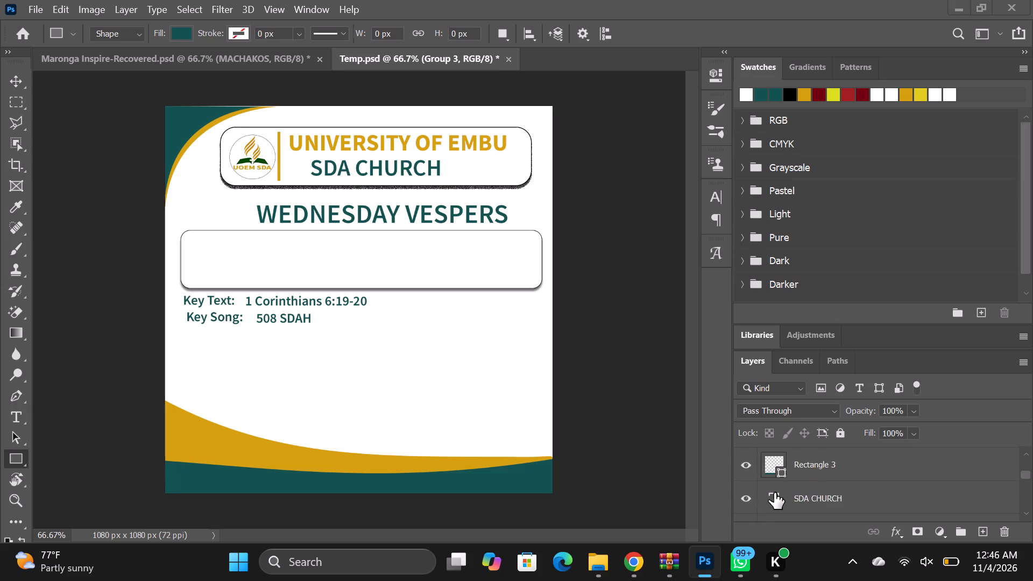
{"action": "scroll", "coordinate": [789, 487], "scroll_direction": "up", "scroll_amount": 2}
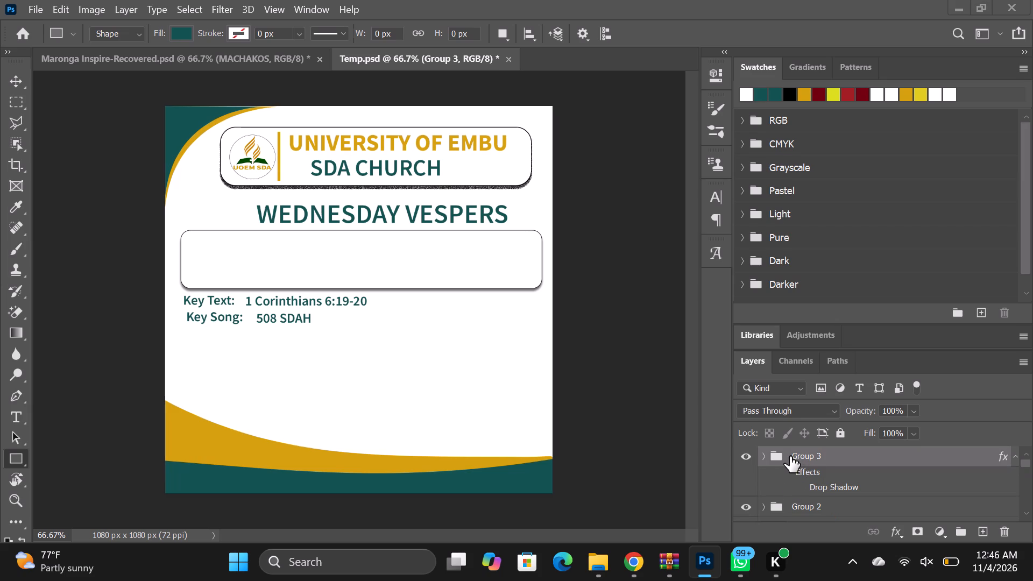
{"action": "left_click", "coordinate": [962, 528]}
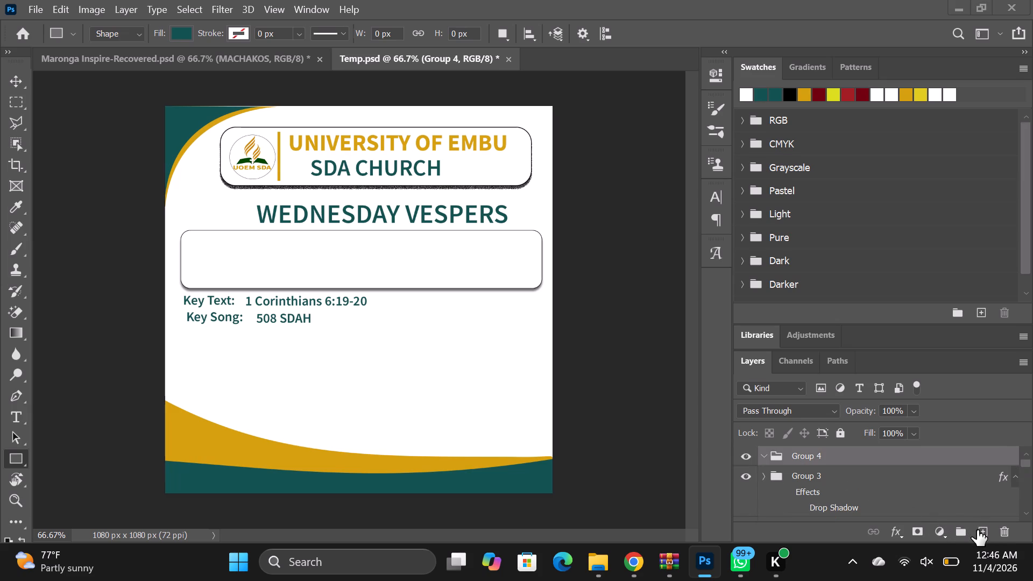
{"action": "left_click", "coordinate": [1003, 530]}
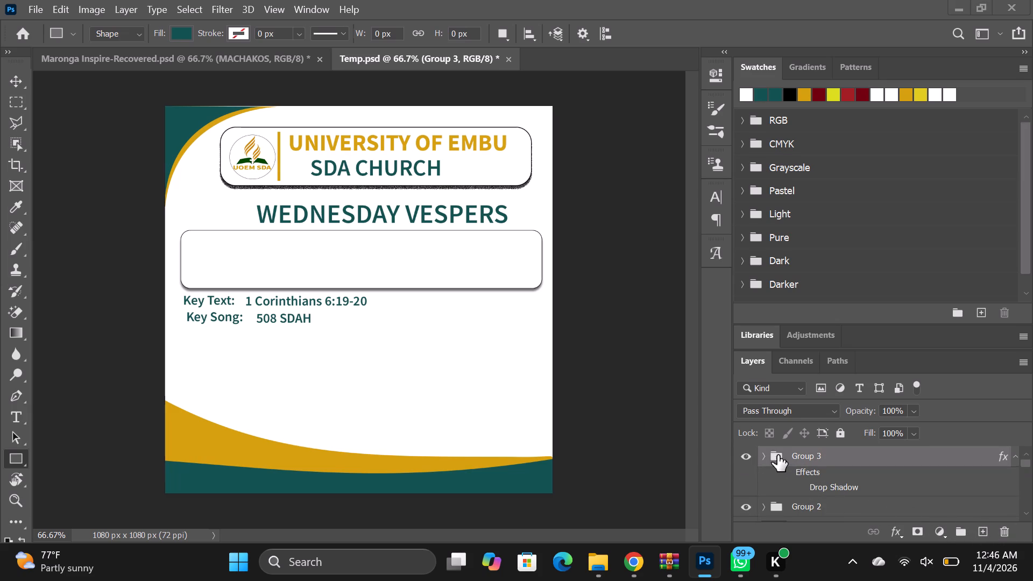
Expand Group 3 and look through its Key Text and Key Song text layers.
{"action": "left_click", "coordinate": [764, 453]}
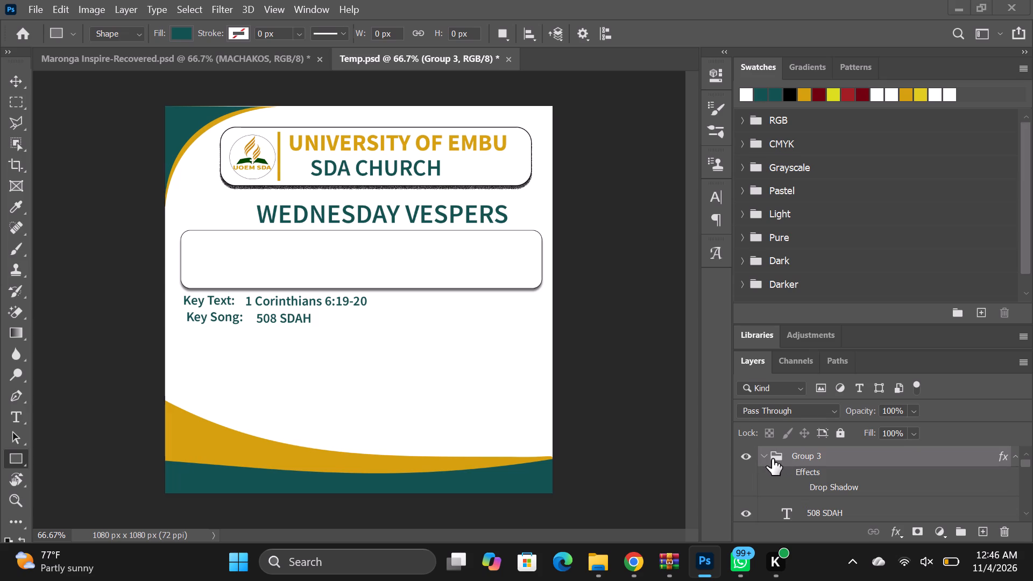
{"action": "scroll", "coordinate": [804, 477], "scroll_direction": "down", "scroll_amount": 4}
{"action": "scroll", "coordinate": [805, 477], "scroll_direction": "up", "scroll_amount": 1}
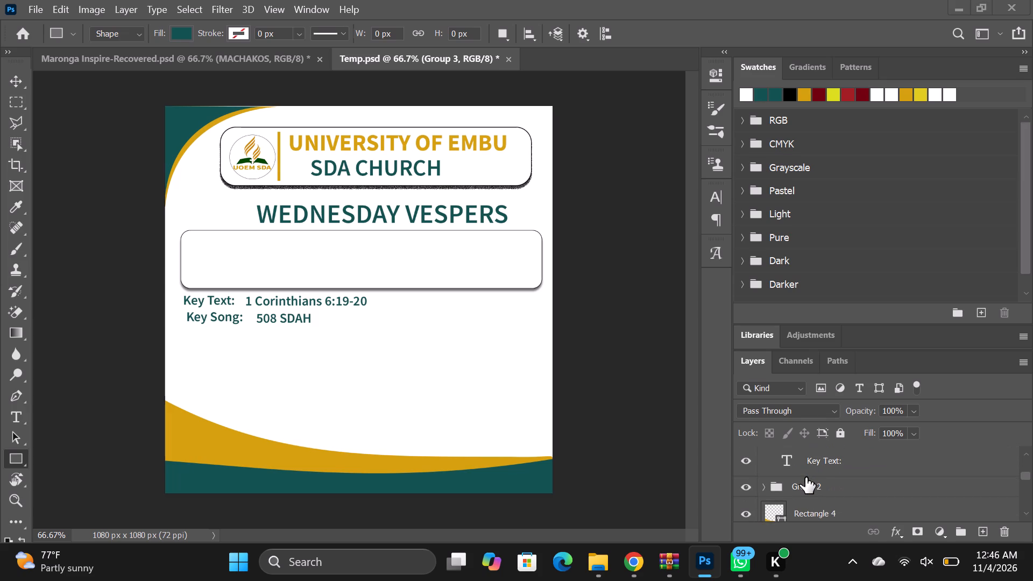
{"action": "scroll", "coordinate": [805, 477], "scroll_direction": "up", "scroll_amount": 4}
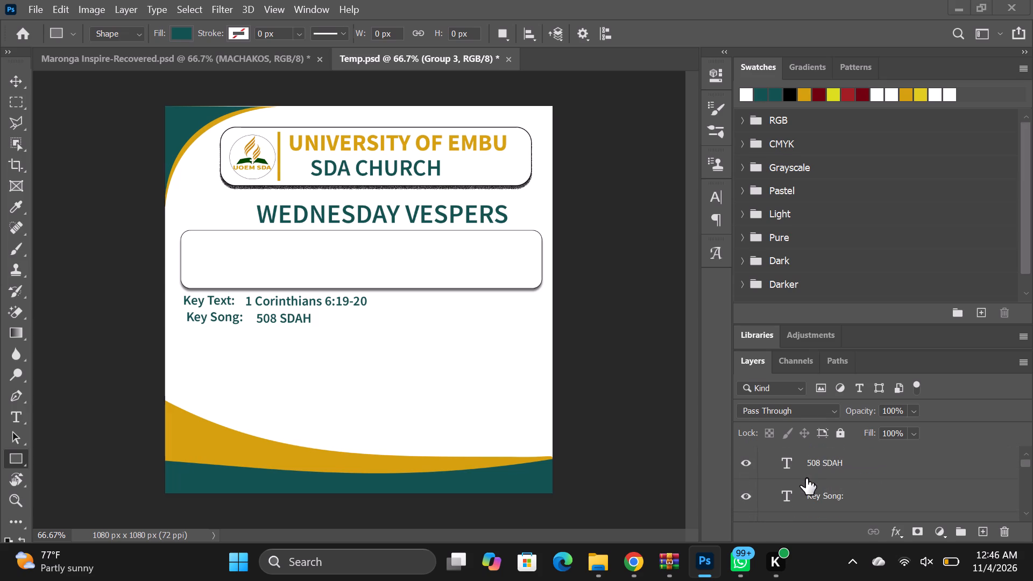
{"action": "left_click", "coordinate": [763, 456]}
{"action": "left_click", "coordinate": [763, 456]}
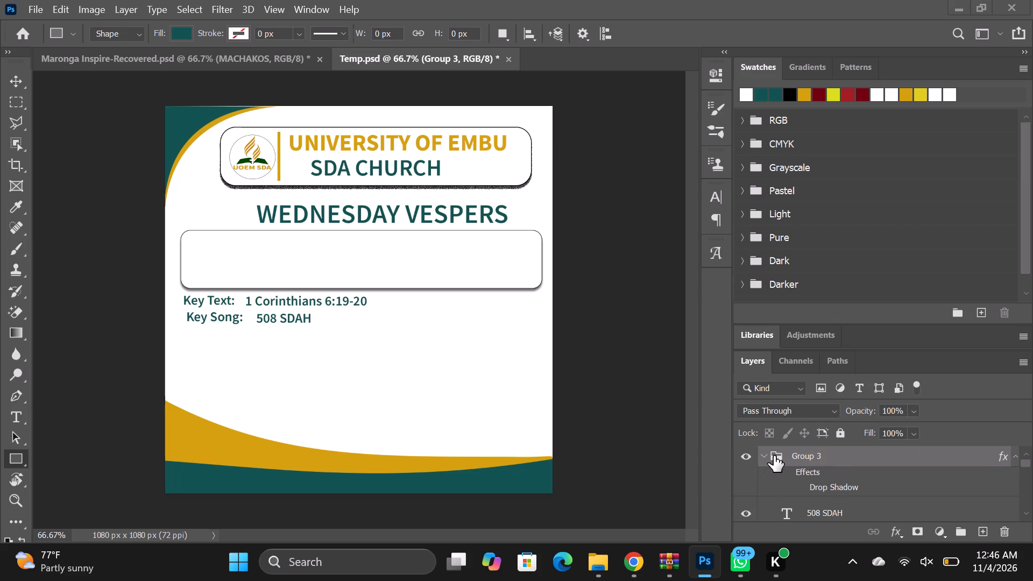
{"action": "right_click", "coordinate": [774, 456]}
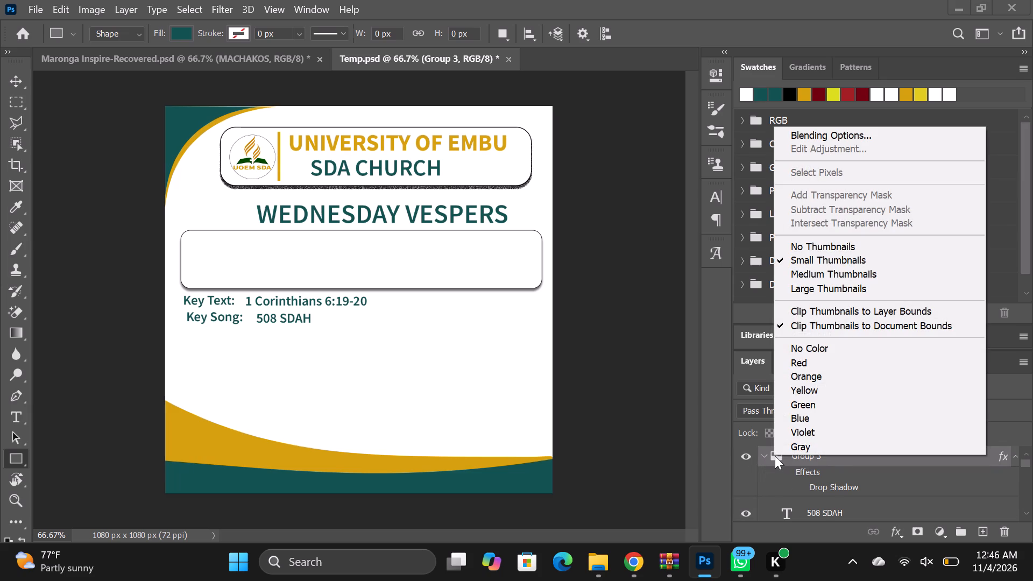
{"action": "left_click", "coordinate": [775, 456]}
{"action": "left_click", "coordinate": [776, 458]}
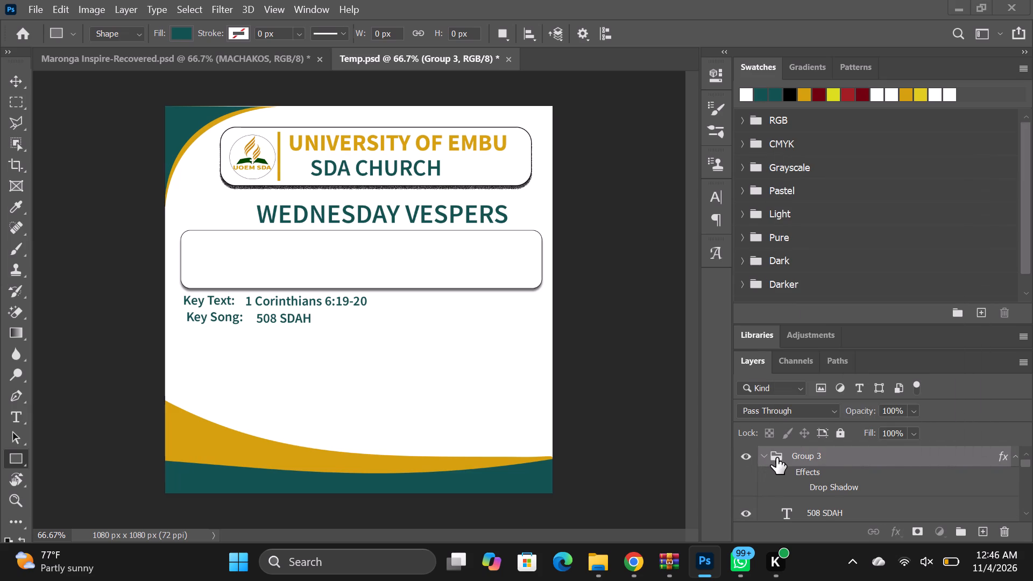
Expand Group 2, below the Key Text and Key Song layers, in the layer stack.
{"action": "scroll", "coordinate": [776, 462], "scroll_direction": "down", "scroll_amount": 1}
{"action": "scroll", "coordinate": [776, 462], "scroll_direction": "up", "scroll_amount": 4}
{"action": "scroll", "coordinate": [800, 486], "scroll_direction": "down", "scroll_amount": 1}
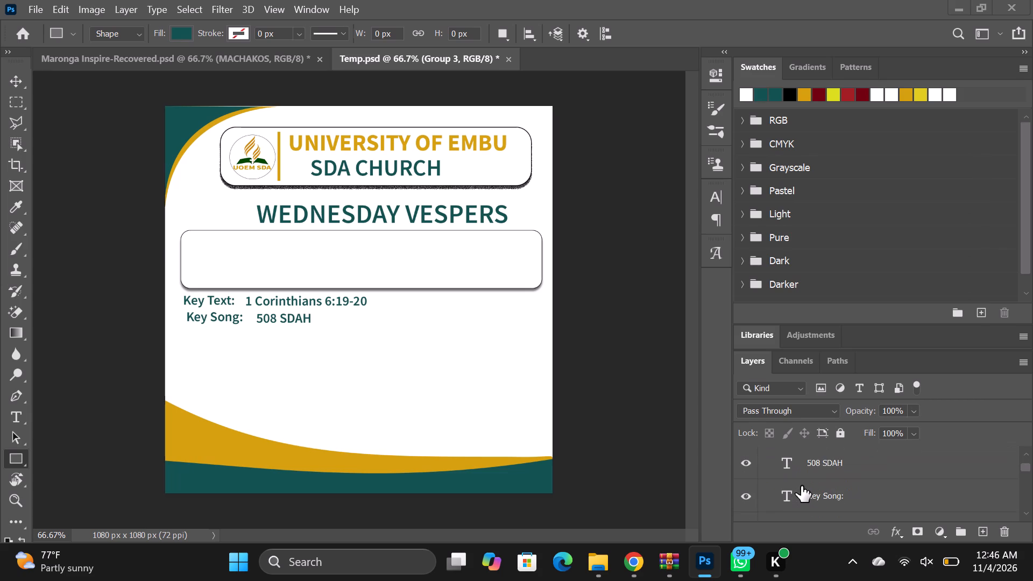
{"action": "scroll", "coordinate": [801, 484], "scroll_direction": "down", "scroll_amount": 3}
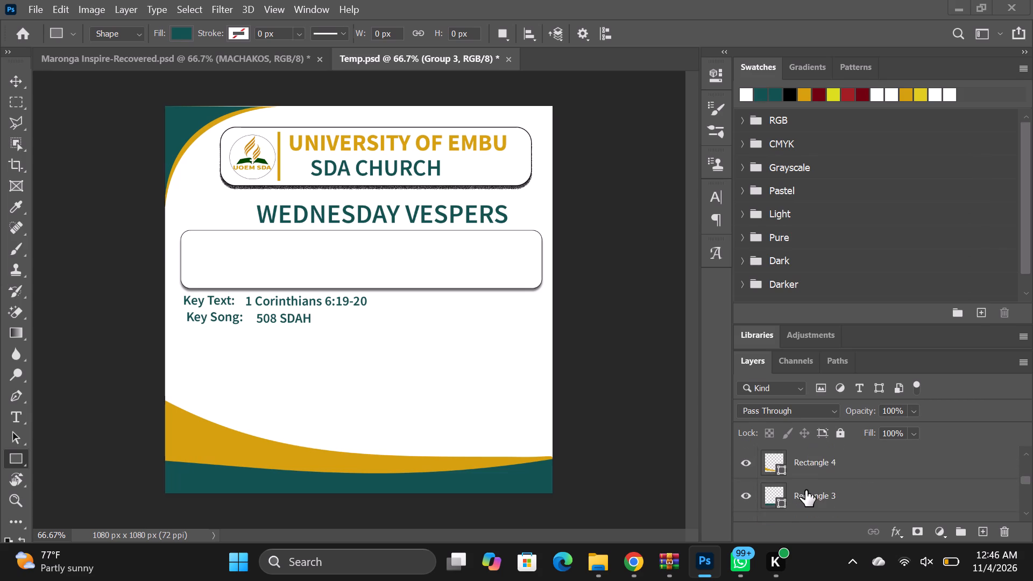
{"action": "scroll", "coordinate": [805, 490], "scroll_direction": "up", "scroll_amount": 1}
{"action": "left_click", "coordinate": [762, 485]}
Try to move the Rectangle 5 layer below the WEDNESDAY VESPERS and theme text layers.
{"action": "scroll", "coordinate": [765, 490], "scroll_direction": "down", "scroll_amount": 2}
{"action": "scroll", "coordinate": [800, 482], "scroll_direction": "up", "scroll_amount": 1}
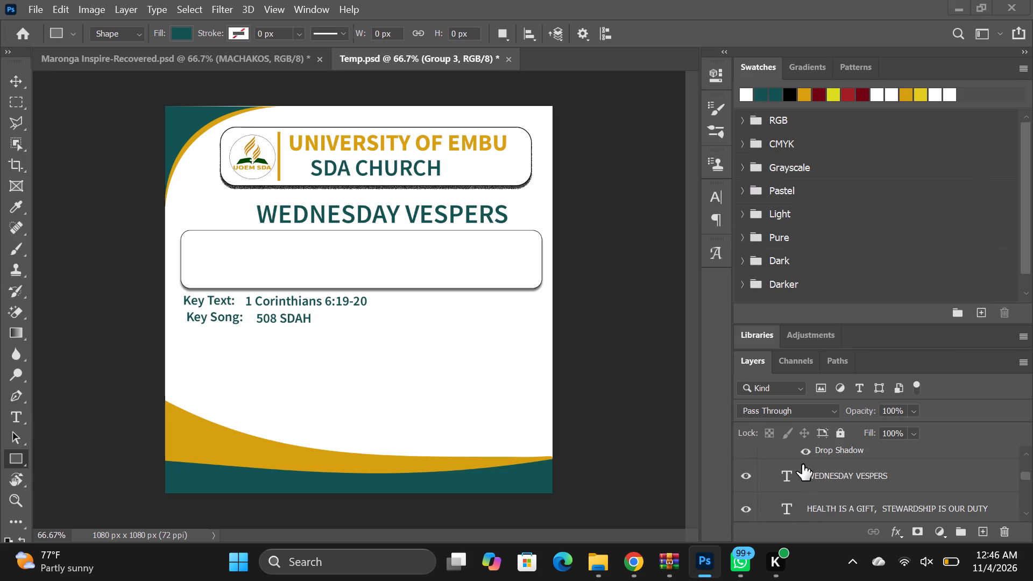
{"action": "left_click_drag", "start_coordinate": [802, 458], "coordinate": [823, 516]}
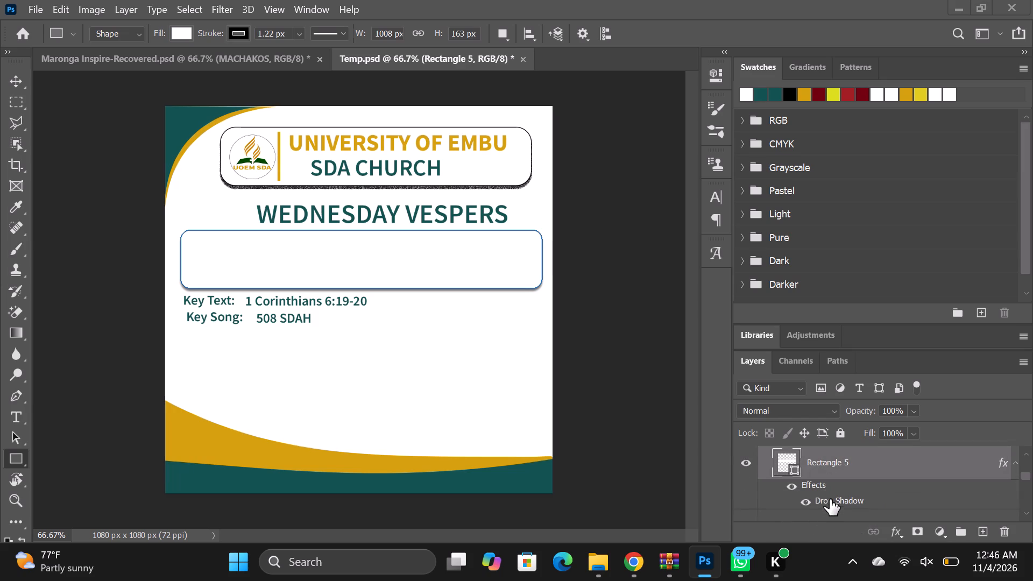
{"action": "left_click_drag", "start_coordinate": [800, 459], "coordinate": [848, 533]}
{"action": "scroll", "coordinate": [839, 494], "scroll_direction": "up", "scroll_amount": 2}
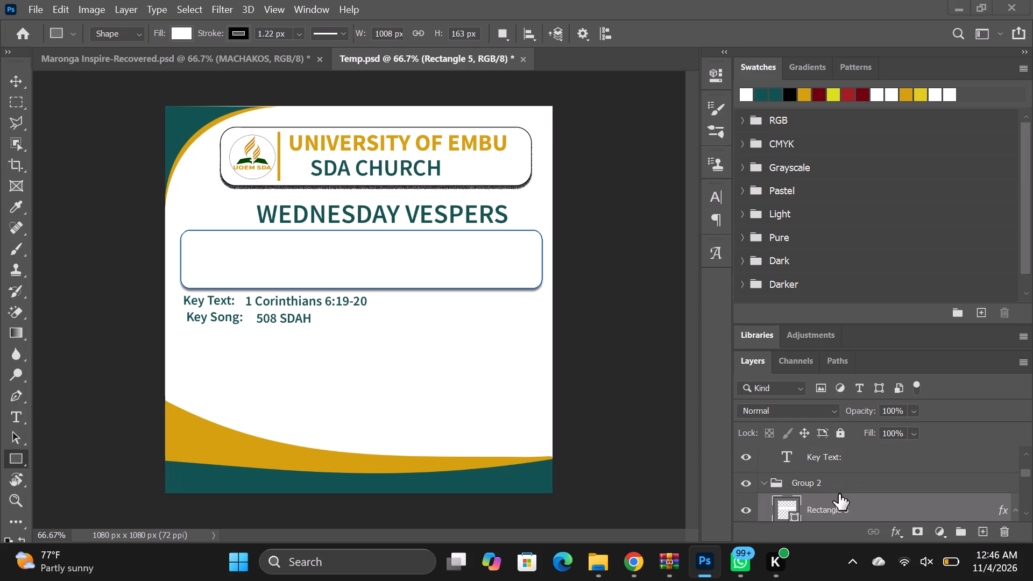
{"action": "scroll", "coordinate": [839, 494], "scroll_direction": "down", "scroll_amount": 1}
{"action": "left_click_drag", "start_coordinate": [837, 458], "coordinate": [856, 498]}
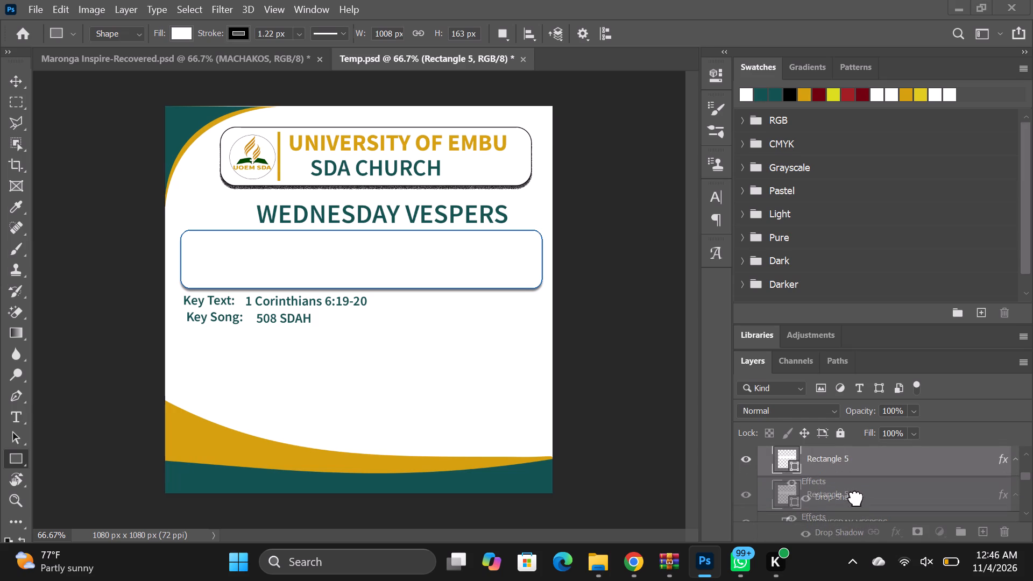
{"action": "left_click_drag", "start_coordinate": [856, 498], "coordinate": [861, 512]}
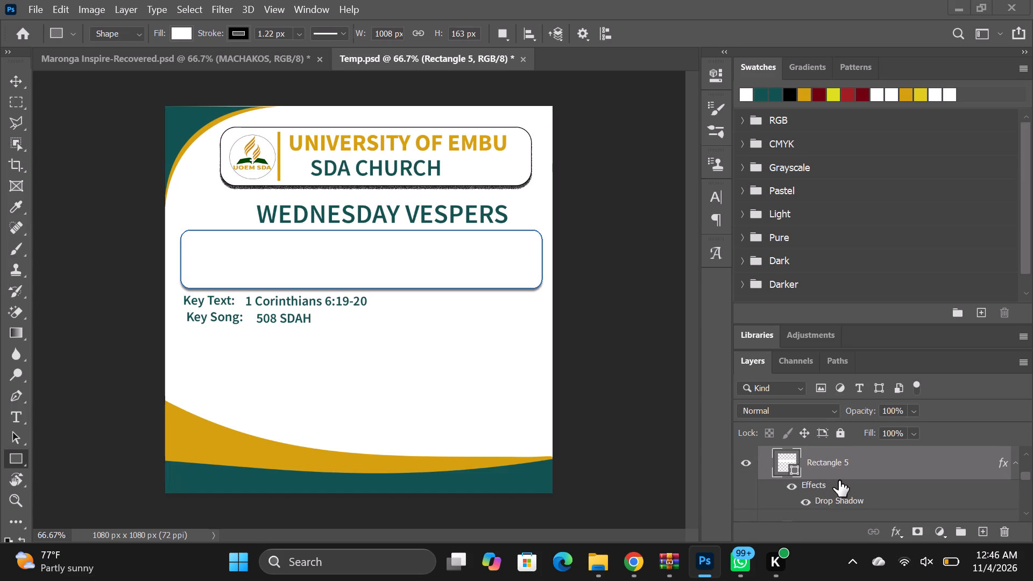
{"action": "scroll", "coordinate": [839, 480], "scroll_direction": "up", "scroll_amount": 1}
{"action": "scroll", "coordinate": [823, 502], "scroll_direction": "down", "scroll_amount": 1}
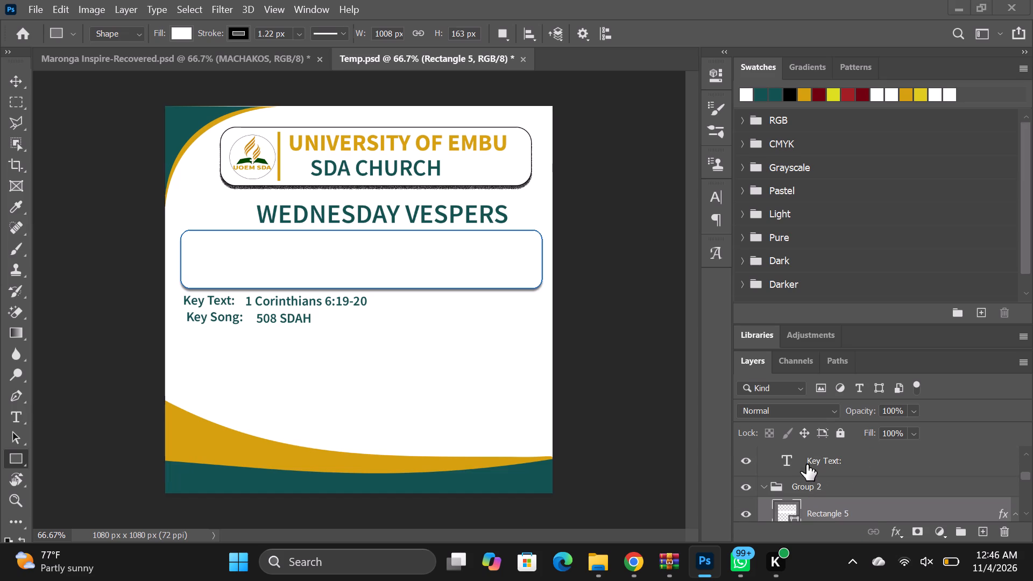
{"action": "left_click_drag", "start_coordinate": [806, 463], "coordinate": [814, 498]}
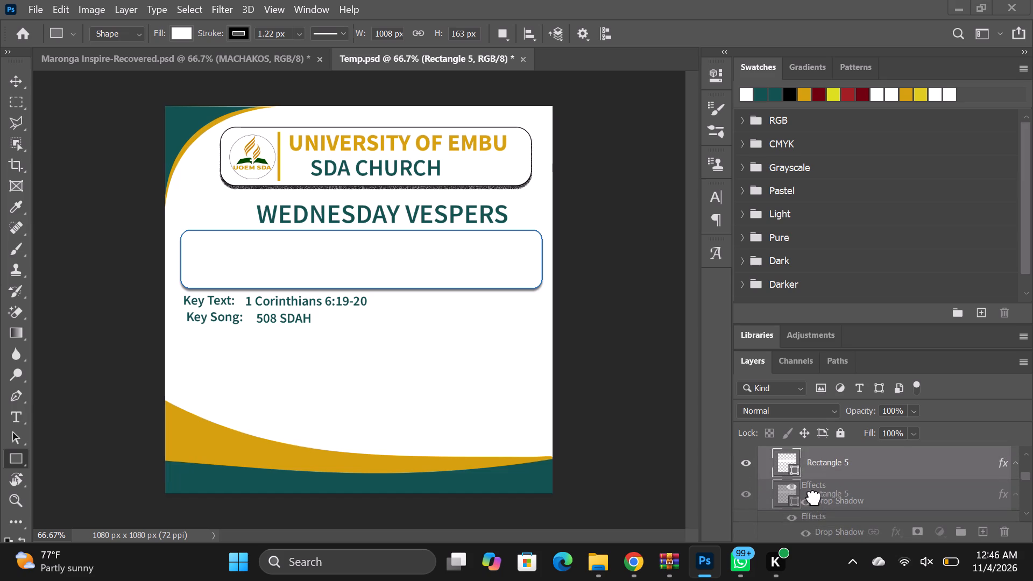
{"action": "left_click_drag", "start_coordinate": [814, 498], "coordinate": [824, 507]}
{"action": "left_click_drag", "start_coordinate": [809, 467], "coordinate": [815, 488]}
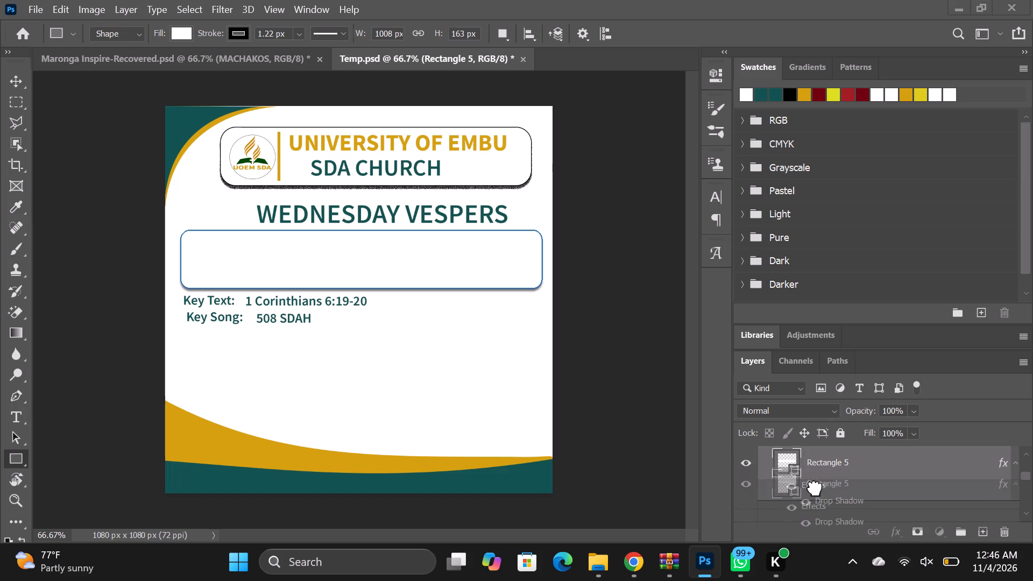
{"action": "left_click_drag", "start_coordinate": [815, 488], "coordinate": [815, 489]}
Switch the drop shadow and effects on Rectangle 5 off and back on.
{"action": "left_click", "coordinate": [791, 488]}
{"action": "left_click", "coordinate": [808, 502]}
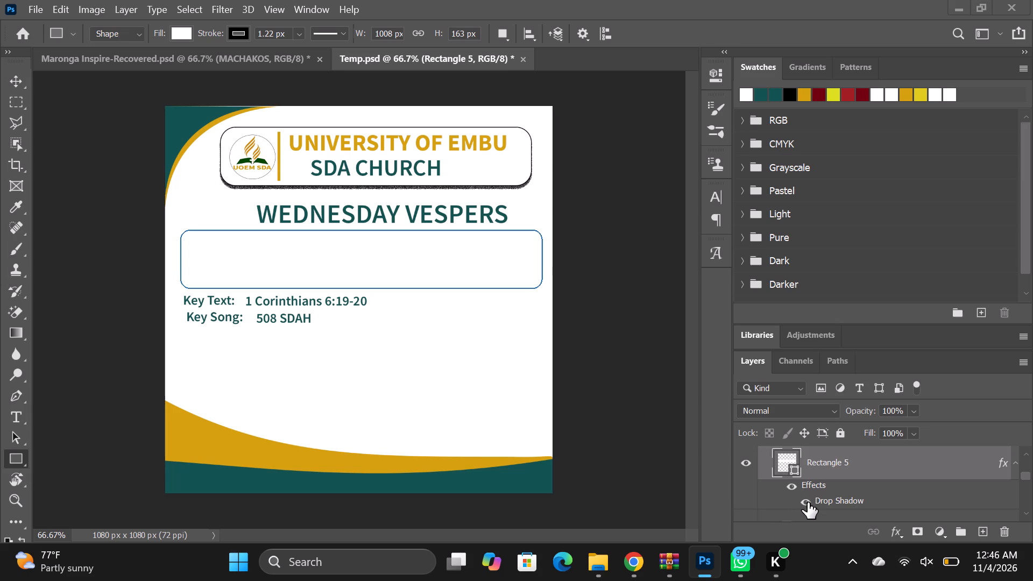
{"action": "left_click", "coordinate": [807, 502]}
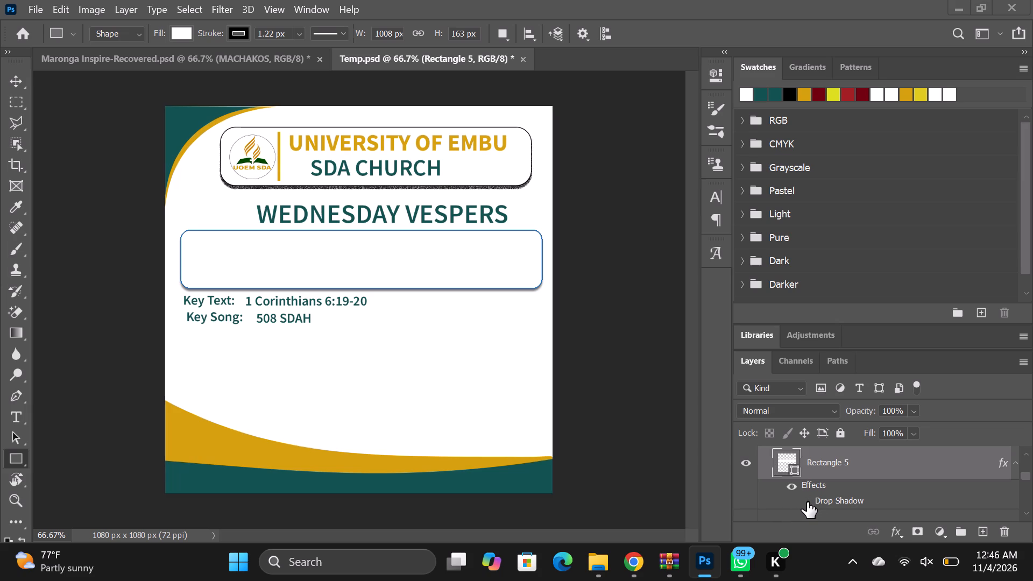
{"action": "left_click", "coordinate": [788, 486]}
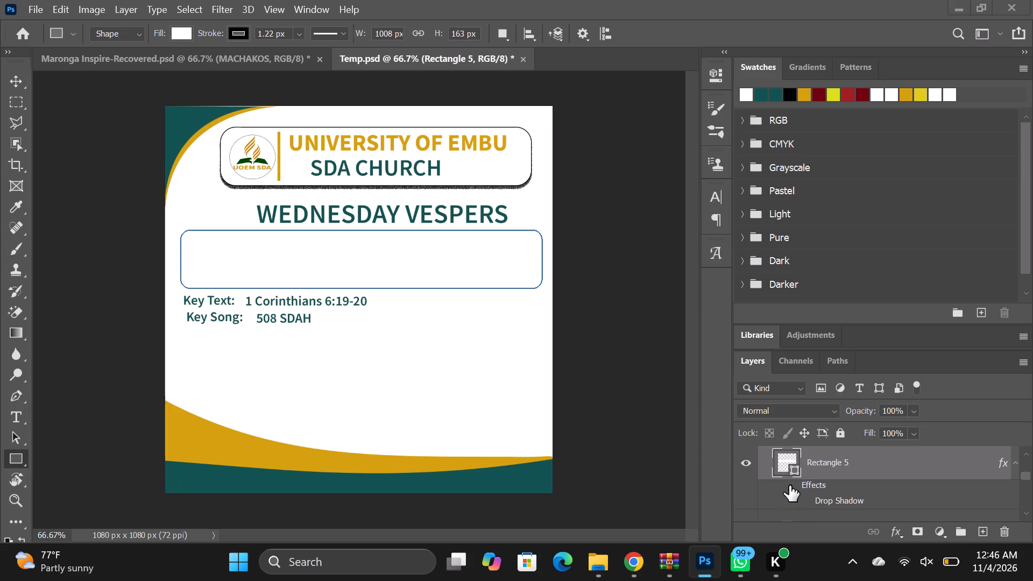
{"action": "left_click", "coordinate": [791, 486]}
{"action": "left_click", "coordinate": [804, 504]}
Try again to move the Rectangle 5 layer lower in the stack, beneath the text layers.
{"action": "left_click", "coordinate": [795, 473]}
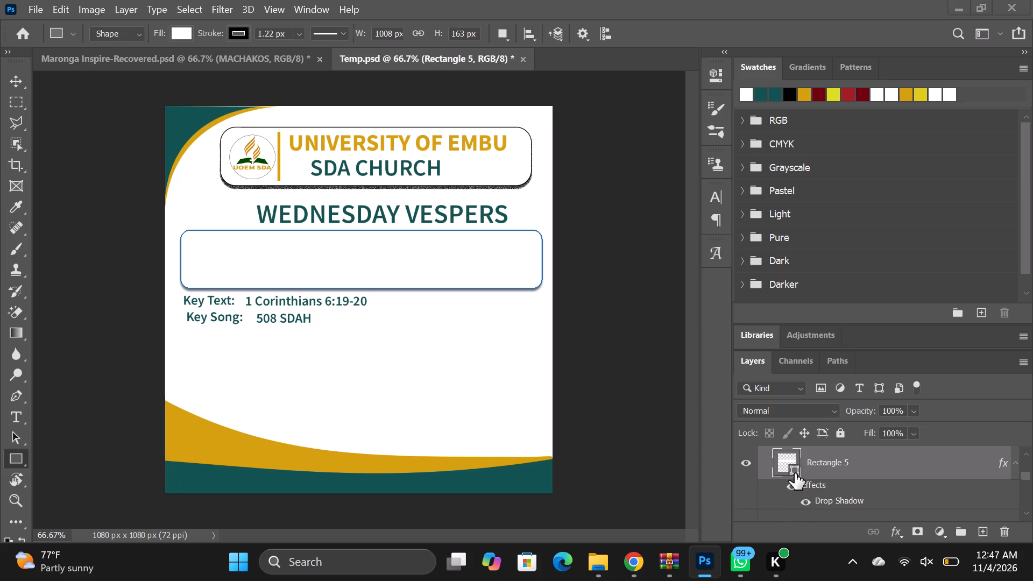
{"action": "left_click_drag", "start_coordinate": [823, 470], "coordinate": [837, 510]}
Move the THEME : text layer up the stack, past Rectangle 5, to just above Group 2.
{"action": "scroll", "coordinate": [894, 468], "scroll_direction": "down", "scroll_amount": 2}
{"action": "scroll", "coordinate": [894, 468], "scroll_direction": "up", "scroll_amount": 1}
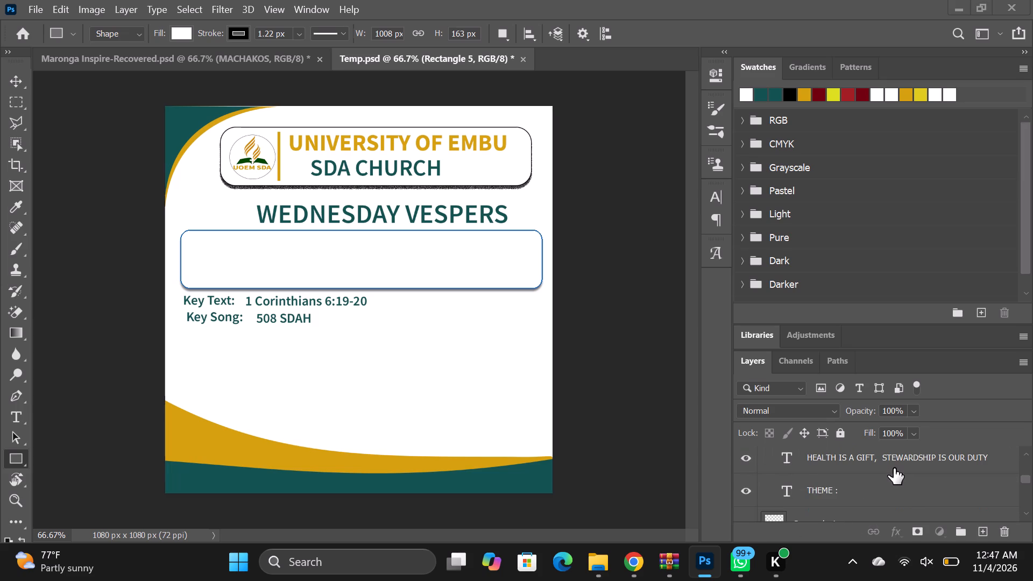
{"action": "scroll", "coordinate": [894, 468], "scroll_direction": "down", "scroll_amount": 1}
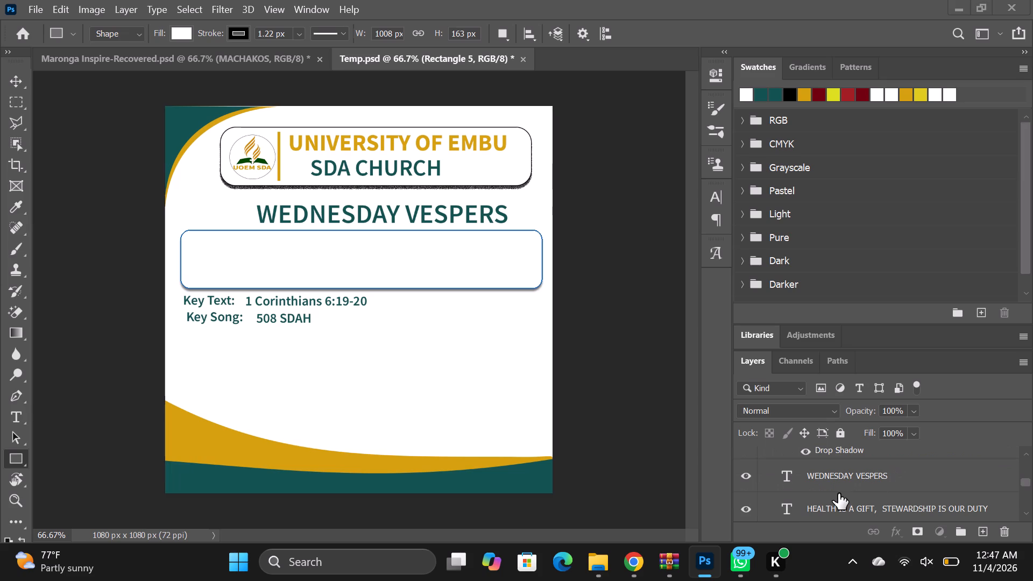
{"action": "left_click_drag", "start_coordinate": [824, 488], "coordinate": [810, 465]}
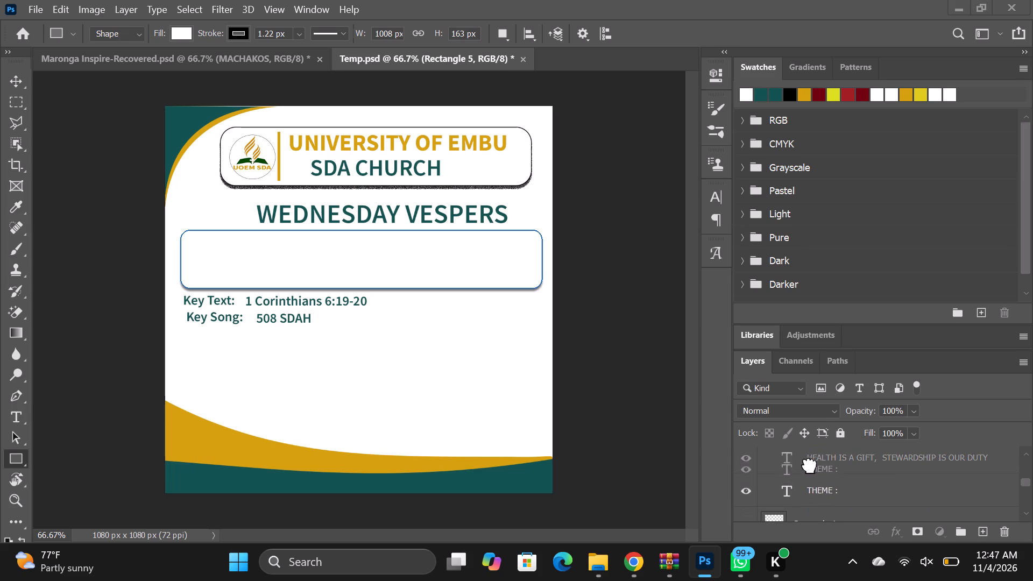
{"action": "left_click_drag", "start_coordinate": [810, 465], "coordinate": [800, 431]}
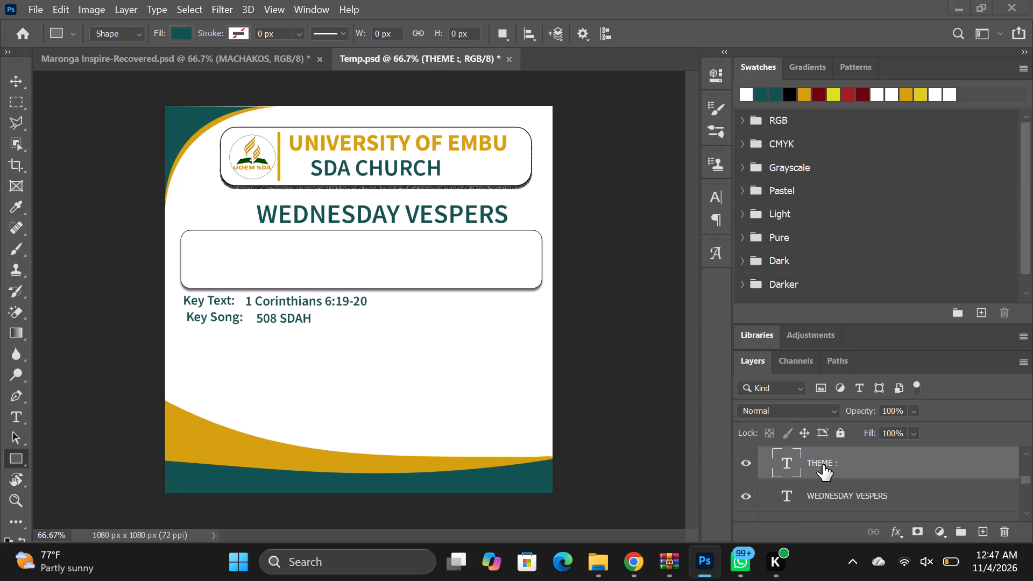
{"action": "scroll", "coordinate": [825, 469], "scroll_direction": "up", "scroll_amount": 1}
{"action": "left_click_drag", "start_coordinate": [823, 508], "coordinate": [806, 448]}
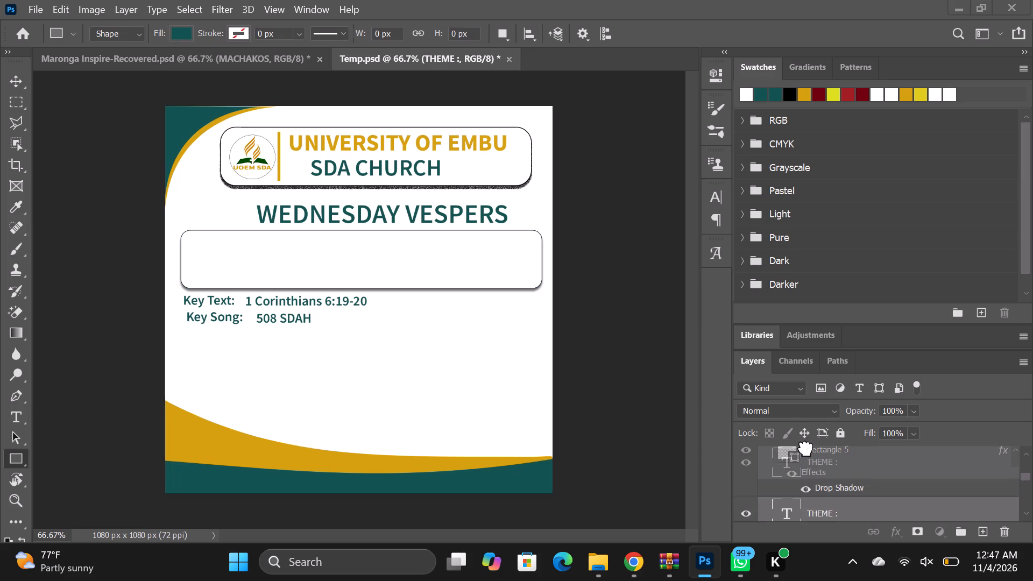
{"action": "left_click_drag", "start_coordinate": [806, 448], "coordinate": [803, 442]}
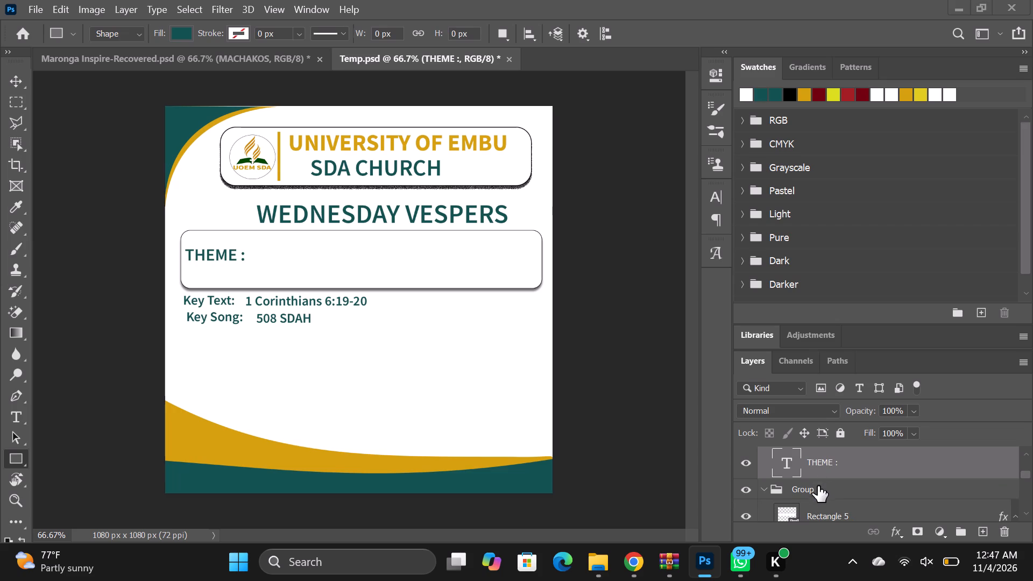
Move the HEALTH IS A GIFT, STEWARDSHIP IS OUR DUTY text layer directly above Rectangle 5 in Group 2.
{"action": "scroll", "coordinate": [826, 499], "scroll_direction": "down", "scroll_amount": 2}
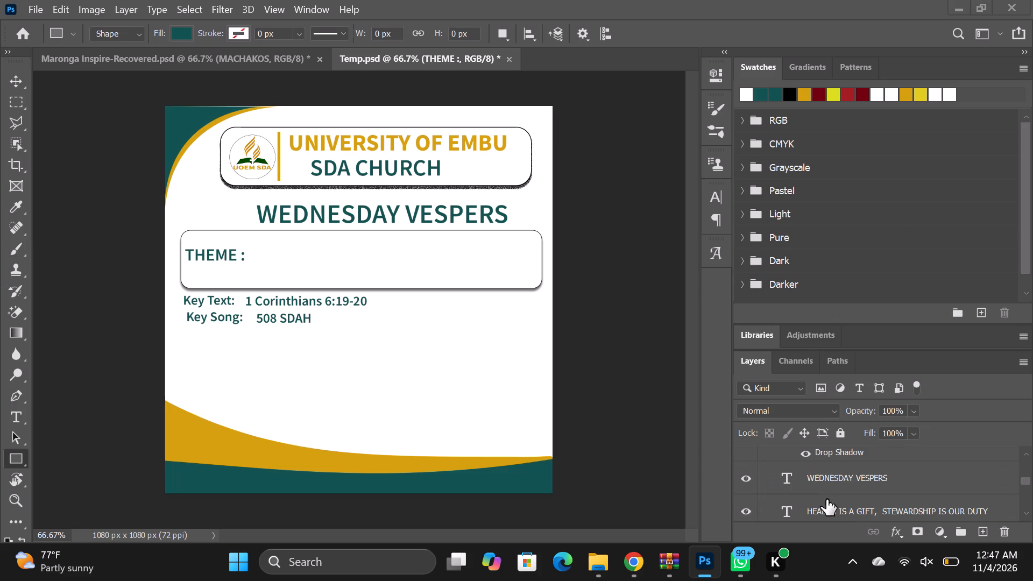
{"action": "left_click_drag", "start_coordinate": [834, 505], "coordinate": [814, 464]}
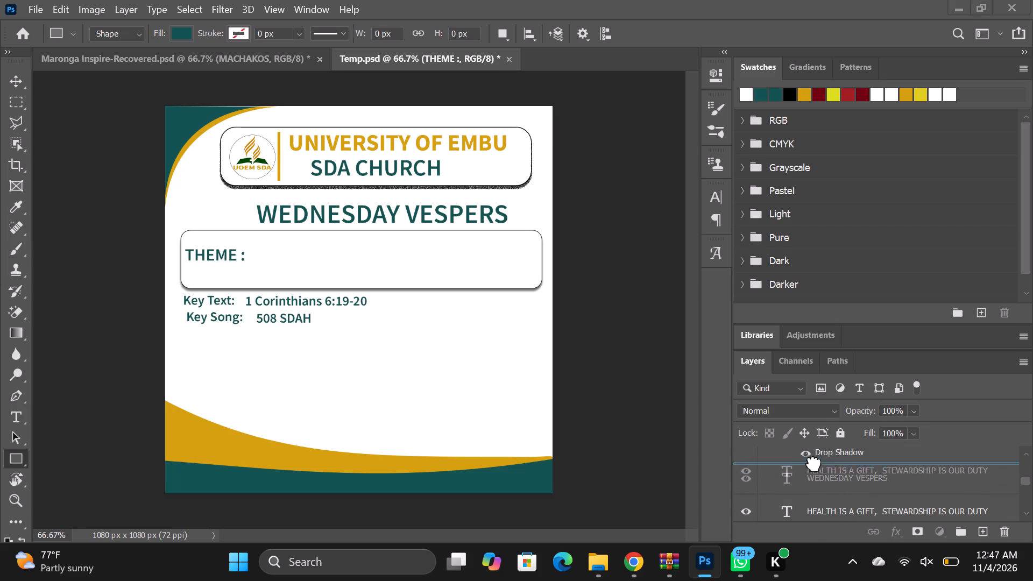
{"action": "left_click_drag", "start_coordinate": [814, 464], "coordinate": [813, 460]}
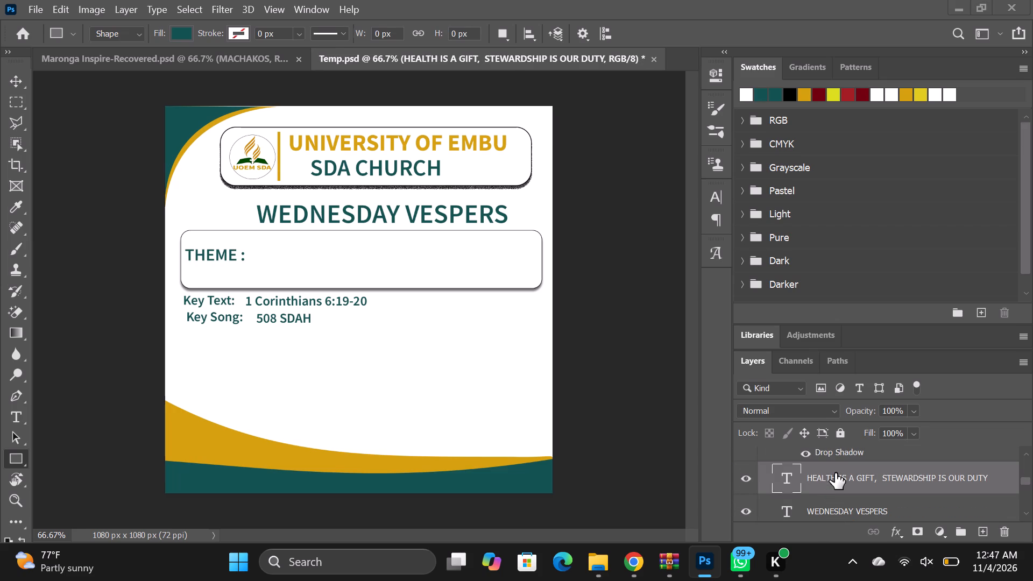
{"action": "left_click_drag", "start_coordinate": [832, 462], "coordinate": [823, 441]}
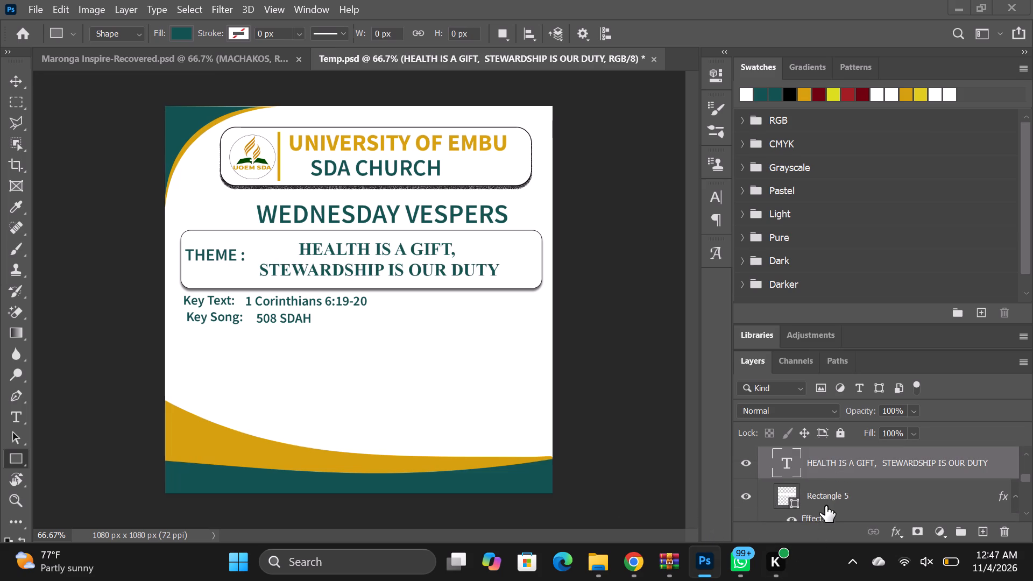
{"action": "scroll", "coordinate": [828, 495], "scroll_direction": "down", "scroll_amount": 1}
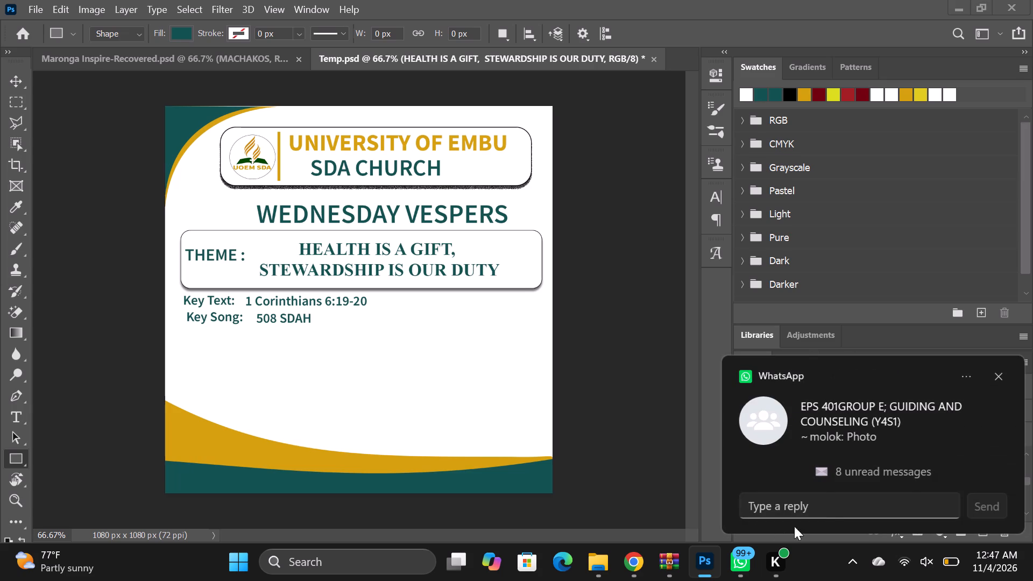
Dismiss the WhatsApp message notification covering the layer stack.
{"action": "left_click", "coordinate": [1001, 379]}
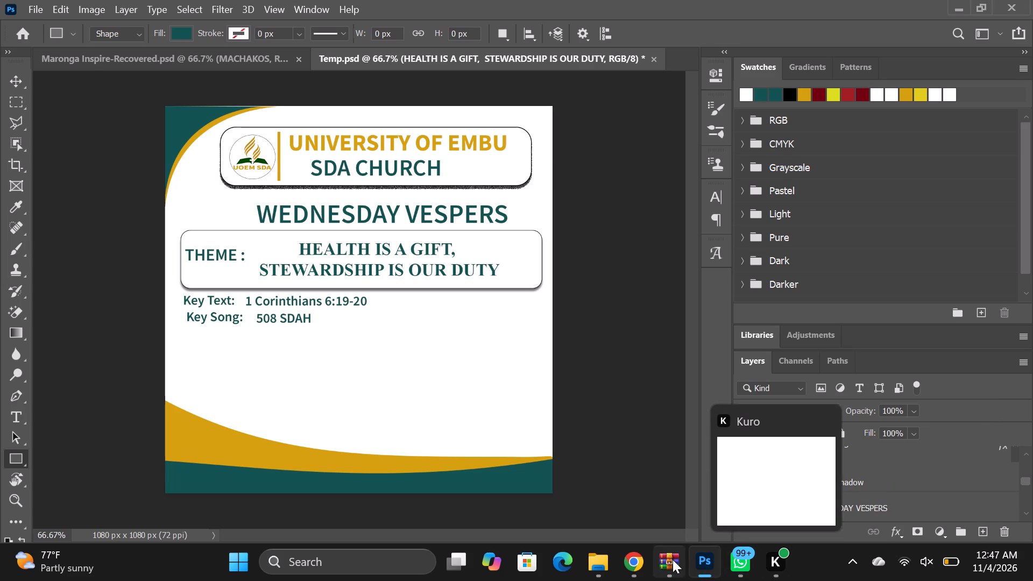
Switch to Chrome and download the blank parchment scroll image from the open Pinterest pin.
{"action": "left_click", "coordinate": [634, 560]}
{"action": "left_click", "coordinate": [711, 493]}
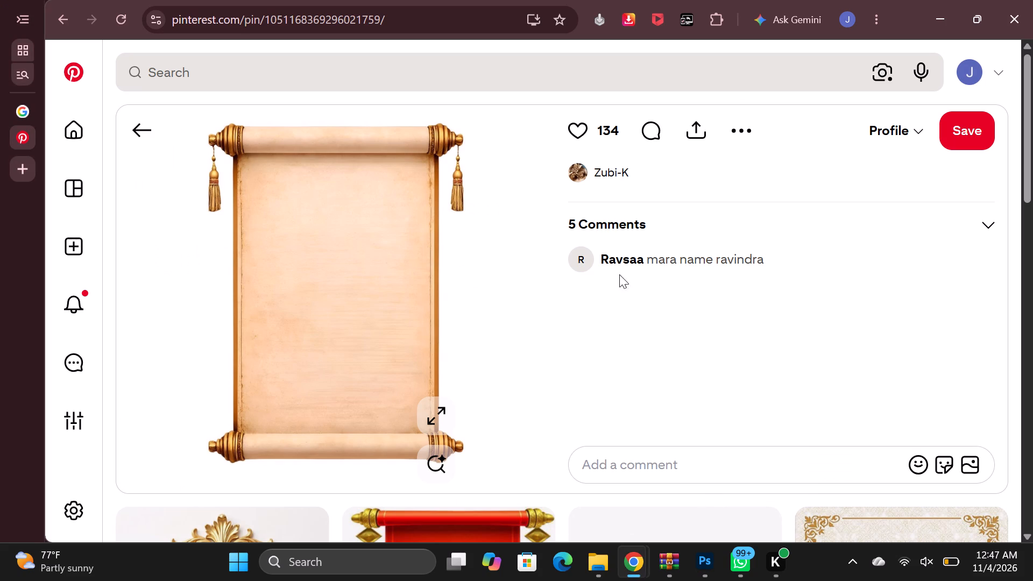
{"action": "left_click", "coordinate": [742, 129]}
{"action": "right_click", "coordinate": [742, 129]}
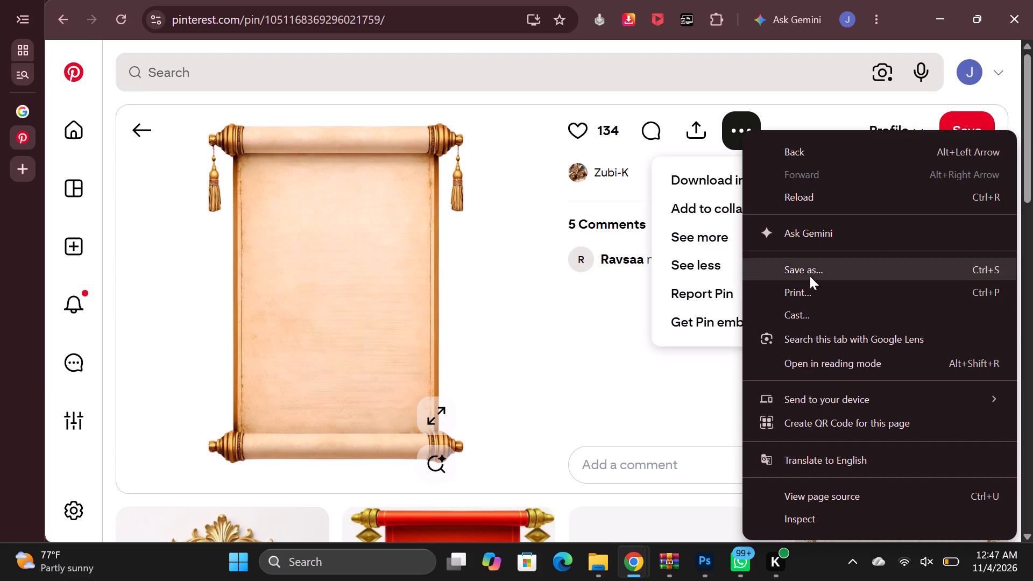
{"action": "left_click", "coordinate": [619, 316]}
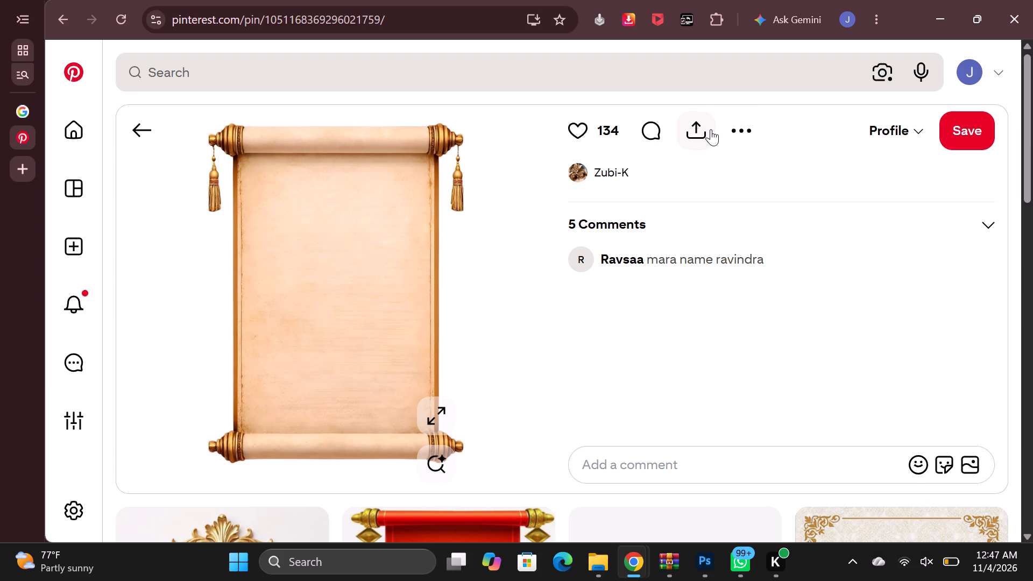
{"action": "right_click", "coordinate": [744, 123]}
{"action": "left_click", "coordinate": [744, 124]}
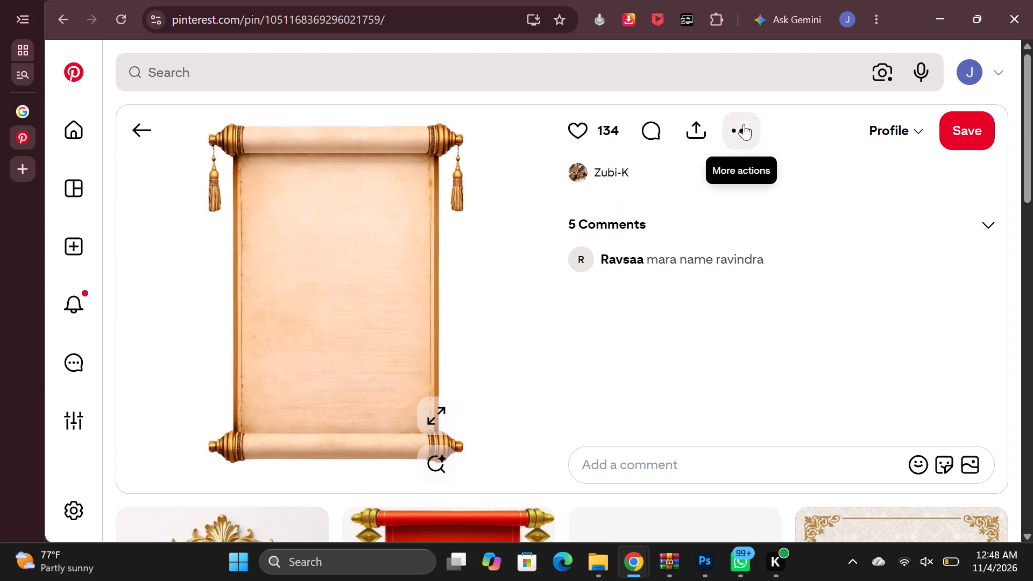
{"action": "left_click", "coordinate": [742, 127]}
{"action": "left_click", "coordinate": [742, 127]}
{"action": "left_click", "coordinate": [725, 181]}
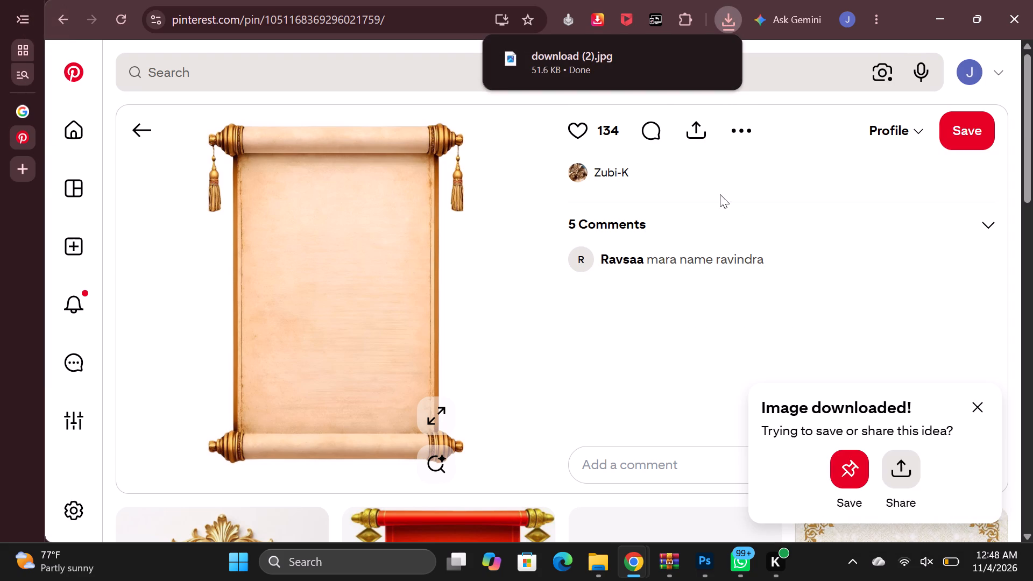
Switch to Photoshop and place the downloaded scroll image download (2) from Downloads as an embedded image in the poster.
{"action": "left_click", "coordinate": [706, 566]}
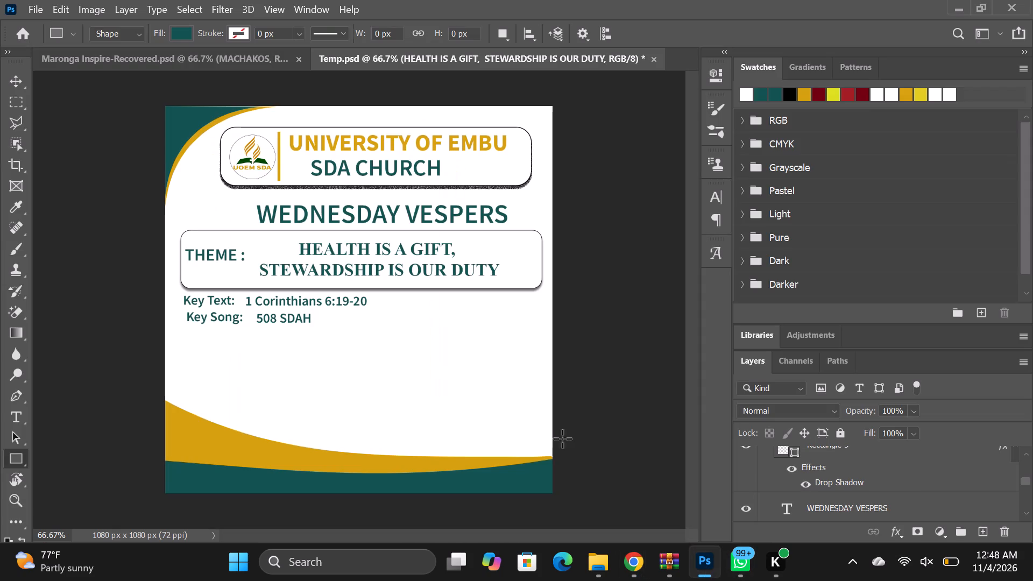
{"action": "left_click", "coordinate": [41, 9]}
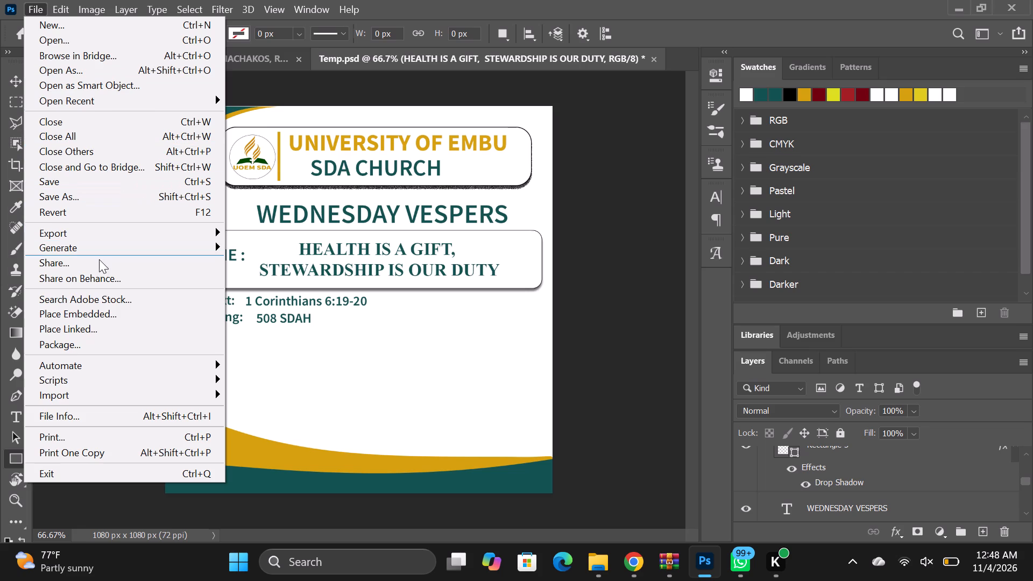
{"action": "left_click", "coordinate": [99, 310]}
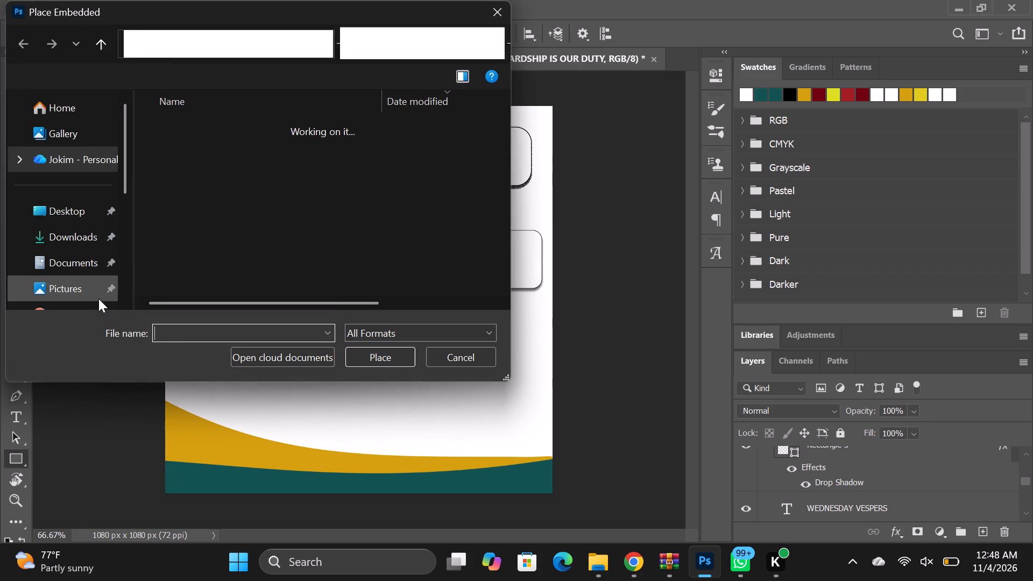
{"action": "left_click", "coordinate": [80, 239]}
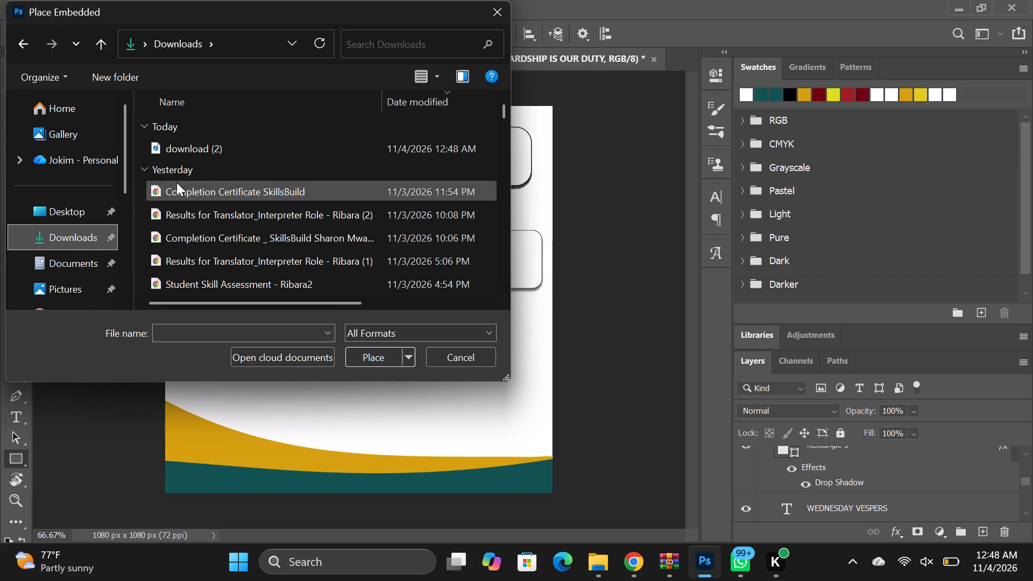
{"action": "left_click", "coordinate": [195, 148]}
{"action": "left_click", "coordinate": [370, 360]}
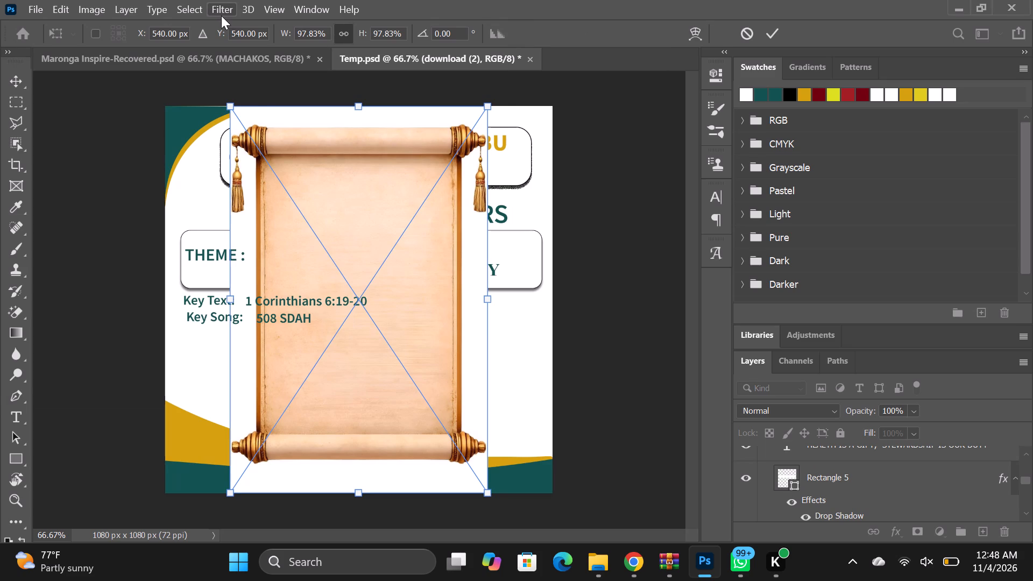
Move the download (2) scroll layer out of Group 2 to the top of the layer stack, above Group 3.
{"action": "scroll", "coordinate": [812, 471], "scroll_direction": "up", "scroll_amount": 7}
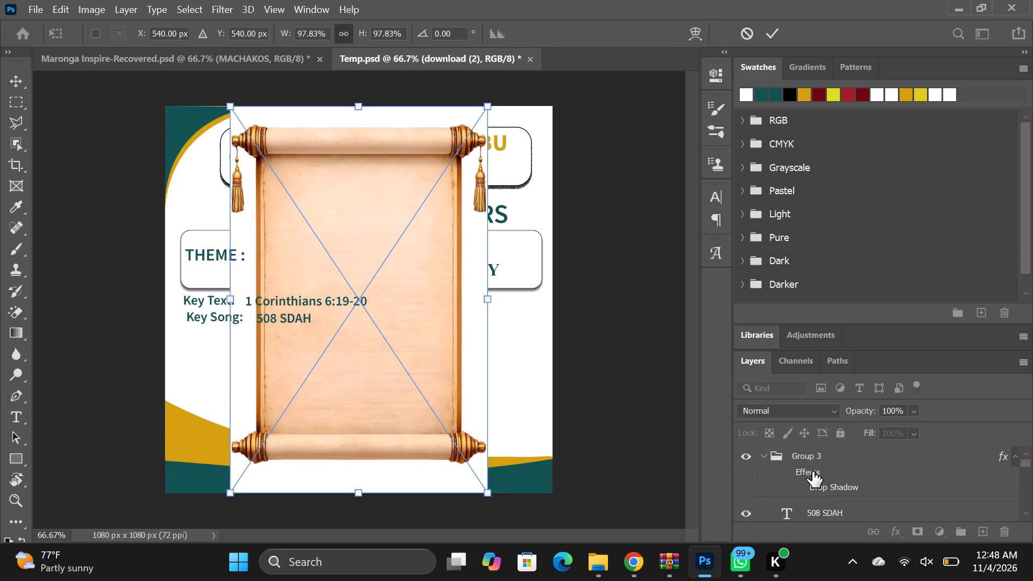
{"action": "scroll", "coordinate": [812, 471], "scroll_direction": "up", "scroll_amount": 6}
{"action": "scroll", "coordinate": [815, 469], "scroll_direction": "down", "scroll_amount": 5}
{"action": "scroll", "coordinate": [817, 463], "scroll_direction": "up", "scroll_amount": 1}
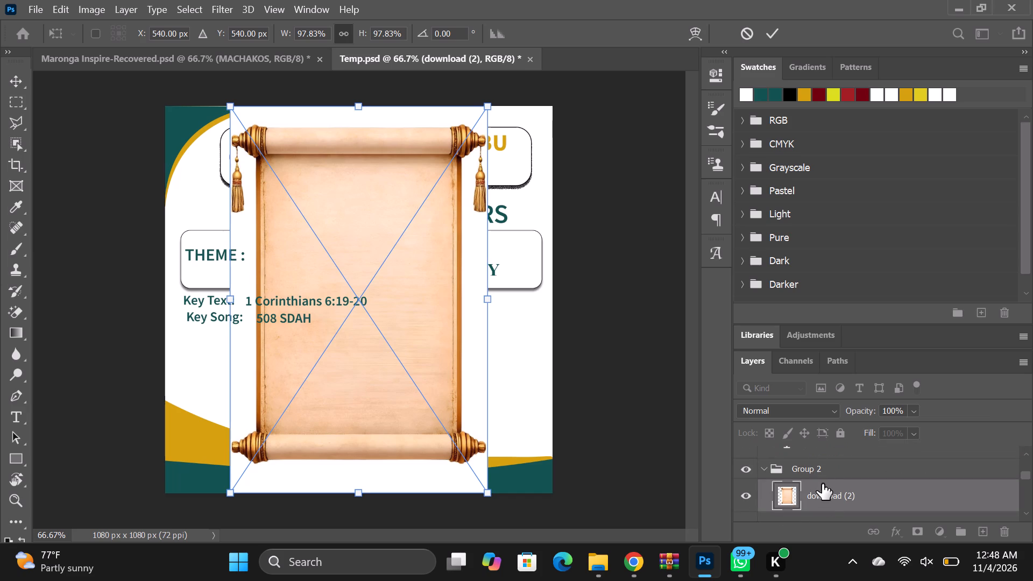
{"action": "left_click_drag", "start_coordinate": [823, 494], "coordinate": [817, 472]}
{"action": "left_click_drag", "start_coordinate": [825, 490], "coordinate": [824, 481]}
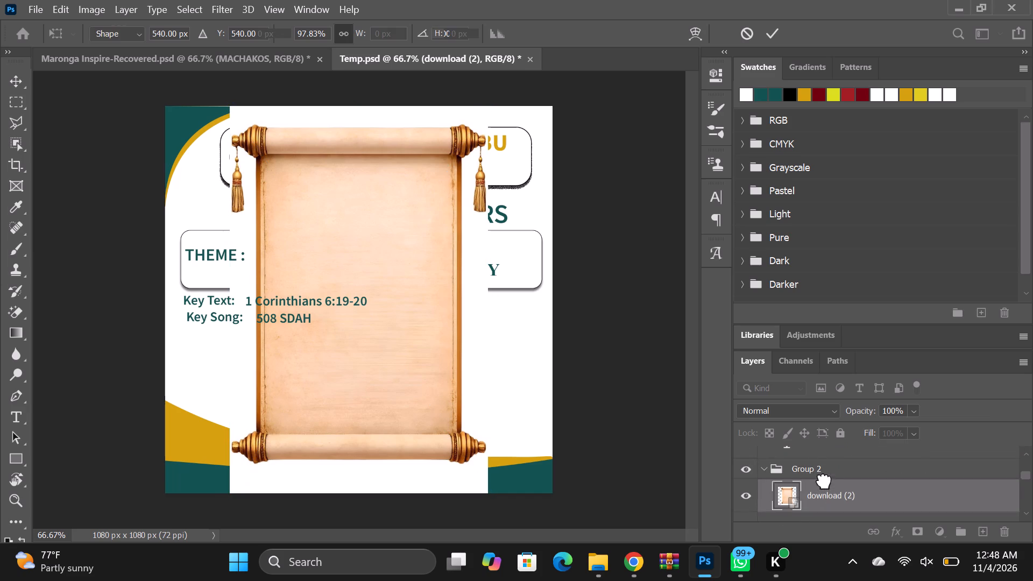
{"action": "left_click_drag", "start_coordinate": [824, 481], "coordinate": [822, 458]}
{"action": "left_click_drag", "start_coordinate": [825, 474], "coordinate": [815, 442]}
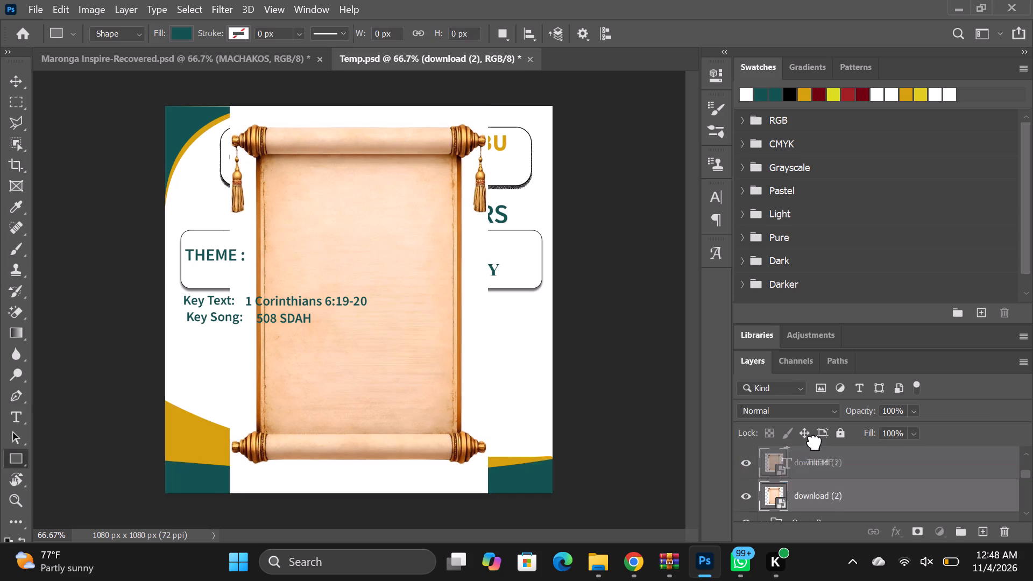
{"action": "left_click_drag", "start_coordinate": [815, 442], "coordinate": [812, 437]}
{"action": "left_click_drag", "start_coordinate": [824, 469], "coordinate": [811, 426]}
{"action": "left_click_drag", "start_coordinate": [819, 466], "coordinate": [818, 465]}
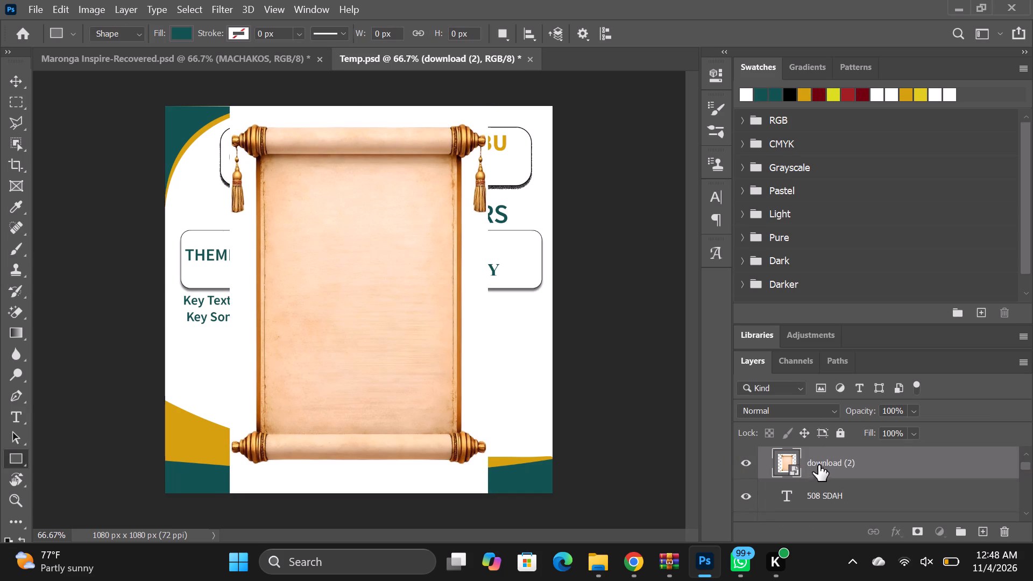
{"action": "left_click_drag", "start_coordinate": [818, 465], "coordinate": [813, 429]}
{"action": "left_click_drag", "start_coordinate": [825, 506], "coordinate": [822, 480]}
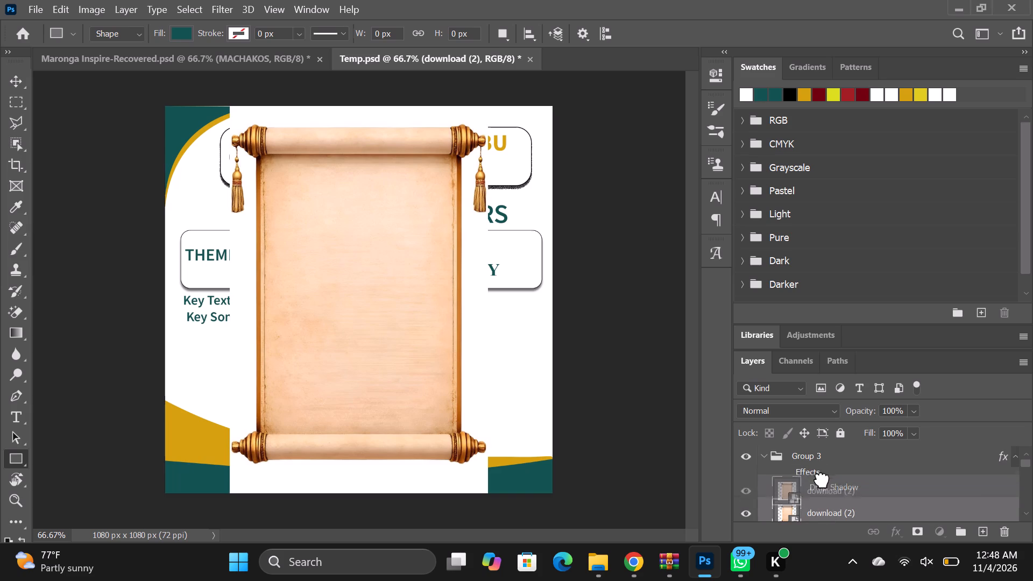
{"action": "left_click_drag", "start_coordinate": [822, 480], "coordinate": [812, 433]}
{"action": "left_click_drag", "start_coordinate": [826, 511], "coordinate": [810, 481]}
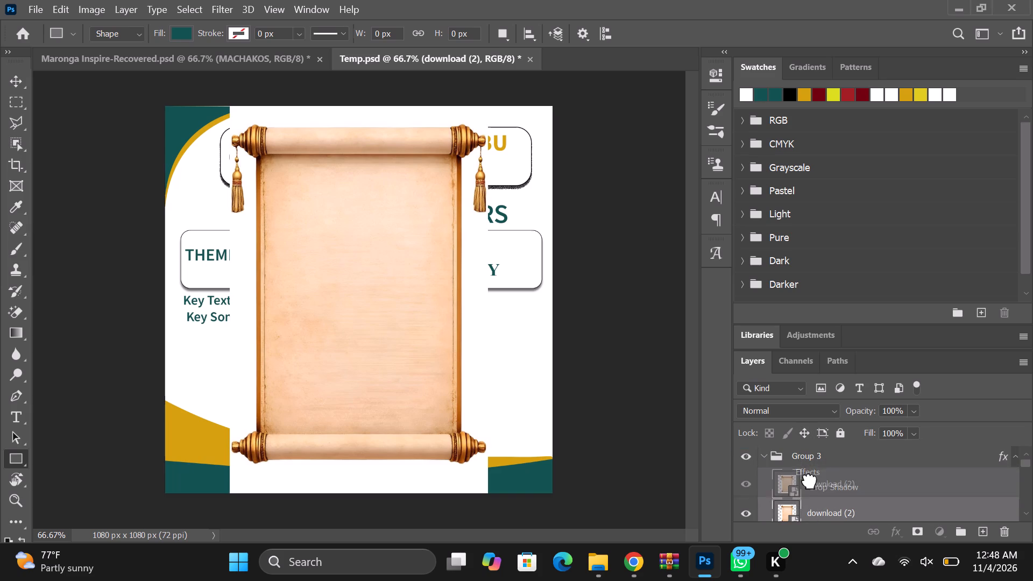
{"action": "left_click_drag", "start_coordinate": [810, 481], "coordinate": [804, 449]}
{"action": "left_click_drag", "start_coordinate": [813, 460], "coordinate": [813, 458]}
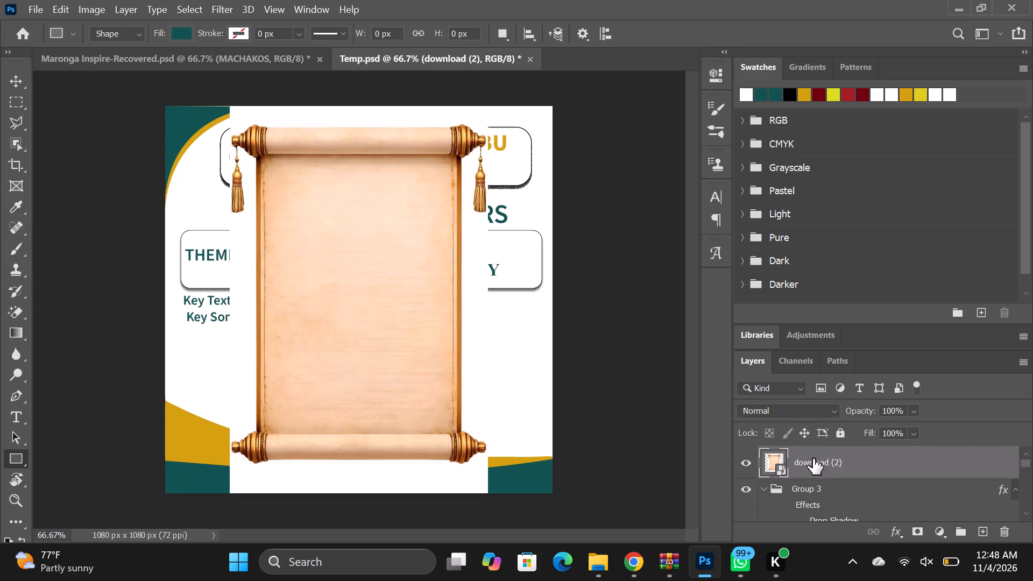
{"action": "left_click_drag", "start_coordinate": [813, 458], "coordinate": [810, 435]}
{"action": "left_click_drag", "start_coordinate": [817, 462], "coordinate": [817, 434]}
{"action": "left_click_drag", "start_coordinate": [833, 459], "coordinate": [830, 438]}
{"action": "left_click_drag", "start_coordinate": [830, 438], "coordinate": [830, 437]}
{"action": "scroll", "coordinate": [838, 517], "scroll_direction": "up", "scroll_amount": 3}
{"action": "scroll", "coordinate": [837, 501], "scroll_direction": "down", "scroll_amount": 2}
{"action": "scroll", "coordinate": [837, 501], "scroll_direction": "up", "scroll_amount": 7}
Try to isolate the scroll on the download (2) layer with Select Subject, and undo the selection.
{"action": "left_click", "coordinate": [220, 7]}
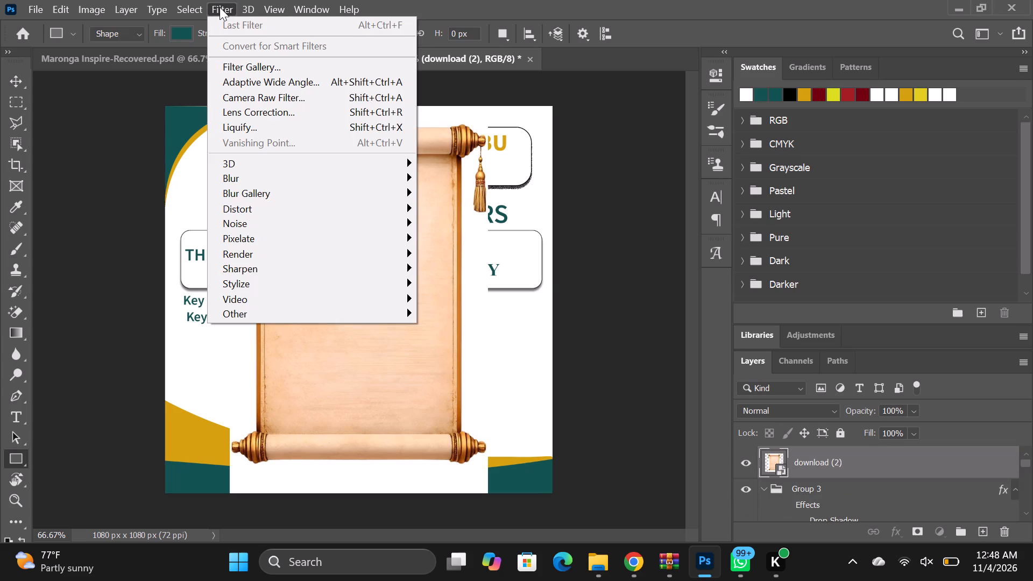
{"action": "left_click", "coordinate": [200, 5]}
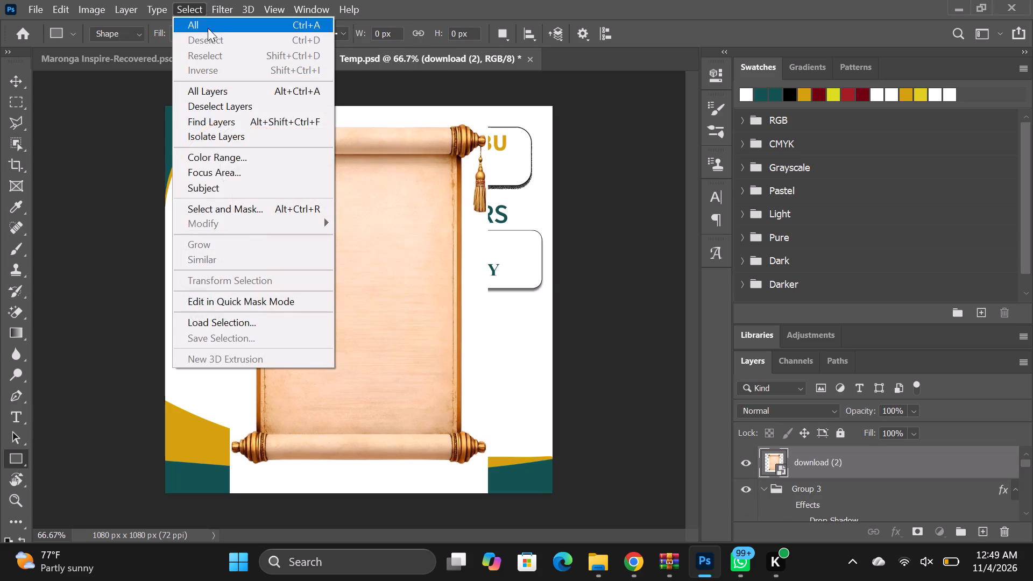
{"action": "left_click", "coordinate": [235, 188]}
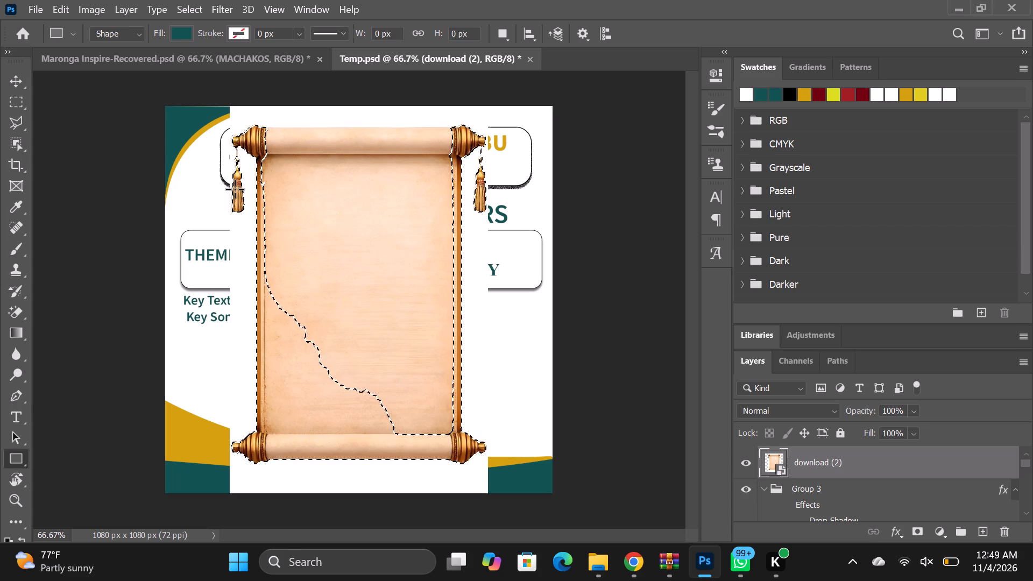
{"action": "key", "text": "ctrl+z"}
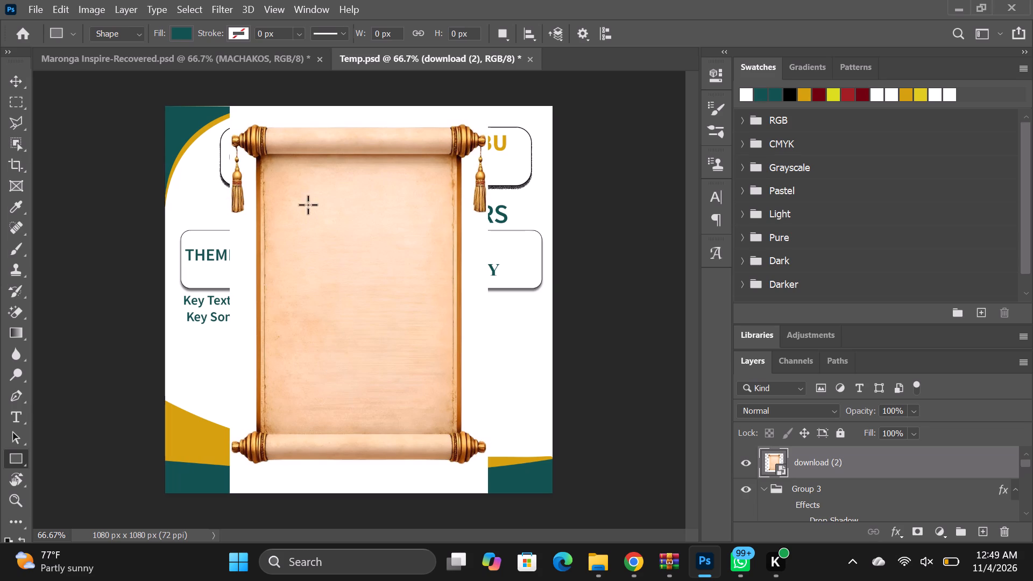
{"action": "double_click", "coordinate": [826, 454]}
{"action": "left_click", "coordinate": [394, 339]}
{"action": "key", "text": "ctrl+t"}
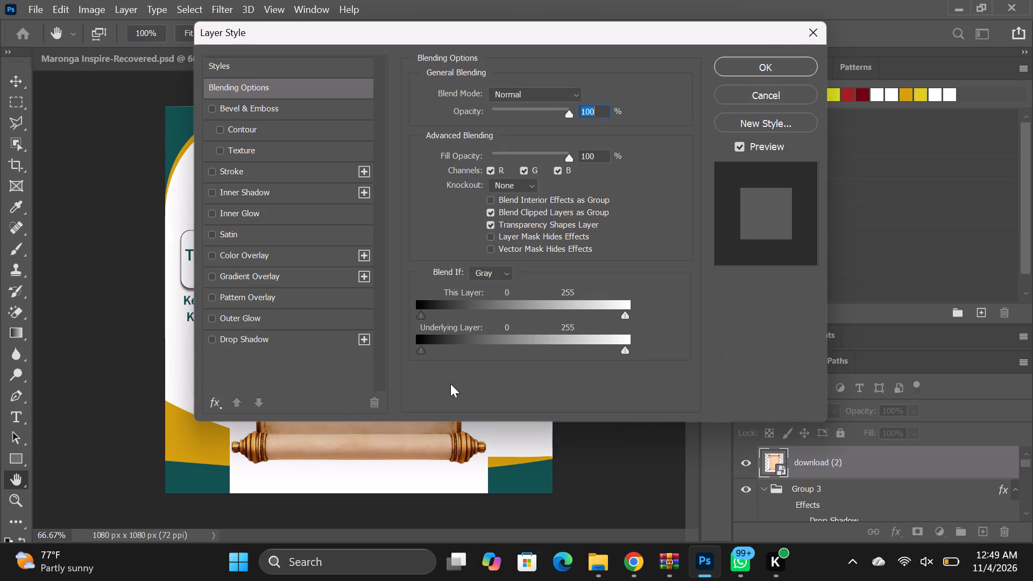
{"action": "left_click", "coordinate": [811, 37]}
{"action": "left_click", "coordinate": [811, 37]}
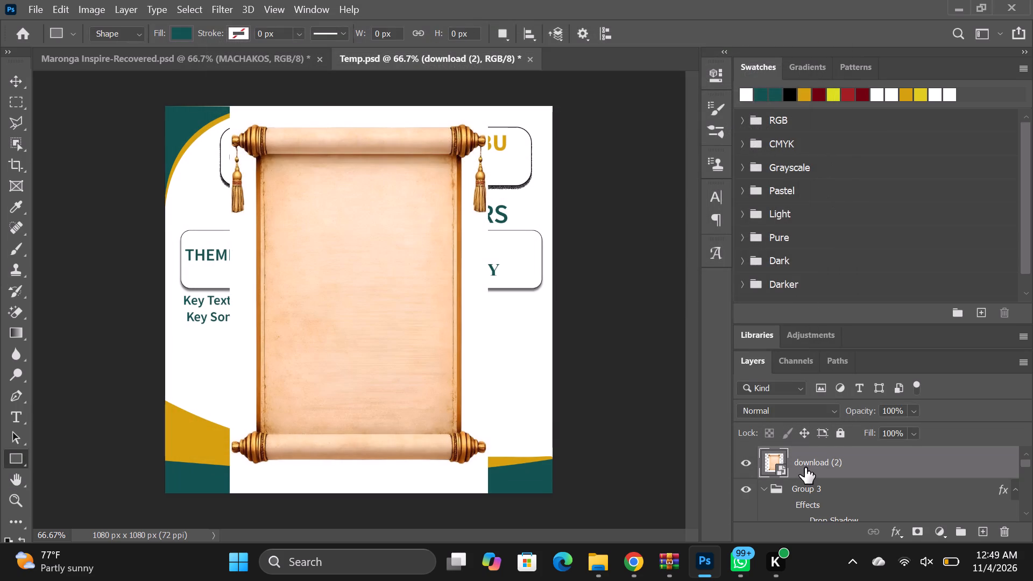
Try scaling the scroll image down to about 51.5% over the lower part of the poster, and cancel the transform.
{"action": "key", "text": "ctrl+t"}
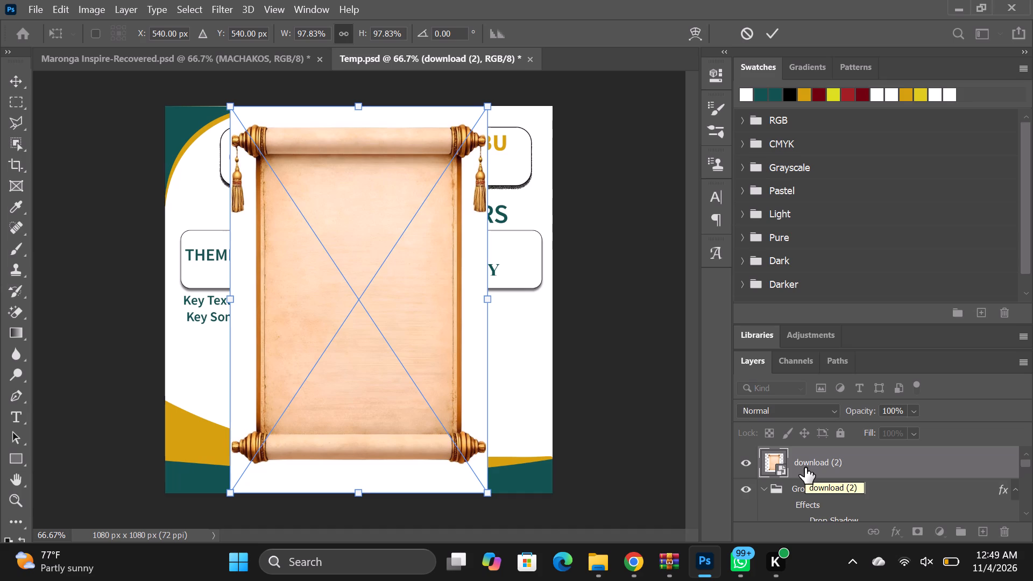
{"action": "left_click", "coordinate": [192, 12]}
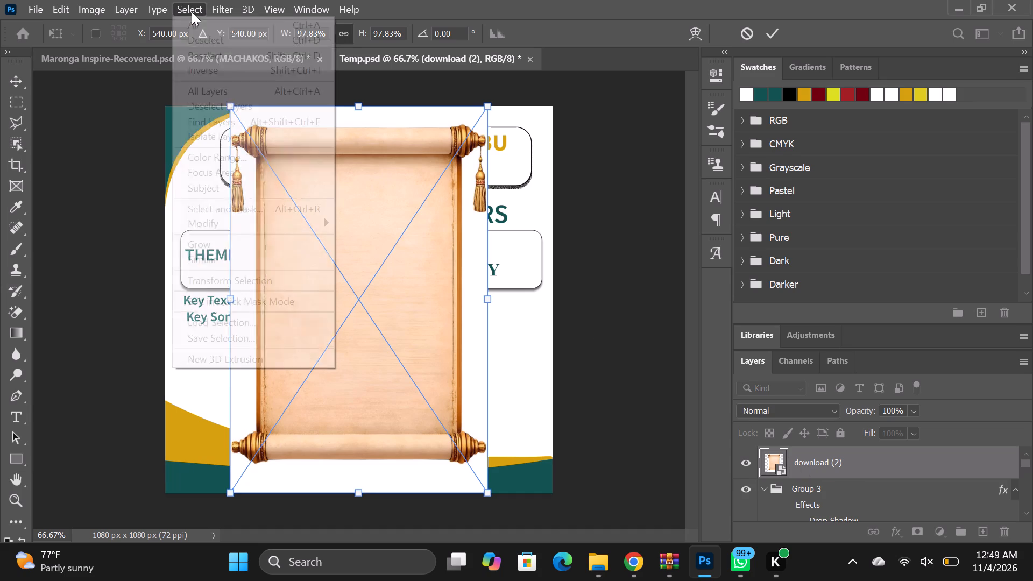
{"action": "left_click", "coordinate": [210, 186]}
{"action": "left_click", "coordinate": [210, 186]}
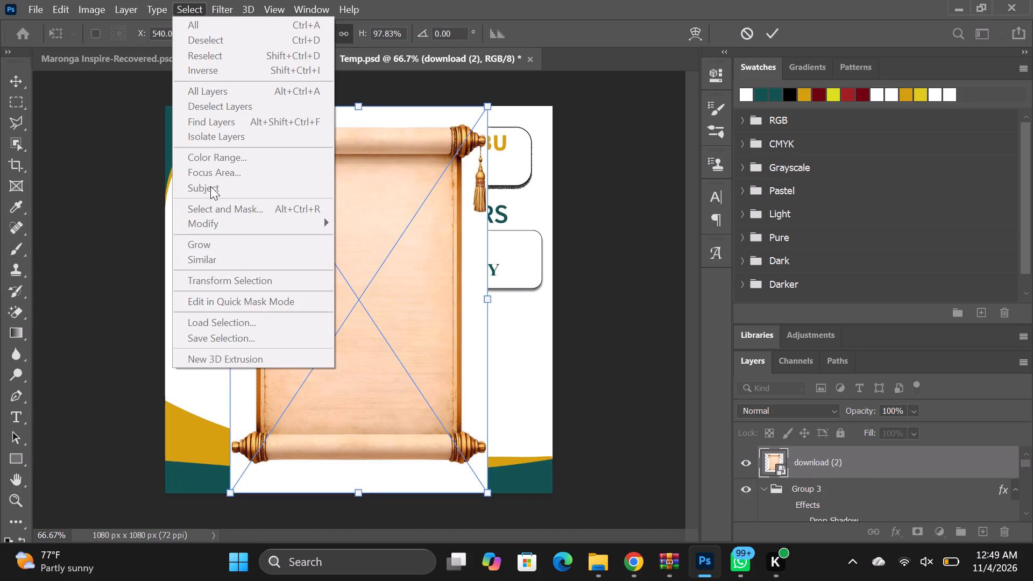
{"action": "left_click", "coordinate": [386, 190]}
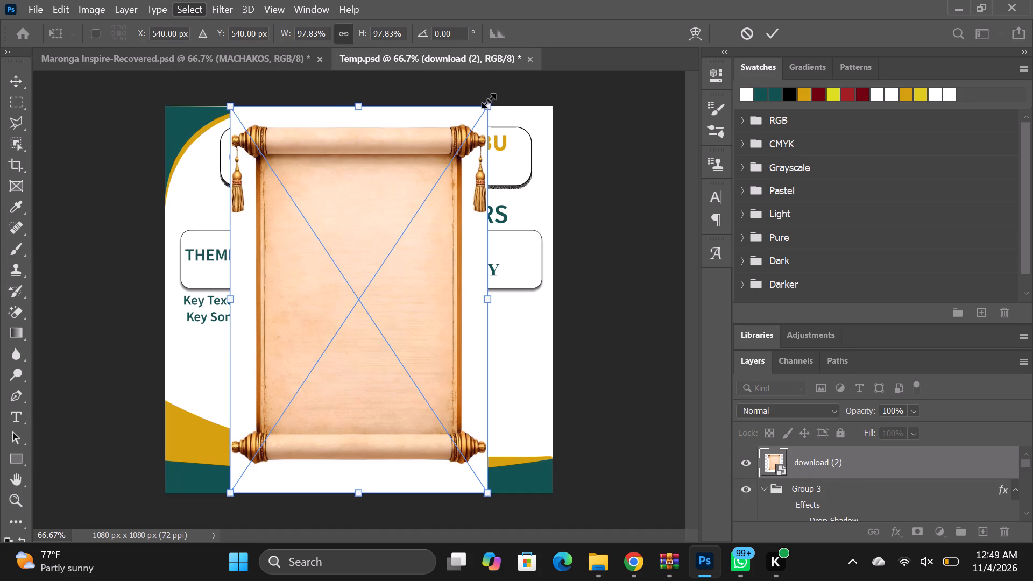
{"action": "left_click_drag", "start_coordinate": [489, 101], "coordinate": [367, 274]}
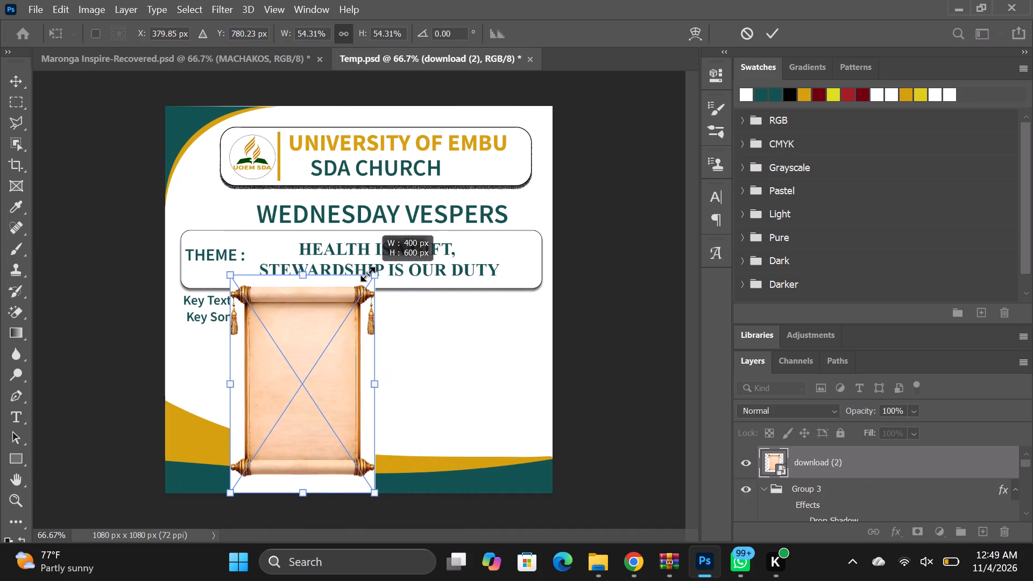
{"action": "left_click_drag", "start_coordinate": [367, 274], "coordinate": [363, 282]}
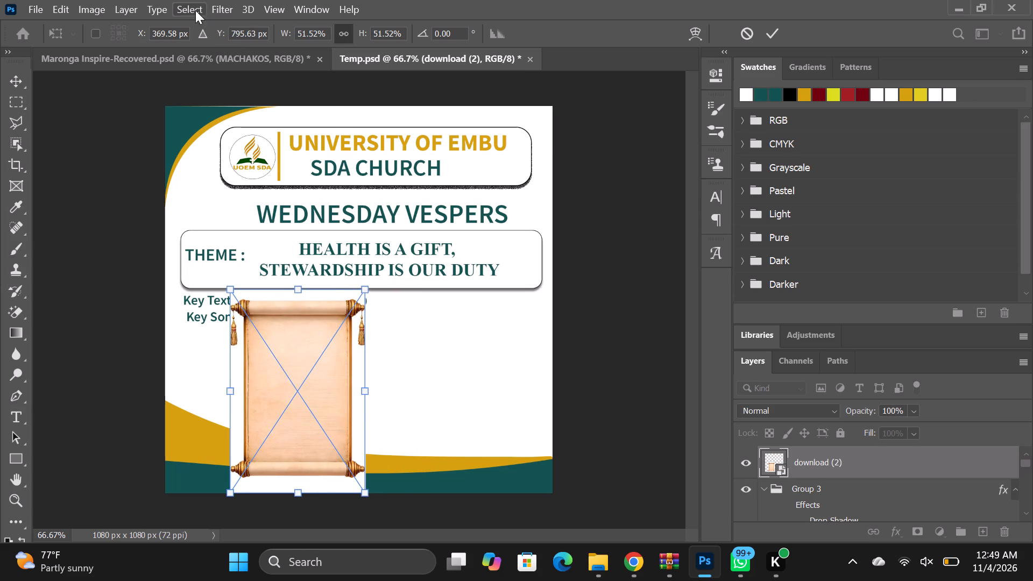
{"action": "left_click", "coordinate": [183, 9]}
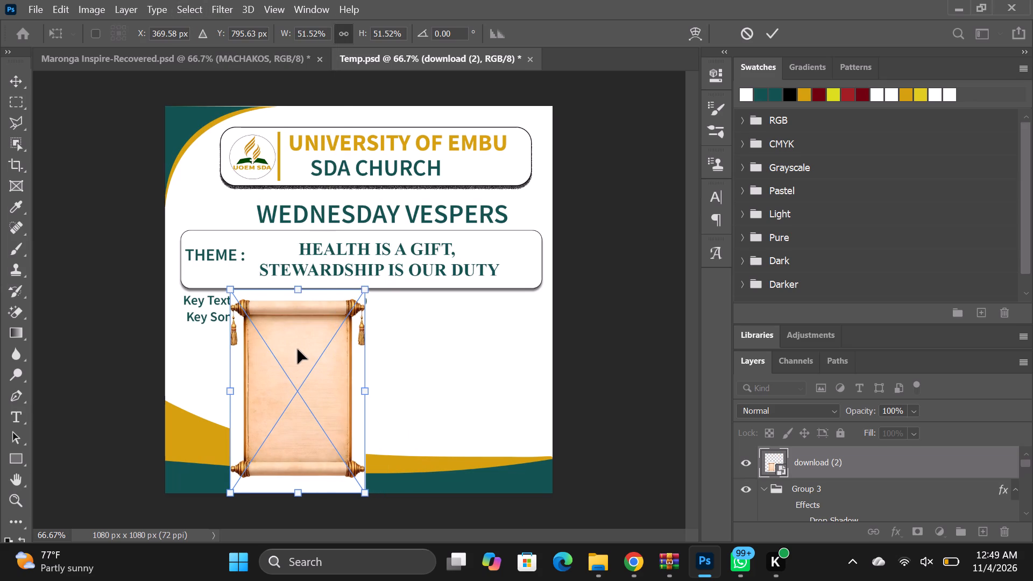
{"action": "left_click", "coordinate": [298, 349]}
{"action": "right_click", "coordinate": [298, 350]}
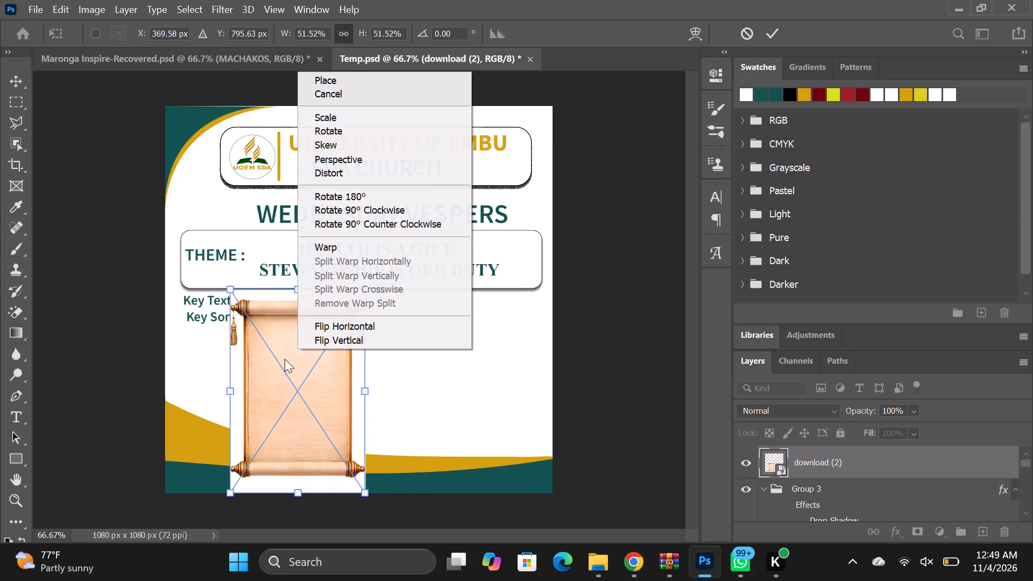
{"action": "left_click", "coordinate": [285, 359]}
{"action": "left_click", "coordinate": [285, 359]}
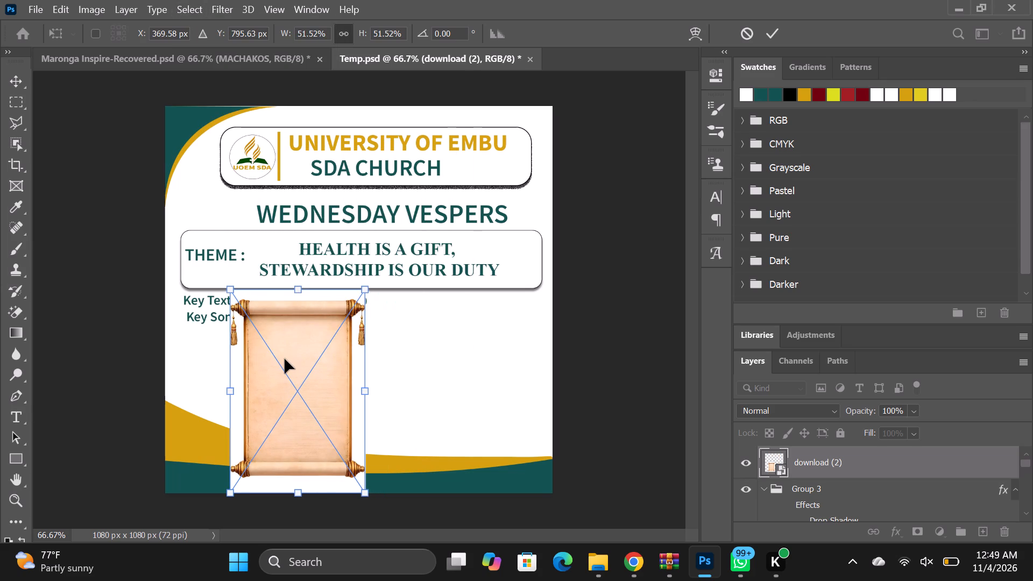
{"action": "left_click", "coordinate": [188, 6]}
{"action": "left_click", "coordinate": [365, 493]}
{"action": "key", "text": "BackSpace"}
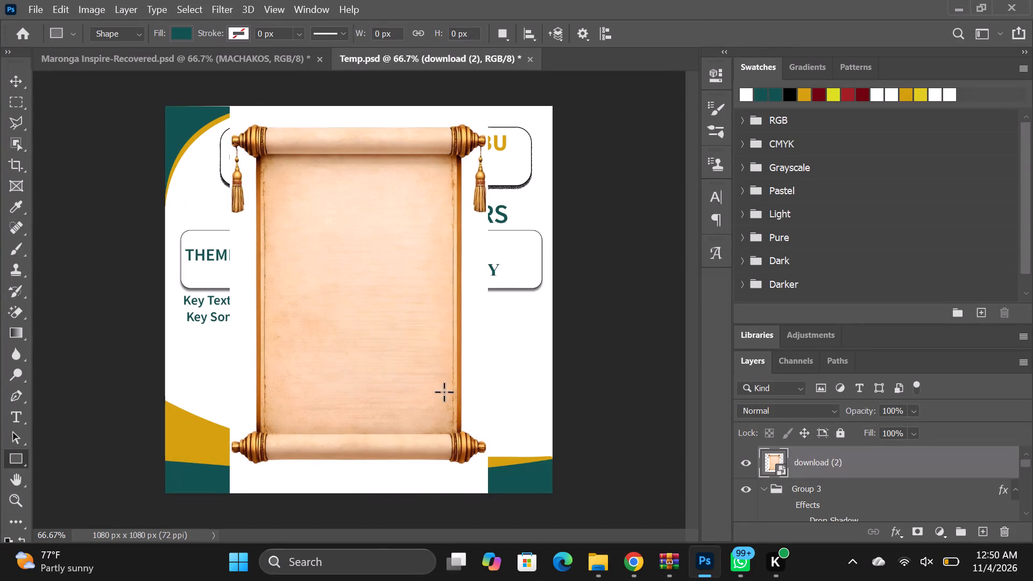
Scale the scroll image on the download (2) layer down to about 68%, keeping its lower corner at the poster's bottom edge.
{"action": "left_click", "coordinate": [847, 464]}
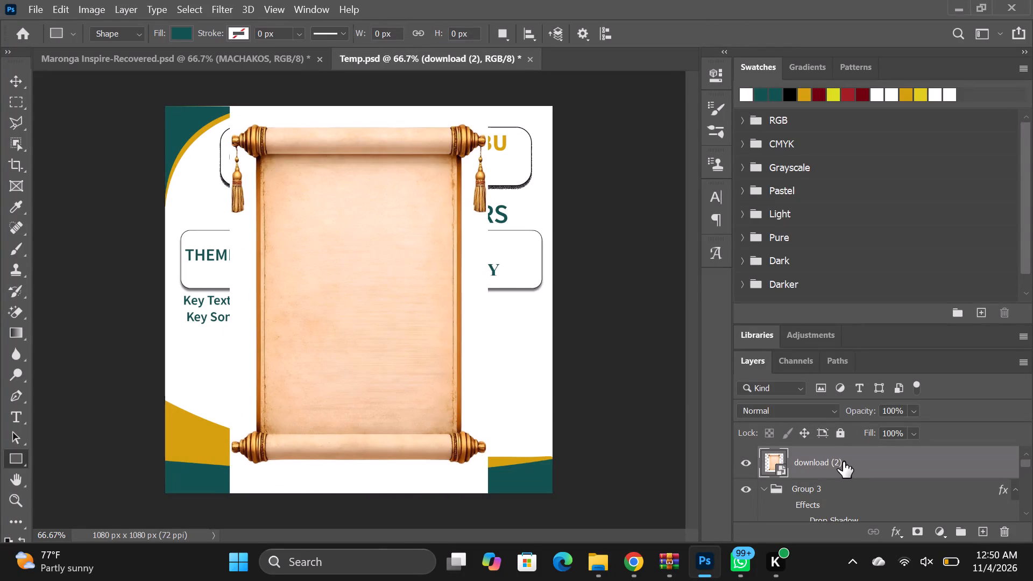
{"action": "double_click", "coordinate": [836, 457]}
{"action": "left_click", "coordinate": [855, 464]}
{"action": "key", "text": "ctrl+t"}
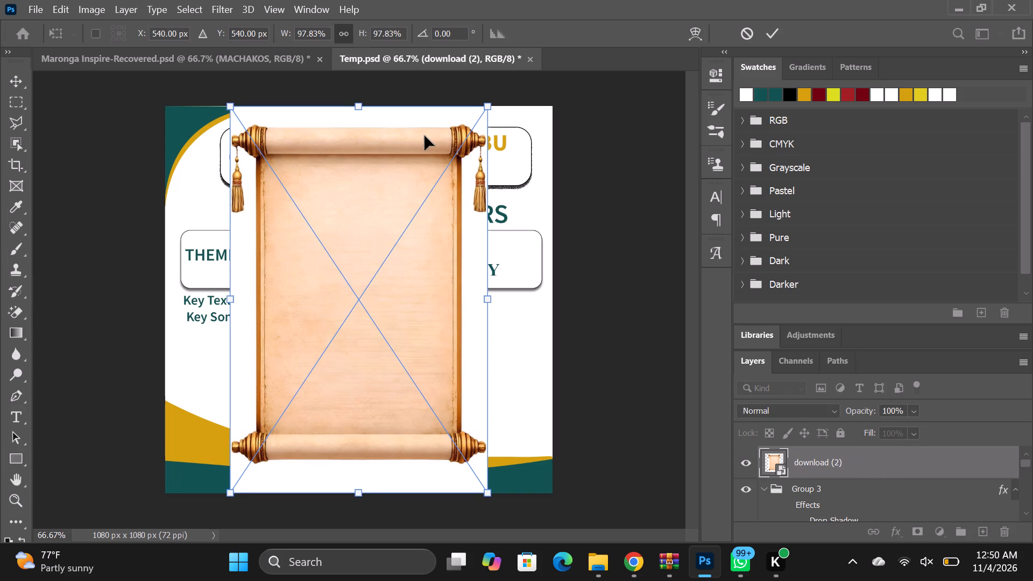
{"action": "left_click_drag", "start_coordinate": [488, 108], "coordinate": [406, 215]}
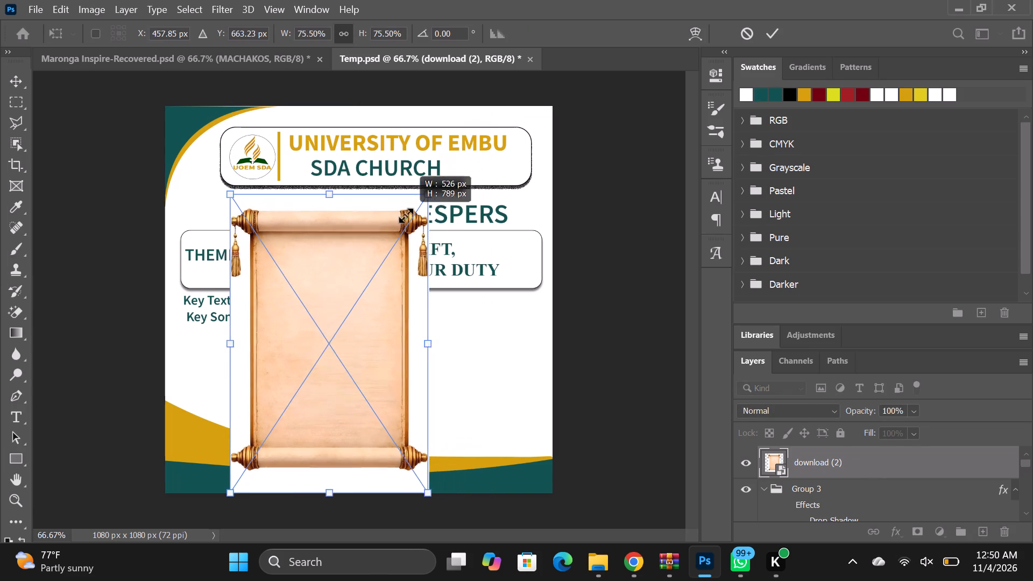
{"action": "left_click_drag", "start_coordinate": [406, 215], "coordinate": [400, 220]}
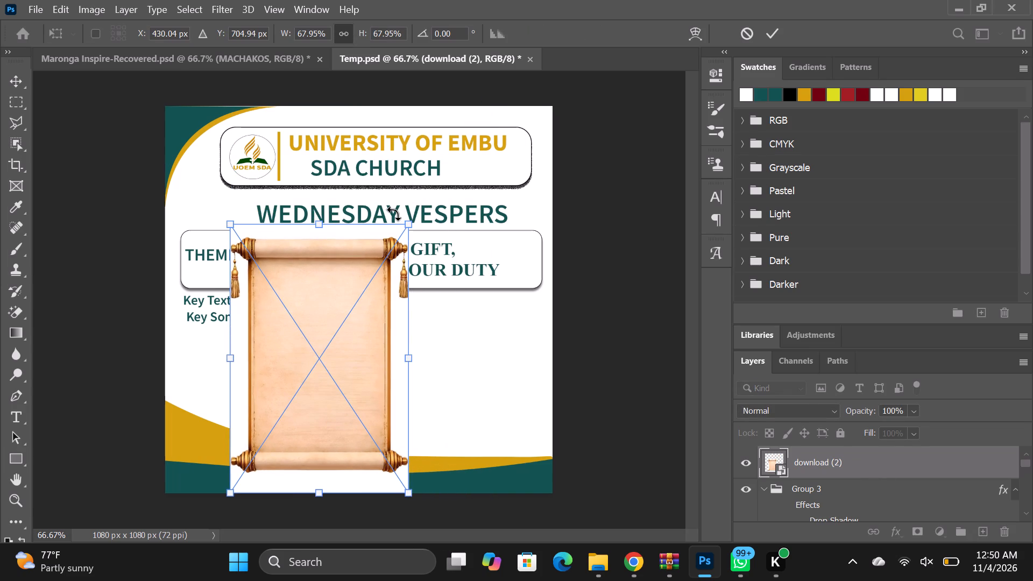
{"action": "left_click", "coordinate": [195, 8]}
{"action": "left_click", "coordinate": [225, 9]}
Switch to Chrome and search Google for "Is there a way one can remove background in adobe photoshop from an object?" and read the methods.
{"action": "left_click", "coordinate": [634, 564]}
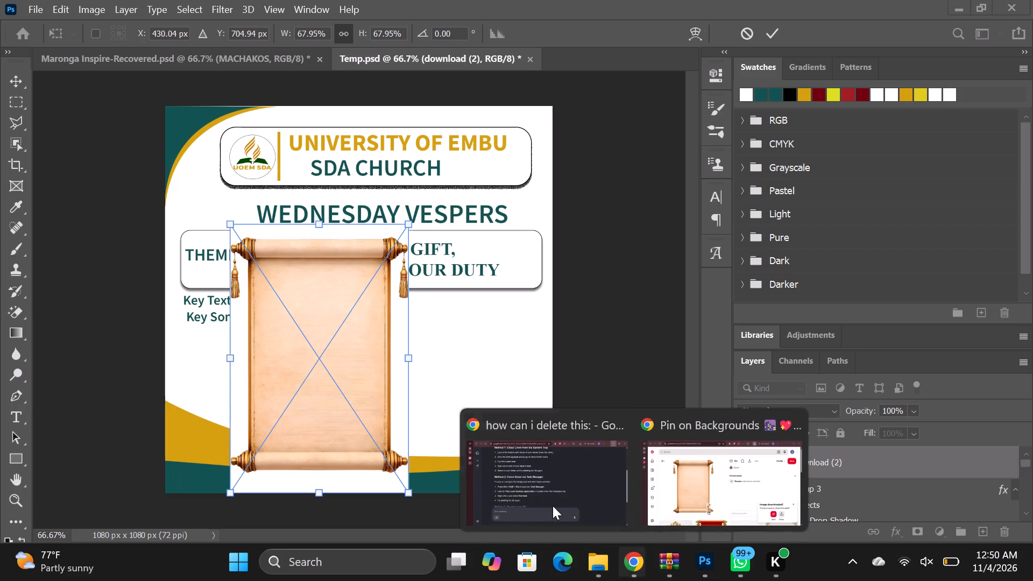
{"action": "left_click", "coordinate": [530, 494]}
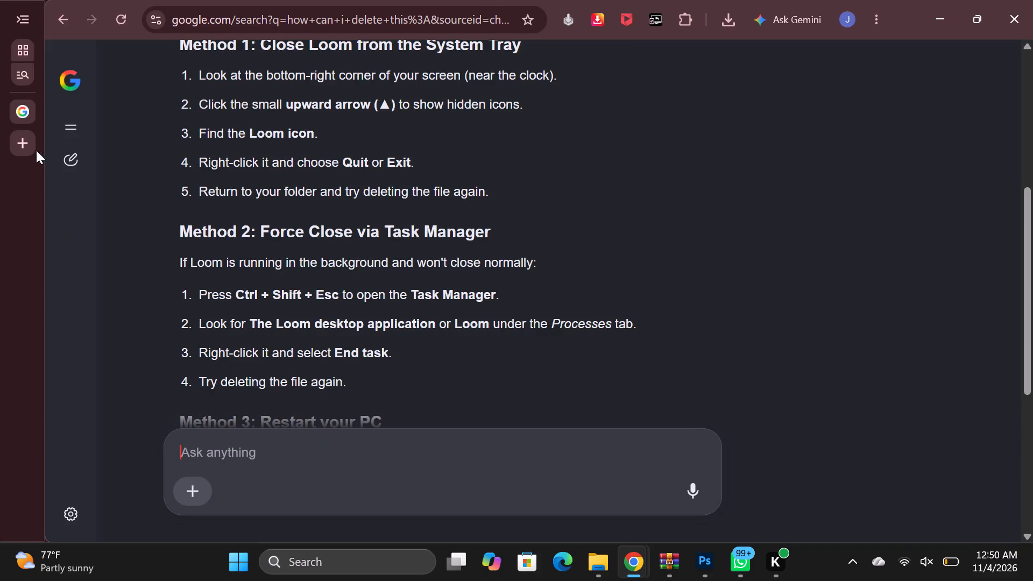
{"action": "left_click", "coordinate": [29, 144]}
{"action": "left_click", "coordinate": [312, 286]}
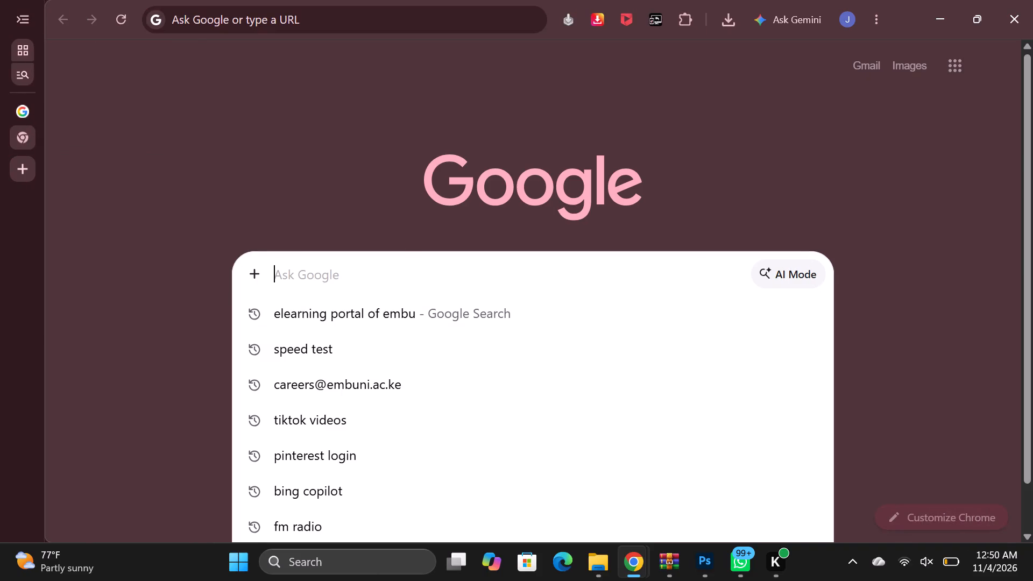
{"action": "type", "text": "IS"}
{"action": "key", "text": "space"}
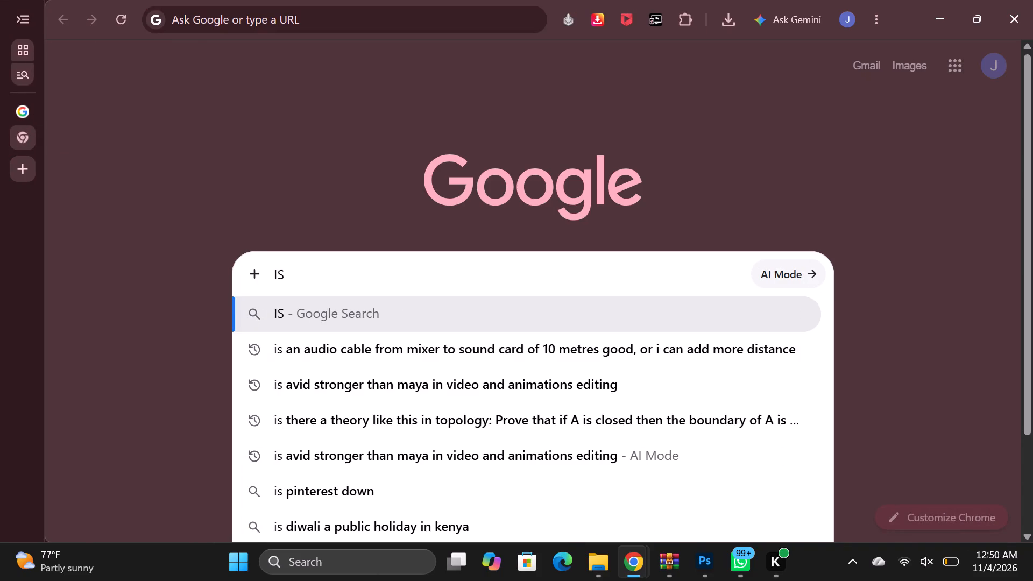
{"action": "key", "text": "BackSpace"}
{"action": "key", "text": "BackSpace"}
{"action": "type", "text": "s there a way we"}
{"action": "key", "text": "BackSpace"}
{"action": "key", "text": "BackSpace"}
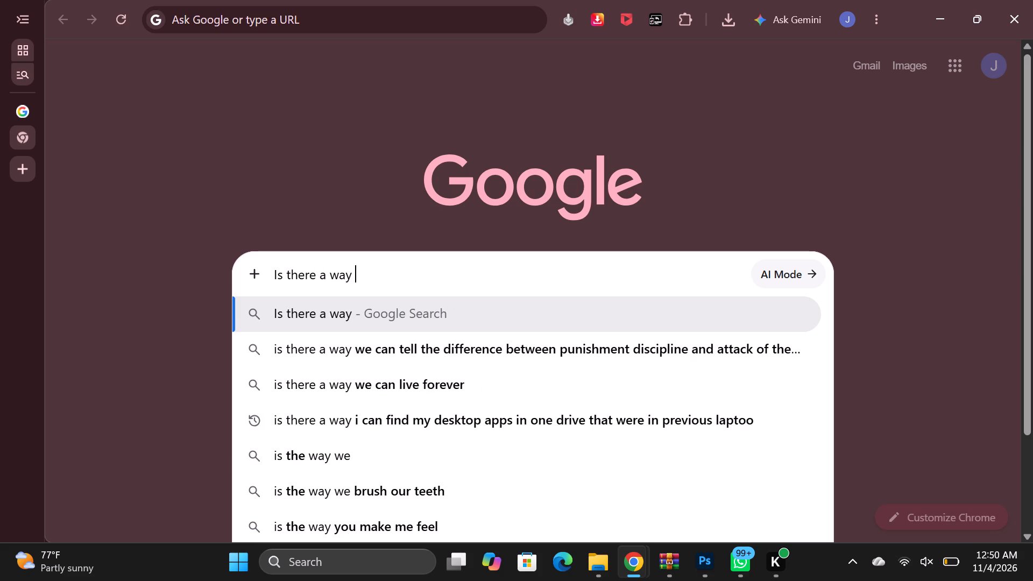
{"action": "type", "text": "one can remove background in adobe"}
{"action": "key", "text": "space"}
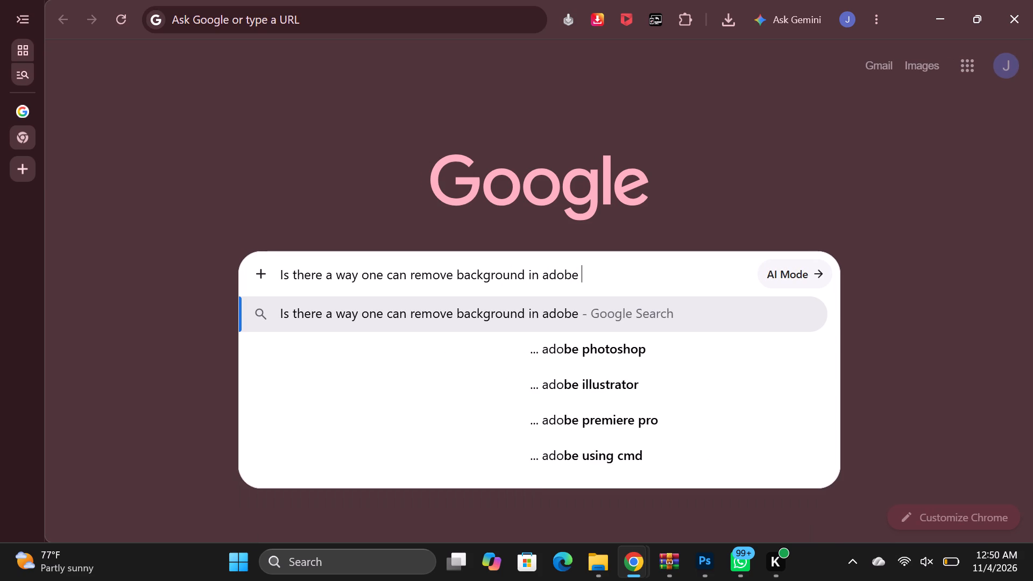
{"action": "type", "text": "photosho["}
{"action": "key", "text": "BackSpace"}
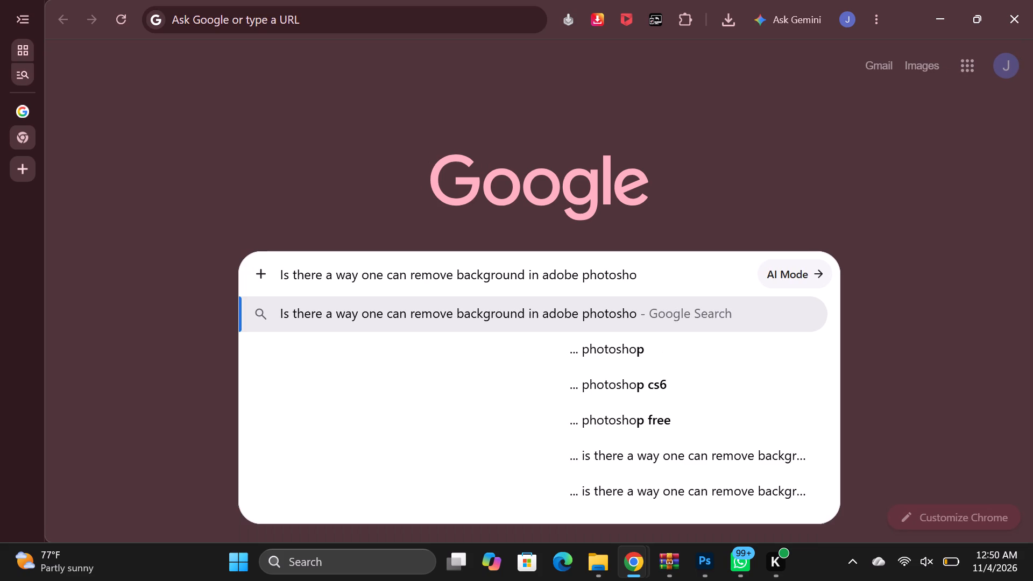
{"action": "type", "text": "p from an object"}
{"action": "key", "text": "shift+question"}
{"action": "key", "text": "Return"}
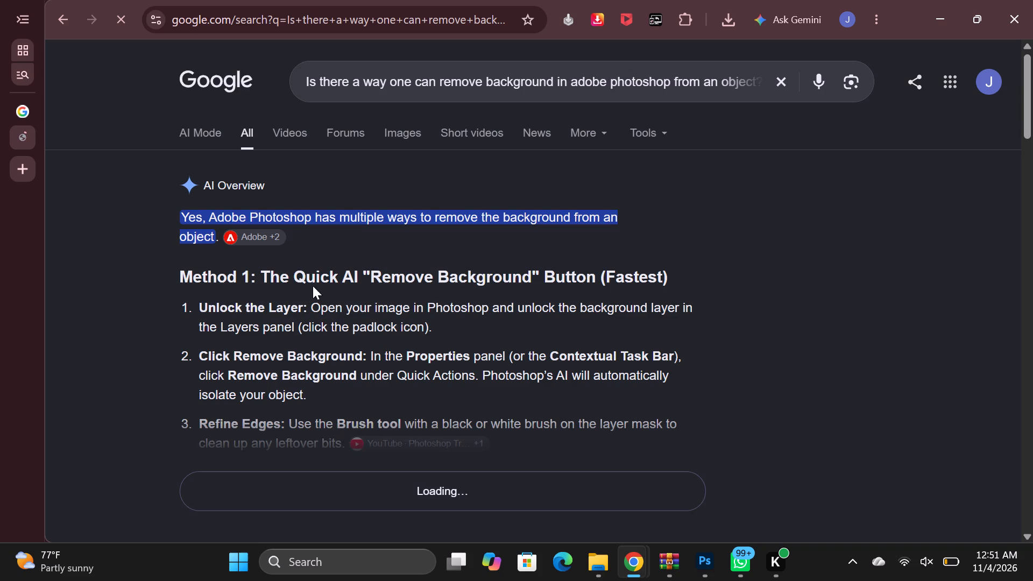
{"action": "scroll", "coordinate": [417, 329], "scroll_direction": "down", "scroll_amount": 1}
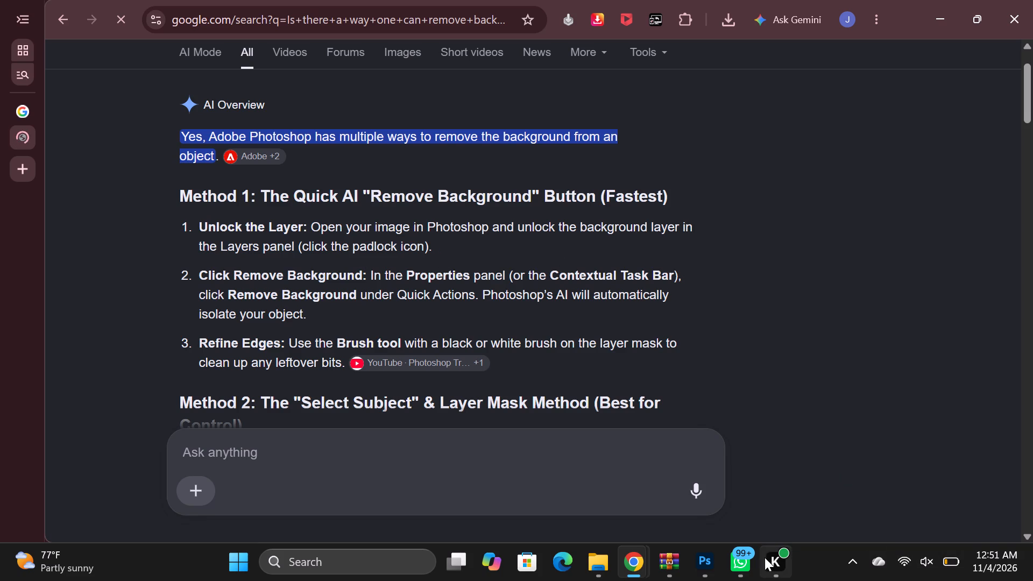
Return to Photoshop and apply the pending scaling of the download (2) scroll layer.
{"action": "left_click", "coordinate": [711, 561]}
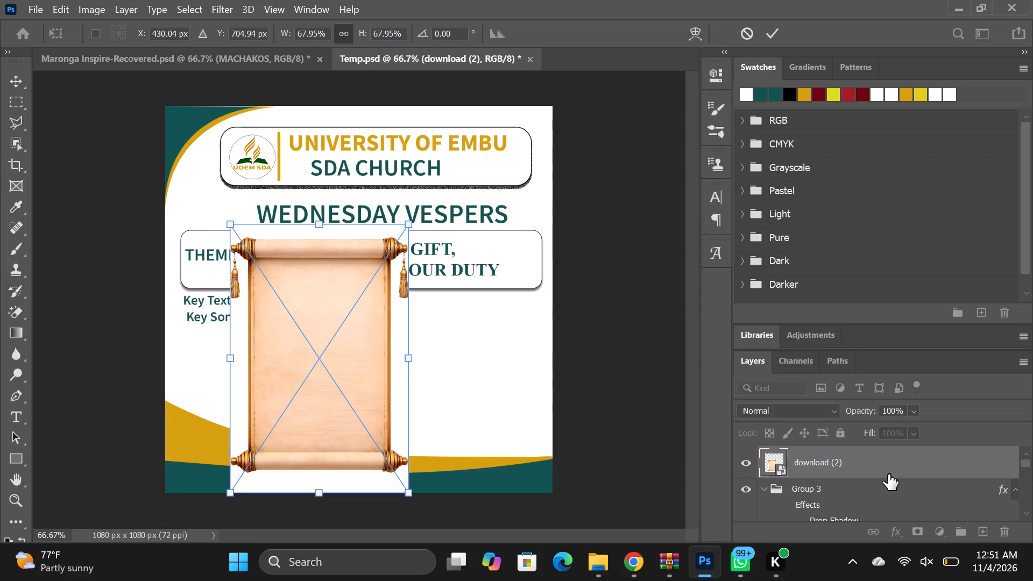
{"action": "left_click", "coordinate": [836, 434]}
{"action": "triple_click", "coordinate": [848, 462]}
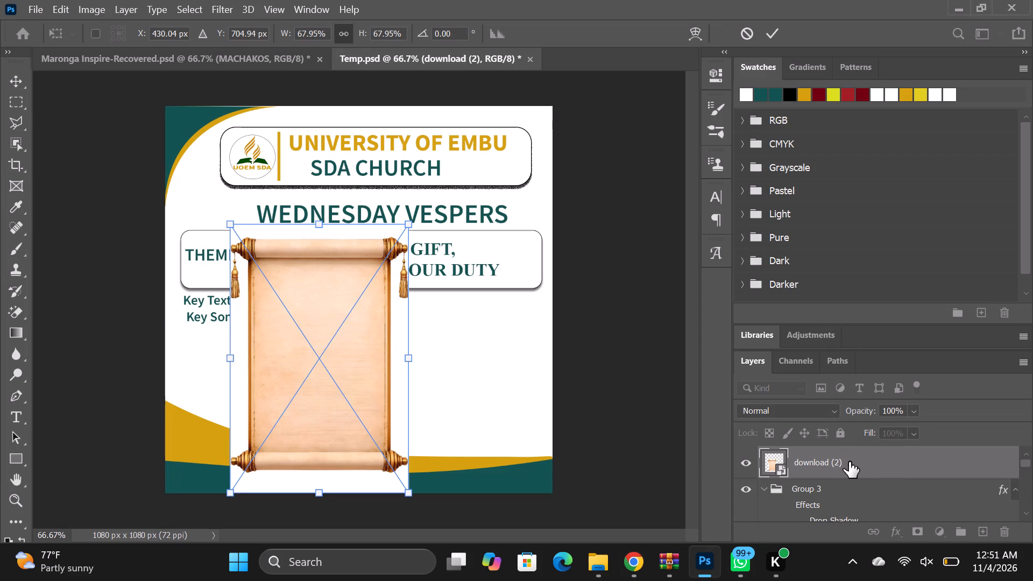
{"action": "left_click", "coordinate": [849, 462]}
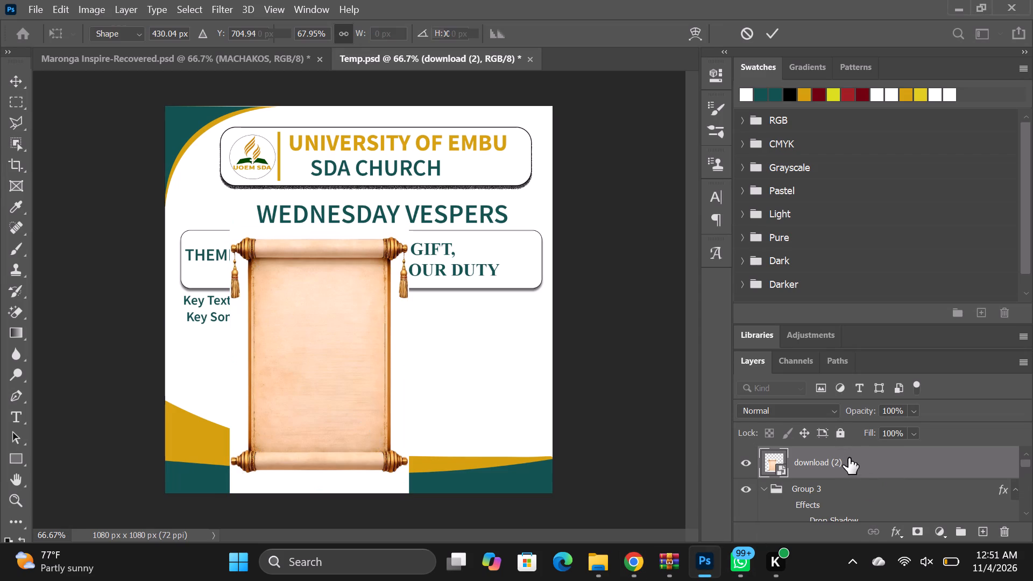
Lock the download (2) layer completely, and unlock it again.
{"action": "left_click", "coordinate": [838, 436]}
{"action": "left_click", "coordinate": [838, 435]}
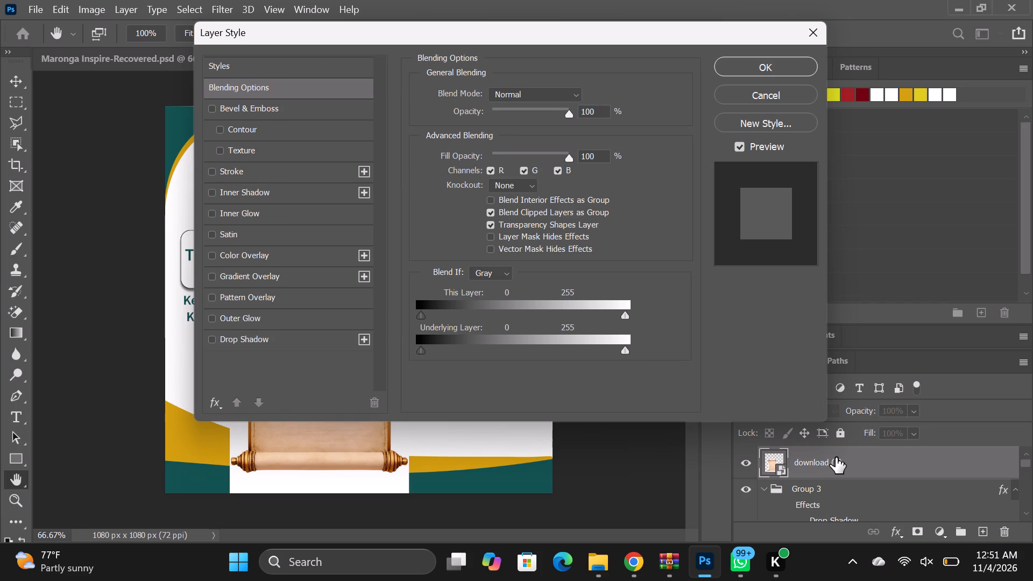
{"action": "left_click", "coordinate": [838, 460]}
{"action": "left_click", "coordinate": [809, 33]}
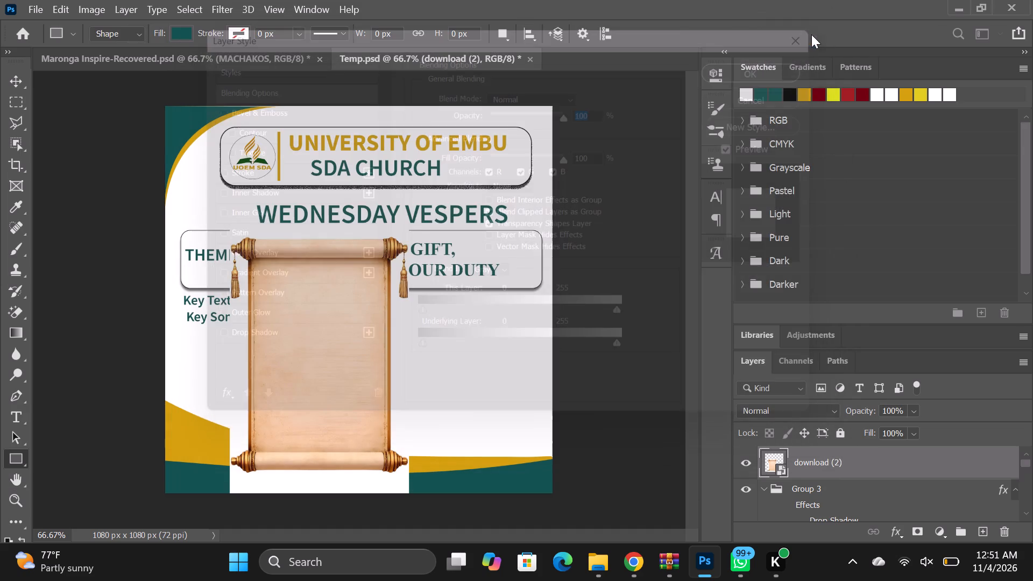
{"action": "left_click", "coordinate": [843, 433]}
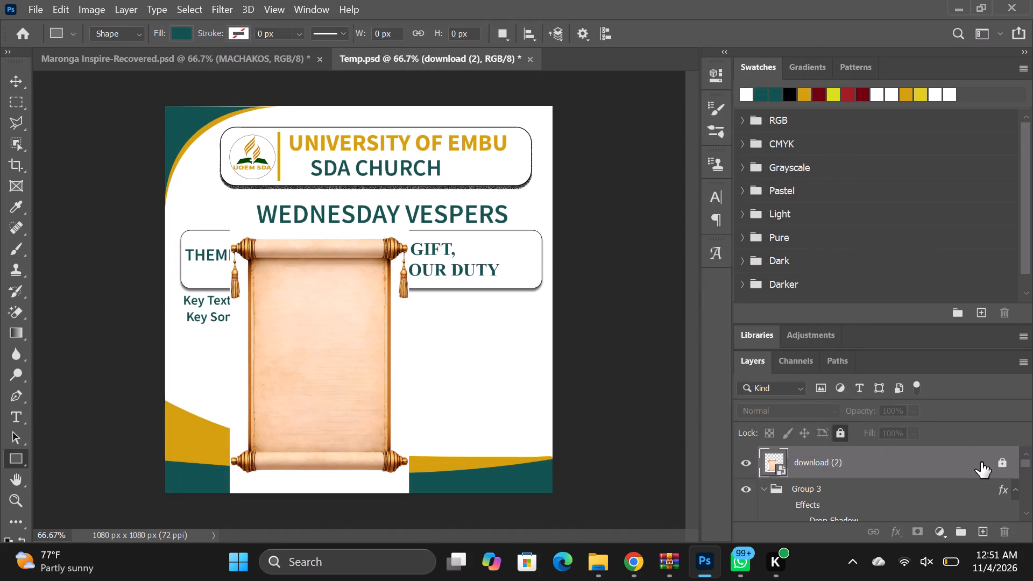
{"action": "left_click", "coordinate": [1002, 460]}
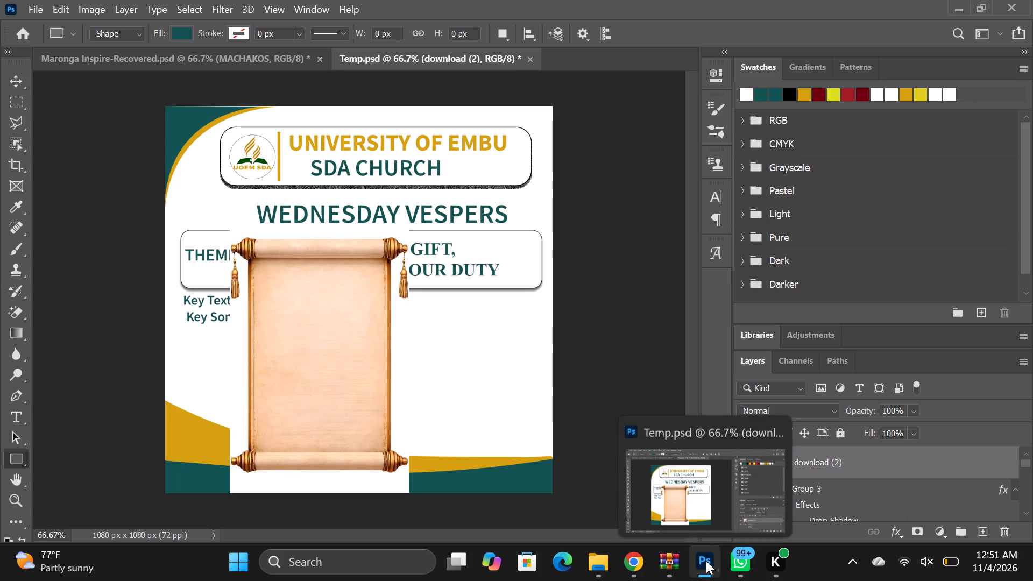
Switch to Chrome and reread the Remove Background instructions in the search result.
{"action": "left_click", "coordinate": [630, 557]}
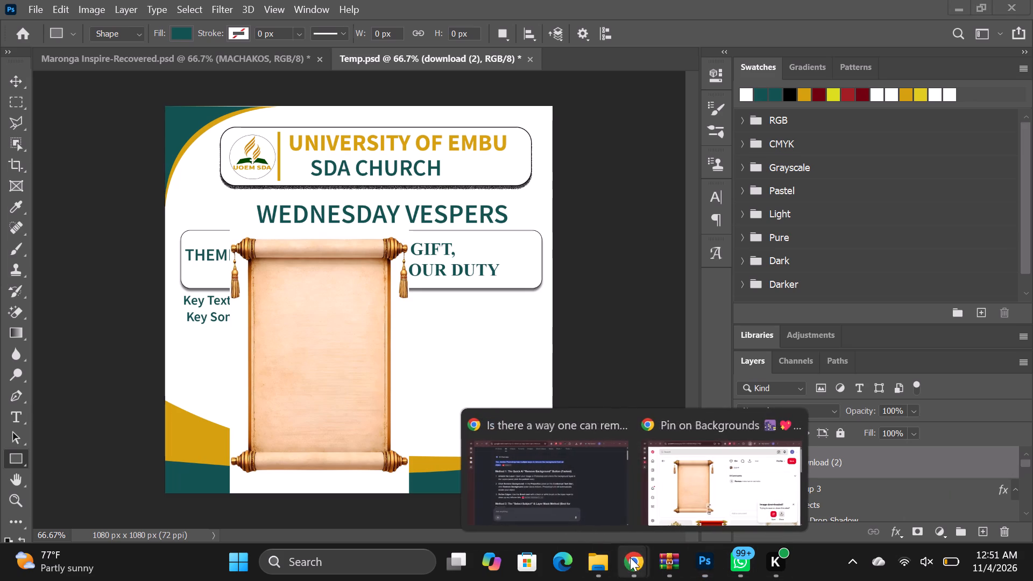
{"action": "left_click", "coordinate": [582, 502]}
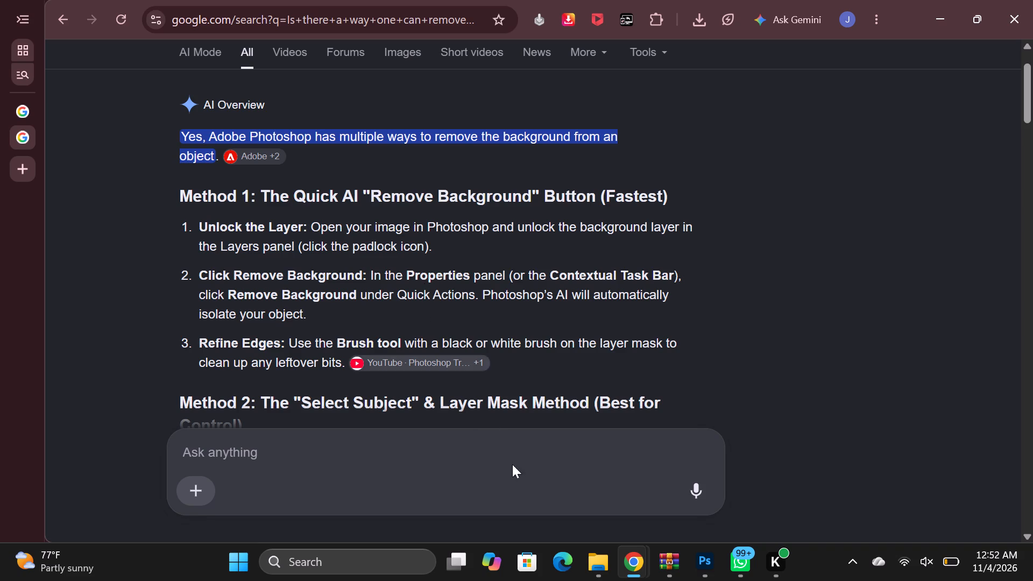
Return to Photoshop and check the download (2) layer's properties and available layer commands for a Remove Background action.
{"action": "left_click", "coordinate": [701, 560]}
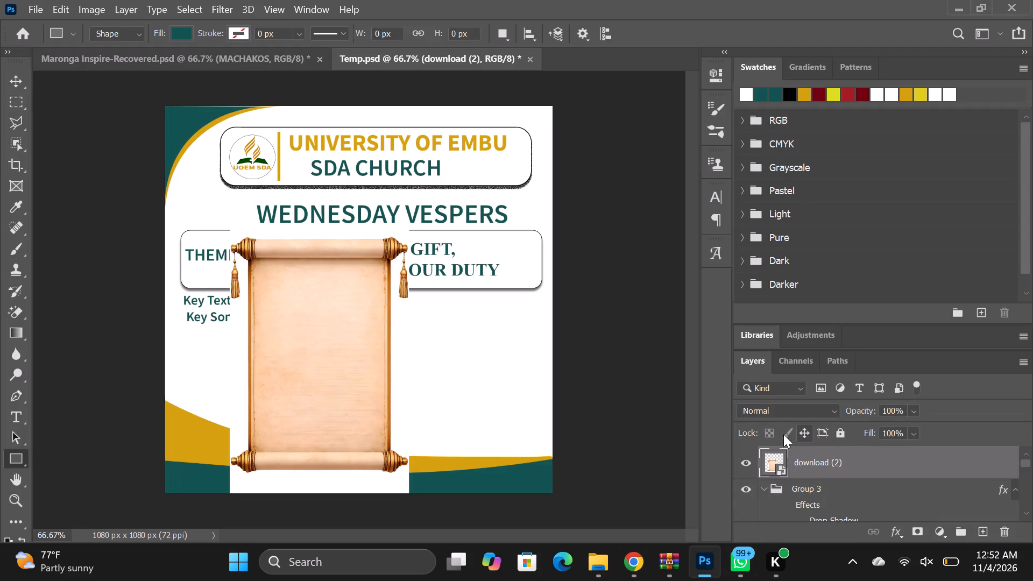
{"action": "left_click", "coordinate": [712, 74]}
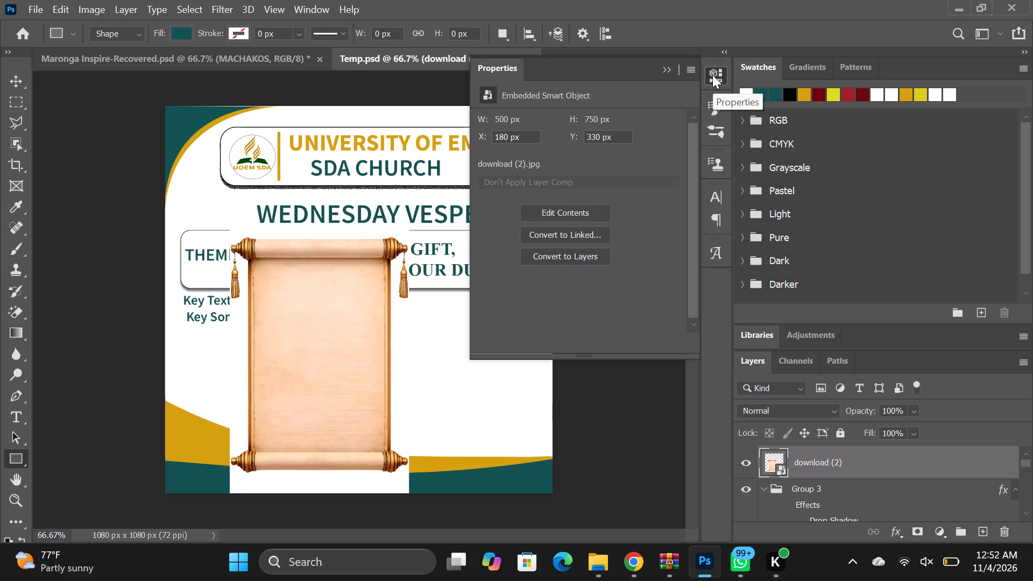
{"action": "left_click", "coordinate": [712, 75]}
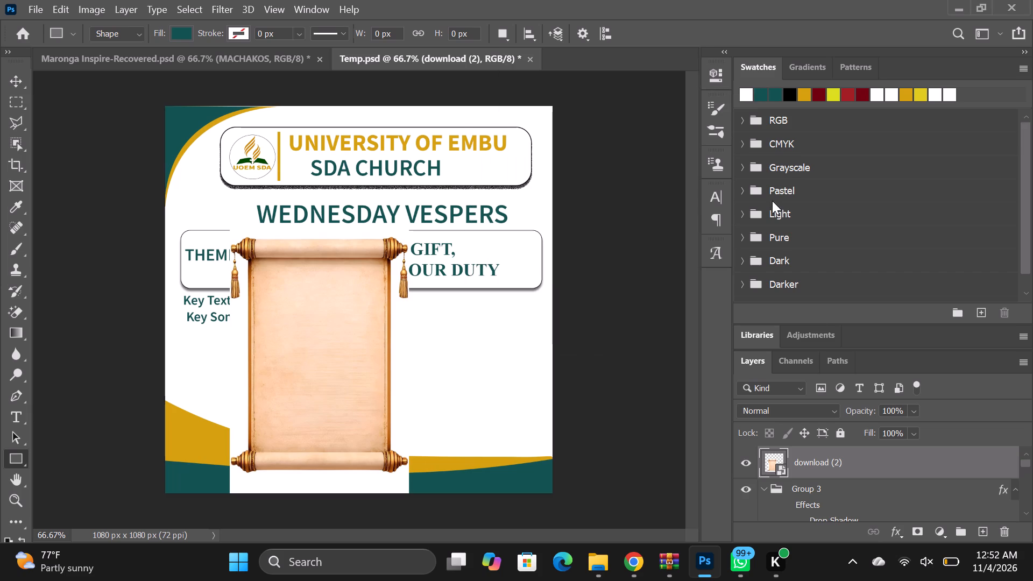
{"action": "left_click", "coordinate": [847, 459]}
{"action": "left_click", "coordinate": [705, 82]}
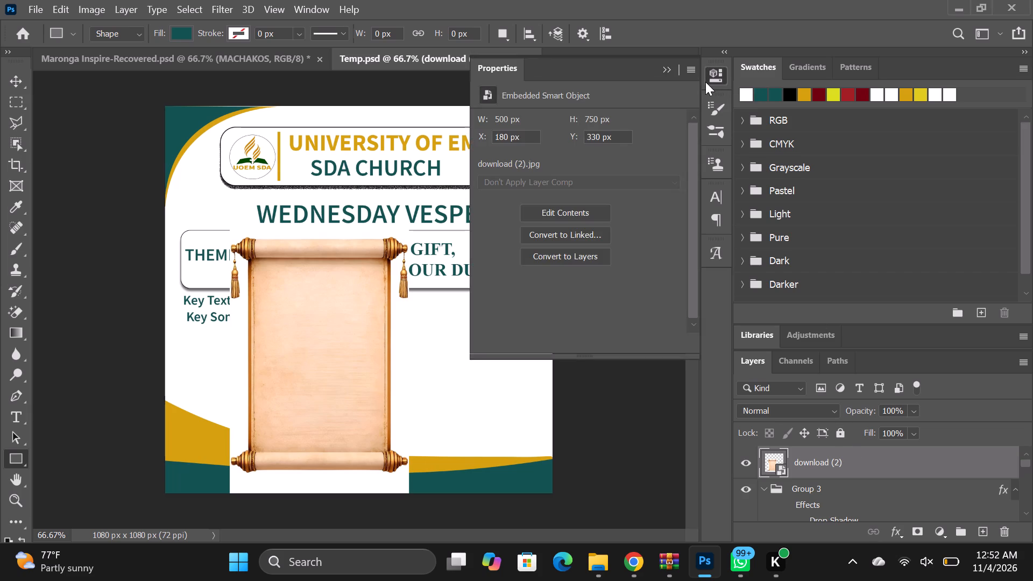
{"action": "left_click", "coordinate": [705, 82]}
{"action": "left_click", "coordinate": [801, 469]}
{"action": "right_click", "coordinate": [802, 466]}
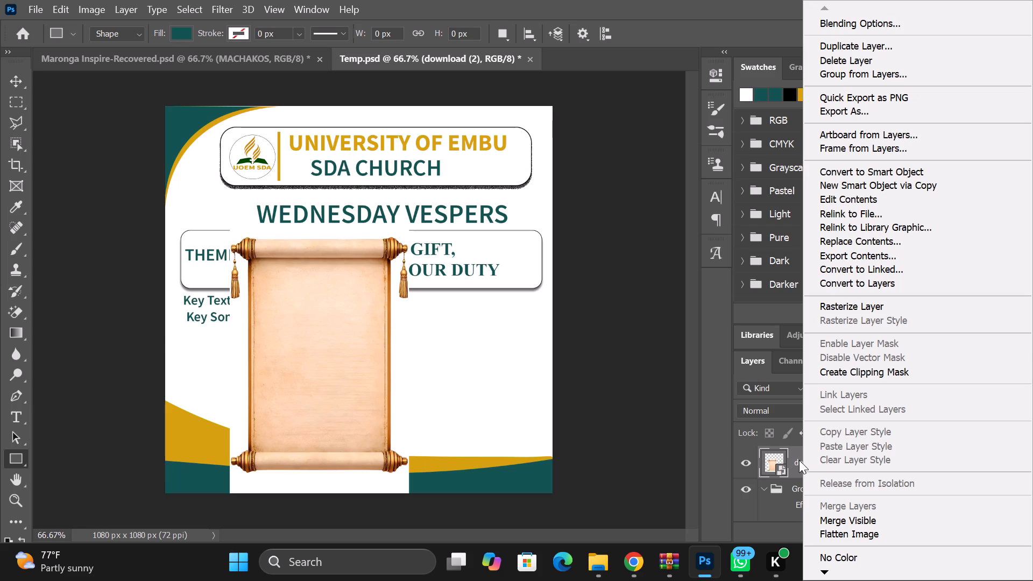
{"action": "left_click", "coordinate": [793, 455]}
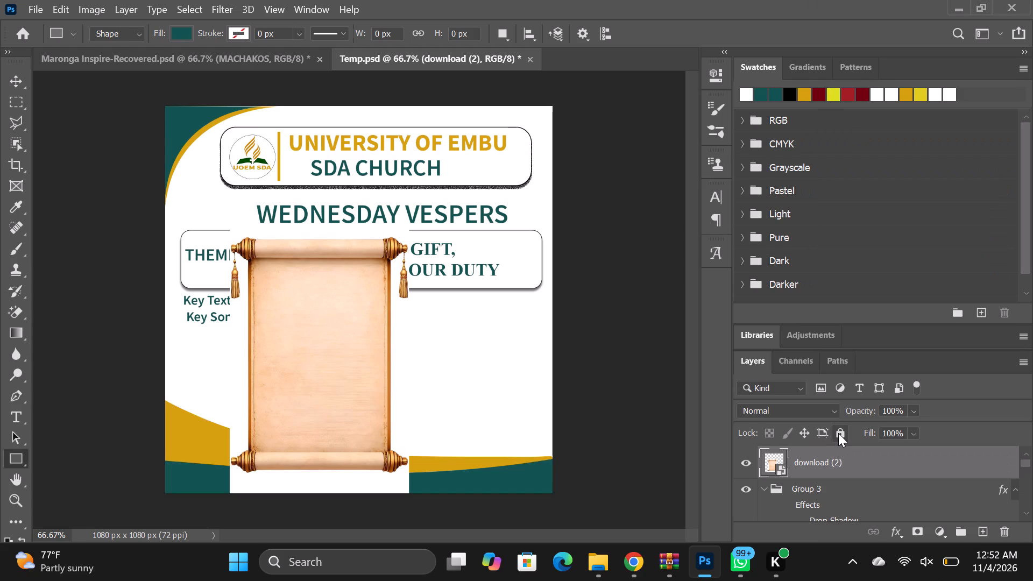
Select the scroll on the download (2) layer with Select Subject, keeping that layer active.
{"action": "left_click", "coordinate": [193, 8]}
{"action": "left_click", "coordinate": [238, 190]}
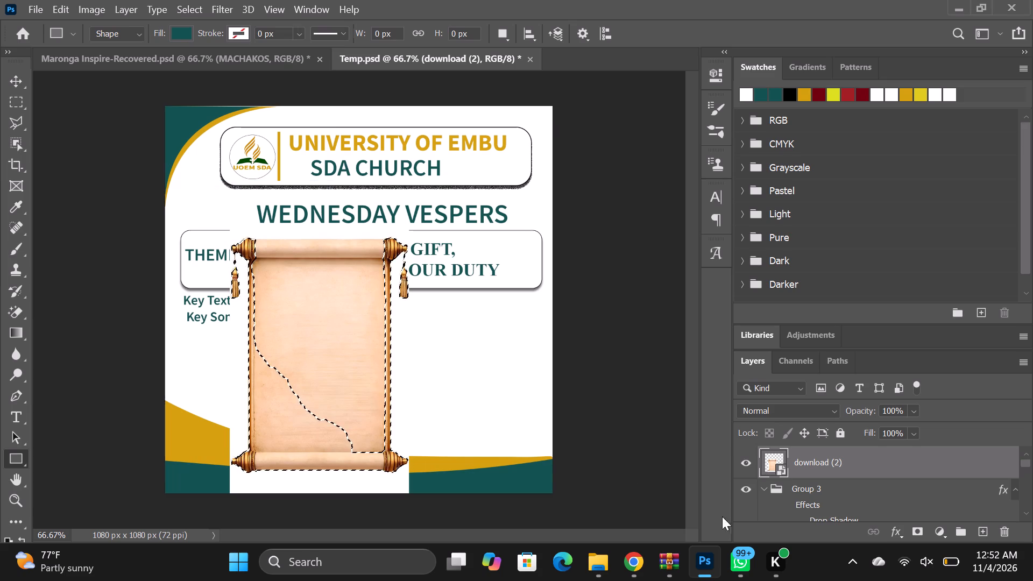
{"action": "left_click", "coordinate": [816, 465]}
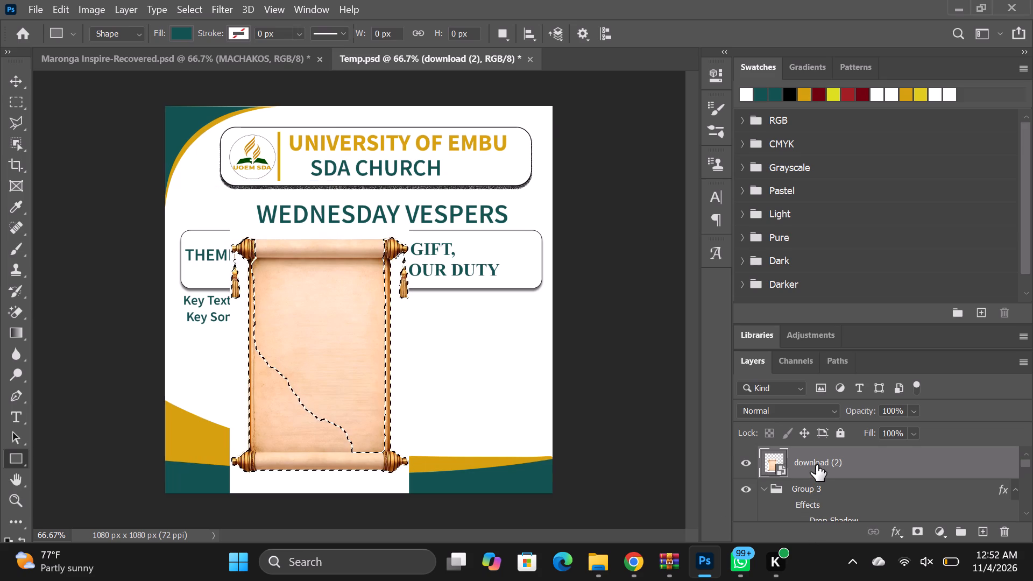
{"action": "double_click", "coordinate": [816, 465]}
{"action": "left_click", "coordinate": [859, 465]}
{"action": "left_click", "coordinate": [866, 466]}
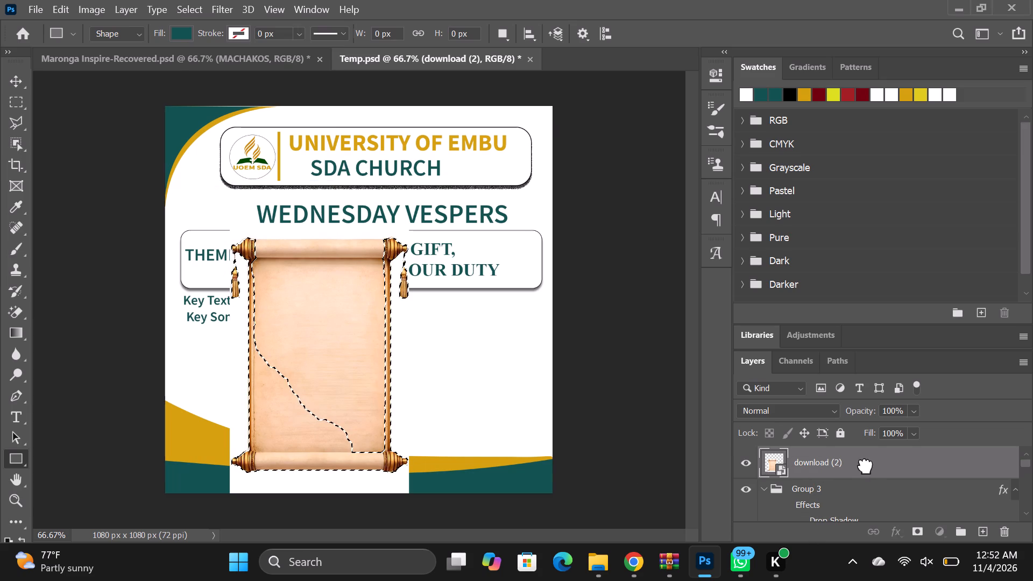
Undo the subject selection around the scroll on the download (2) layer.
{"action": "left_click", "coordinate": [866, 466]}
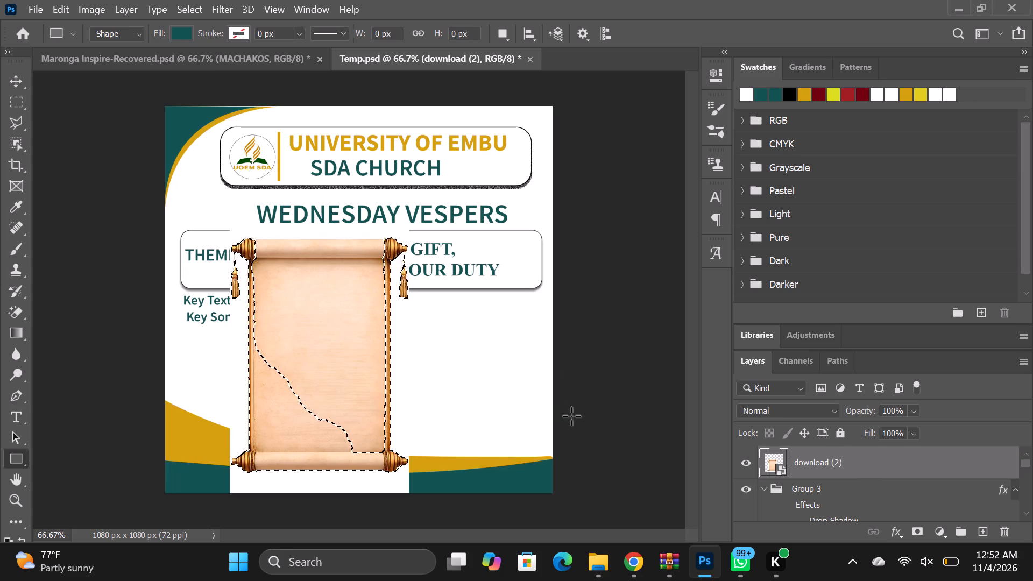
{"action": "key", "text": "ctrl+z"}
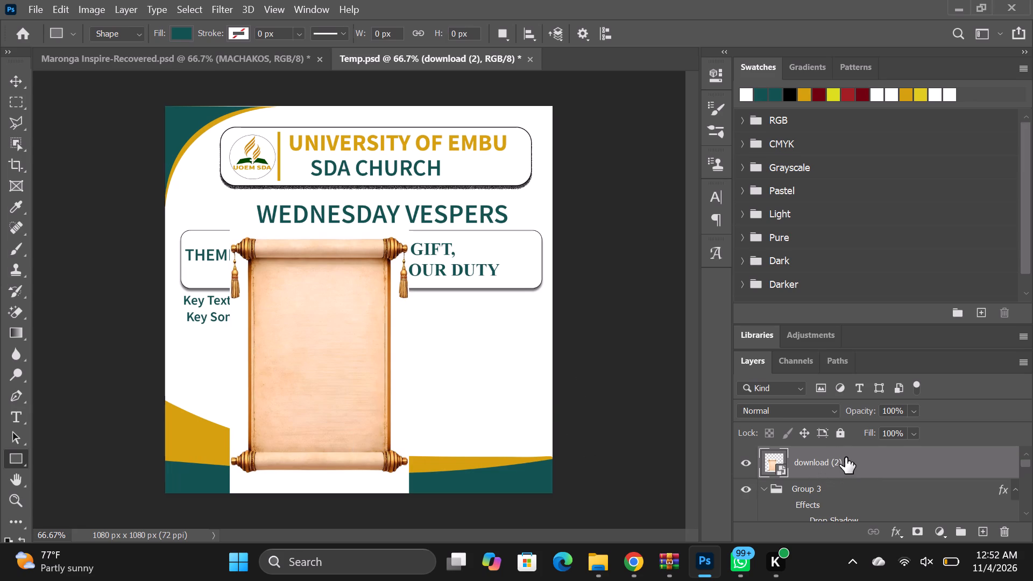
Capture a screenshot of the Photoshop workspace covering the poster with the scroll and the layer list.
{"action": "key", "text": "shift+super+s"}
{"action": "left_click_drag", "start_coordinate": [145, 124], "coordinate": [230, 252]}
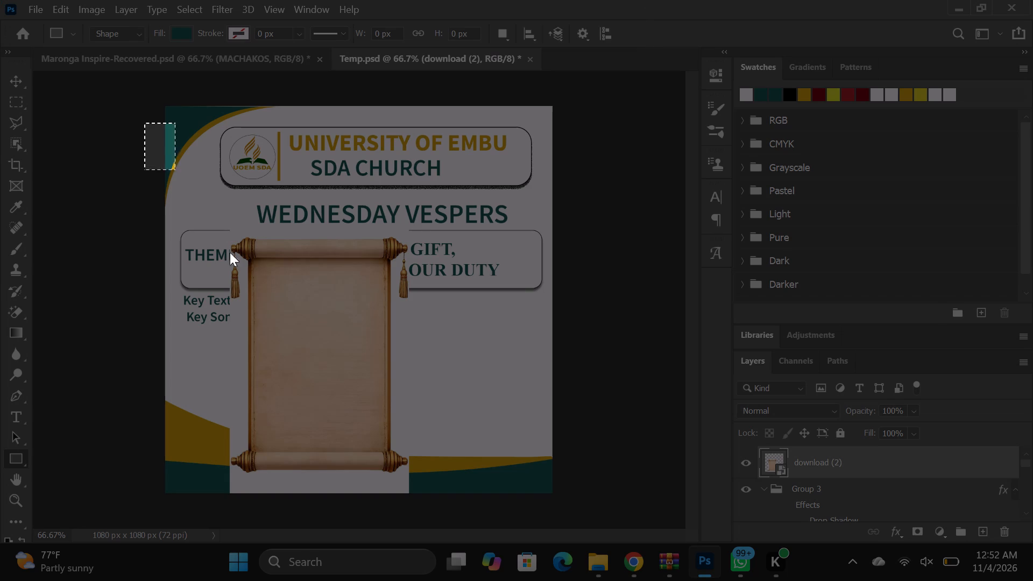
{"action": "left_click_drag", "start_coordinate": [230, 252], "coordinate": [1032, 528]}
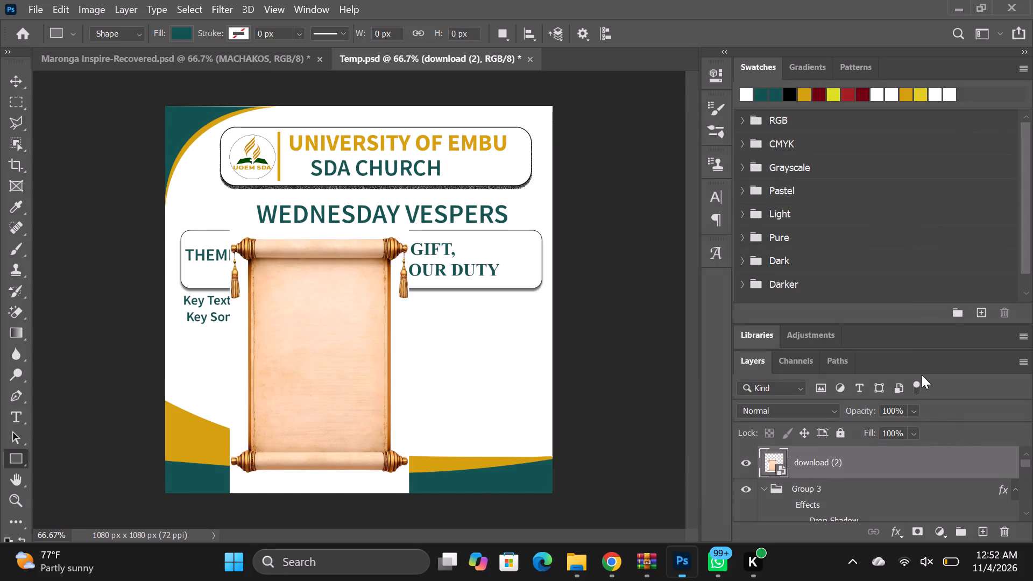
Switch to Chrome, ask the AI search "where using, method 1" with the workspace screenshot attached, and read its reply.
{"action": "left_click", "coordinate": [960, 8]}
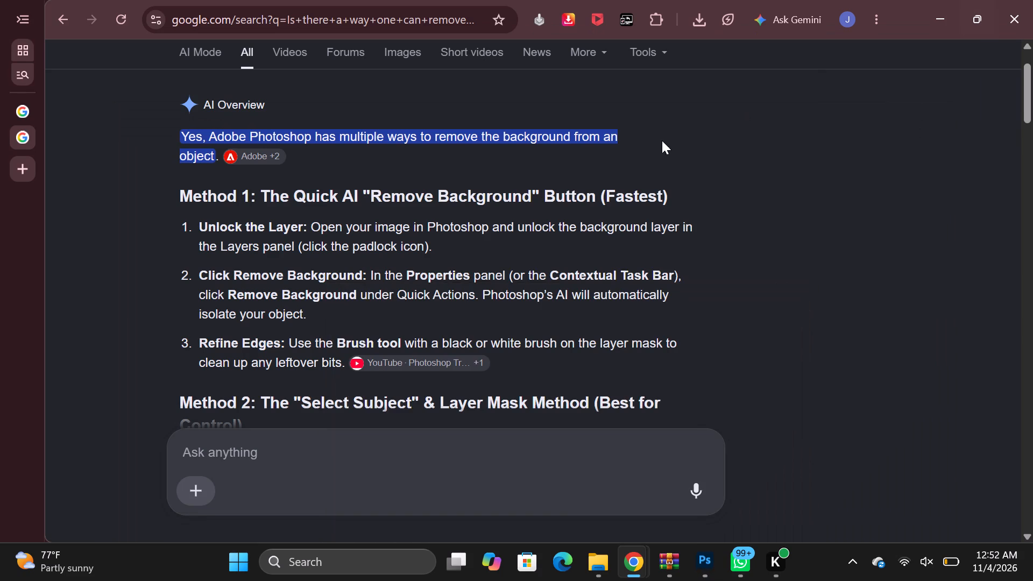
{"action": "scroll", "coordinate": [303, 379], "scroll_direction": "down", "scroll_amount": 2}
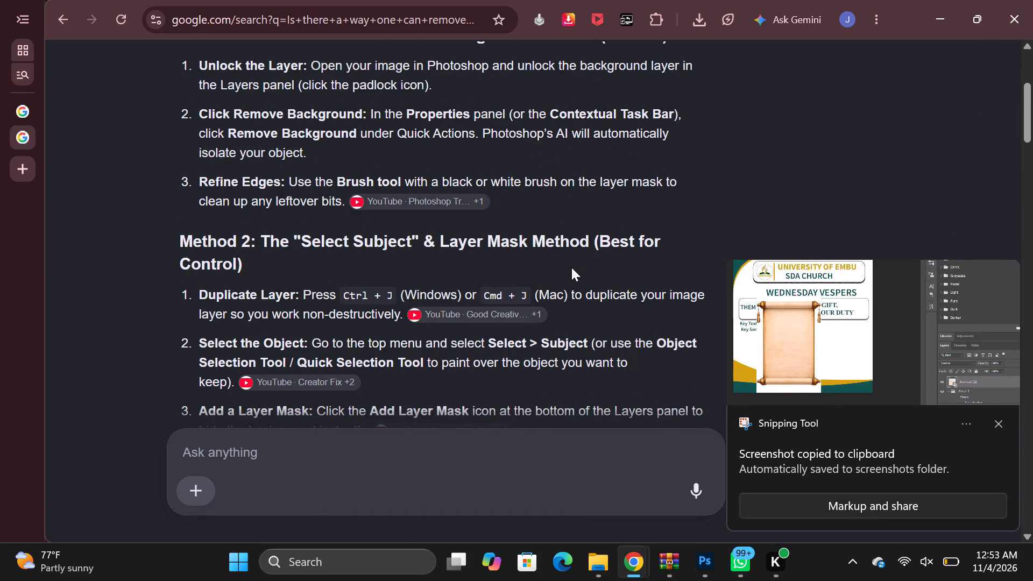
{"action": "left_click", "coordinate": [242, 451]}
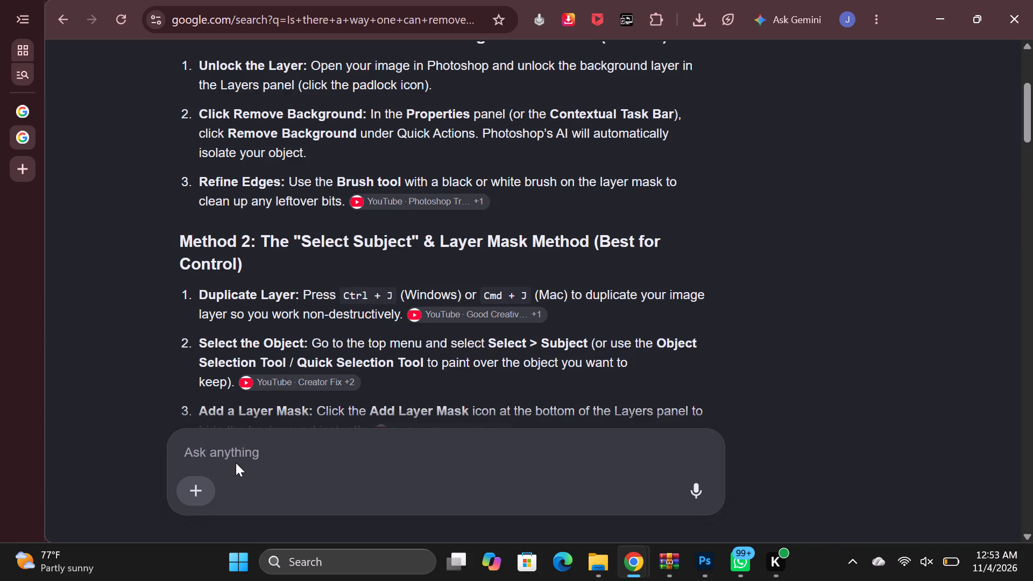
{"action": "key", "text": "ctrl+v"}
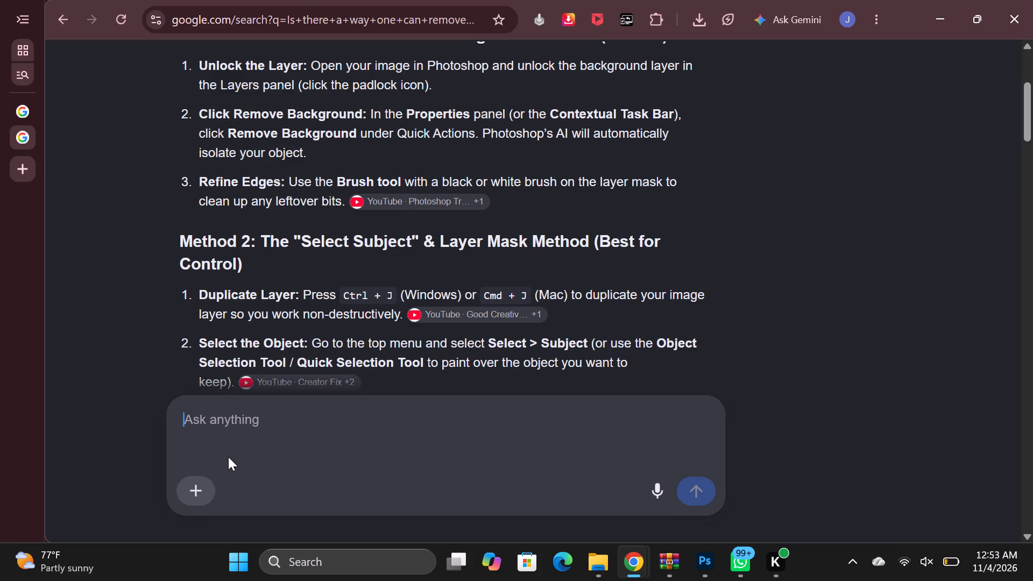
{"action": "type", "text": "whwe"}
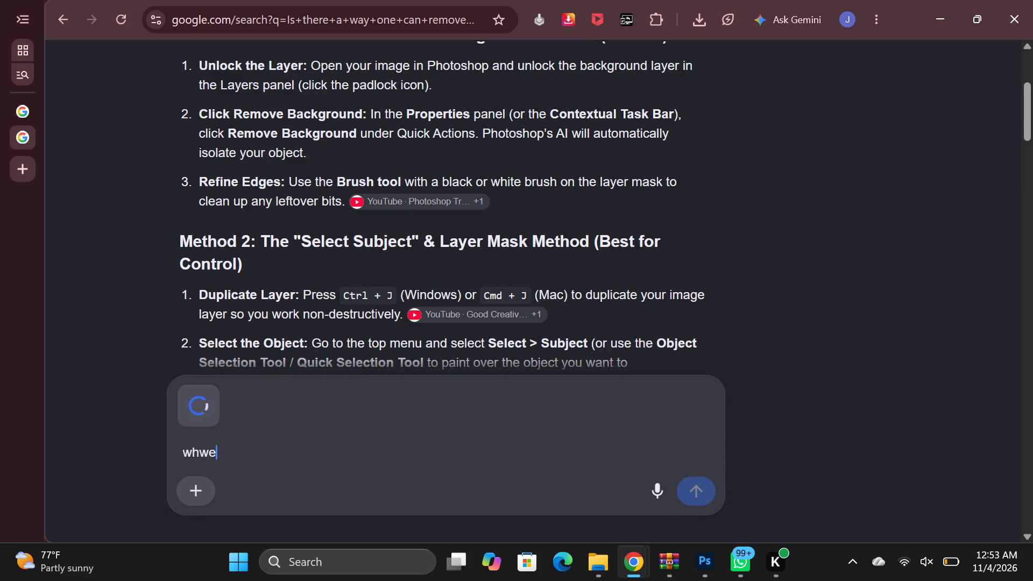
{"action": "key", "text": "BackSpace"}
{"action": "key", "text": "BackSpace"}
{"action": "type", "text": "ere using, method 1"}
{"action": "key", "text": "Return"}
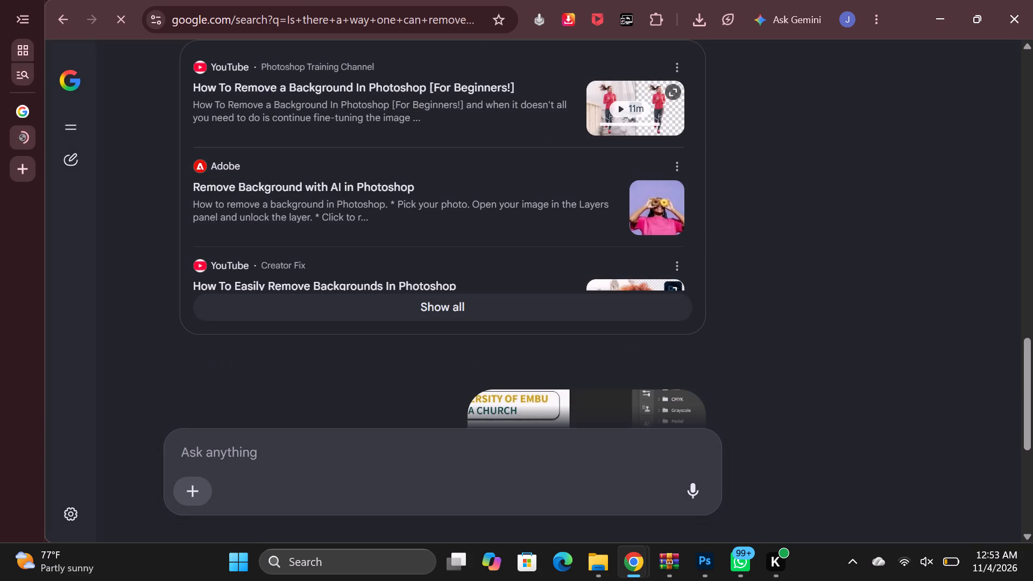
{"action": "scroll", "coordinate": [383, 366], "scroll_direction": "down", "scroll_amount": 8}
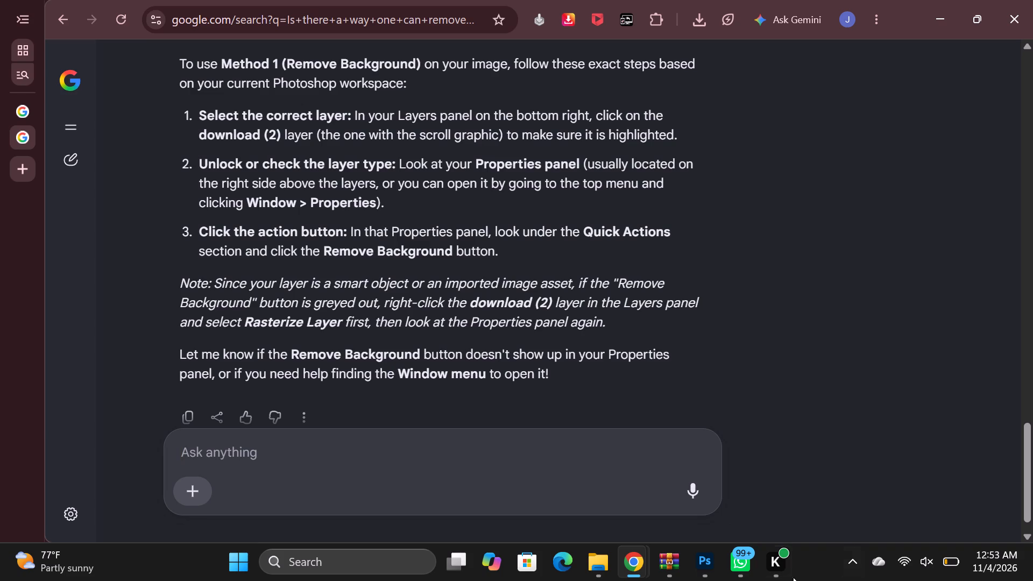
Switch to Photoshop and display the properties of the download (2) scroll layer.
{"action": "left_click", "coordinate": [705, 558]}
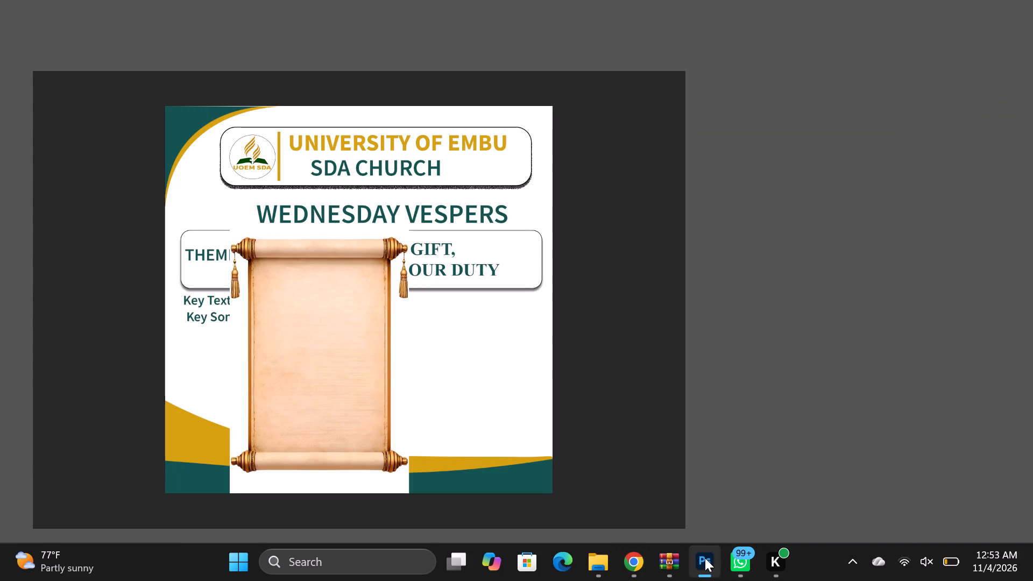
{"action": "left_click", "coordinate": [822, 464]}
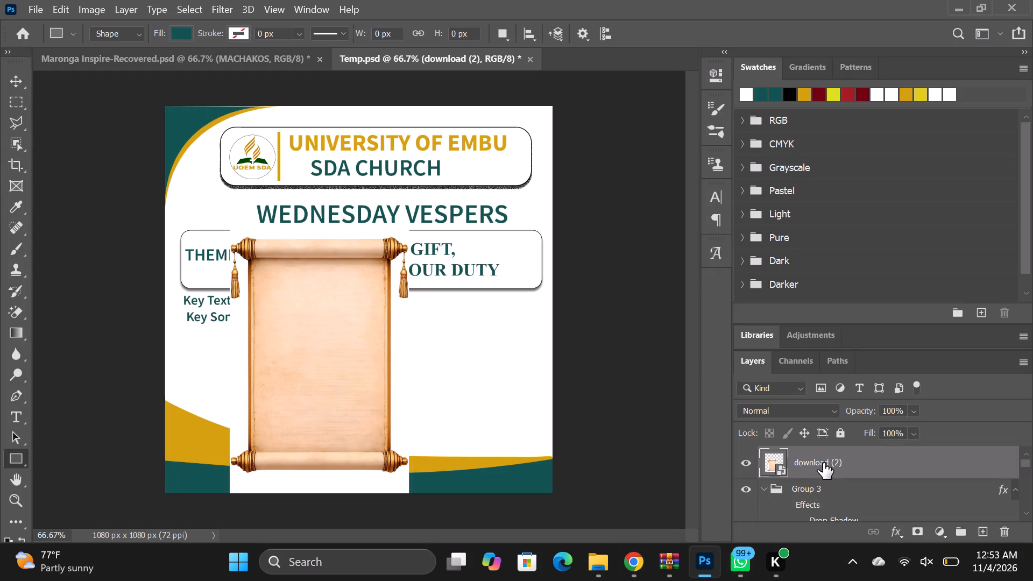
{"action": "left_click", "coordinate": [823, 463]}
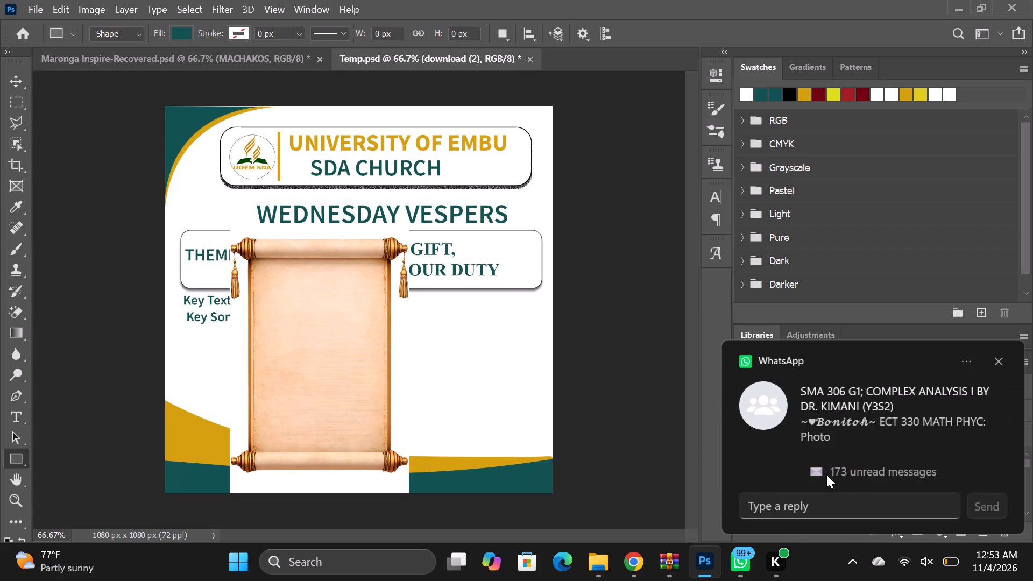
{"action": "left_click", "coordinate": [1004, 364]}
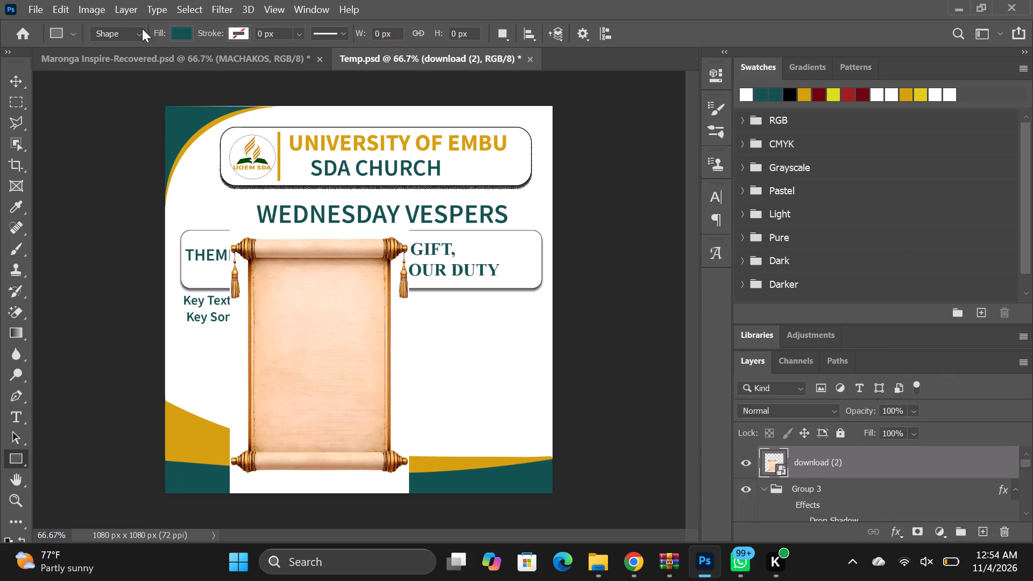
{"action": "left_click", "coordinate": [306, 9]}
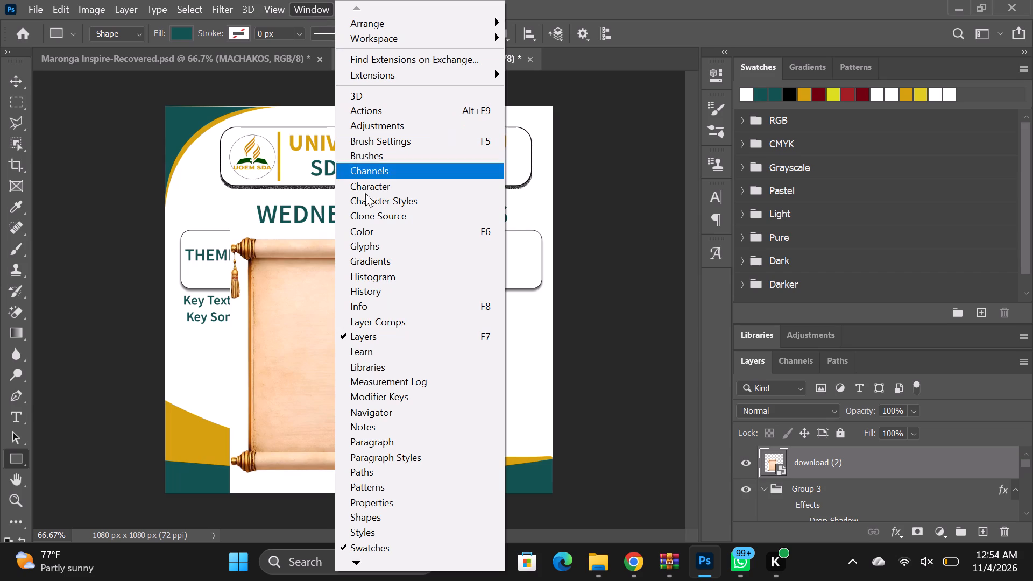
{"action": "left_click", "coordinate": [377, 500]}
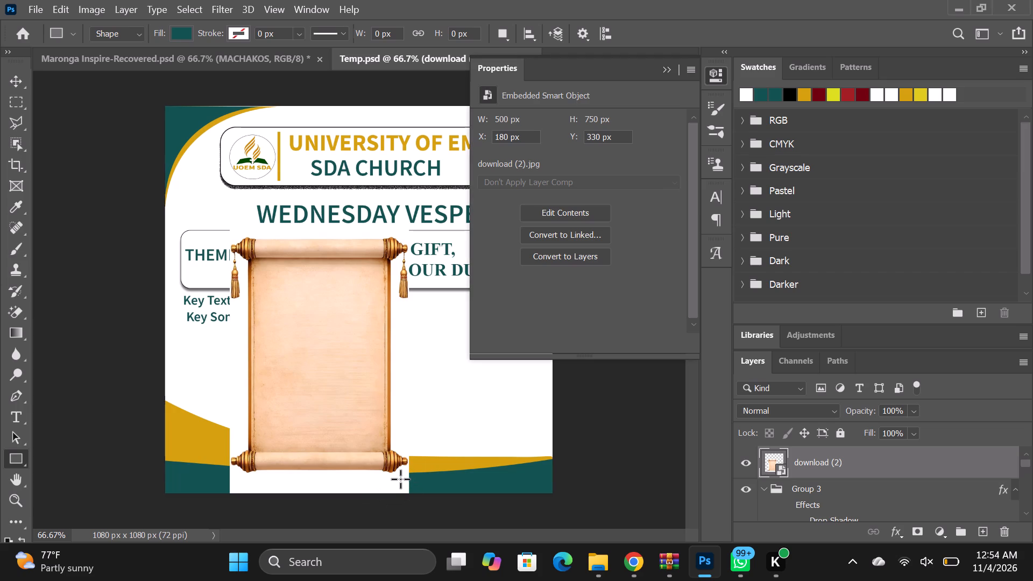
Capture a screenshot of the Photoshop workspace with the download (2) layer's properties showing.
{"action": "key", "text": "shift+super+s"}
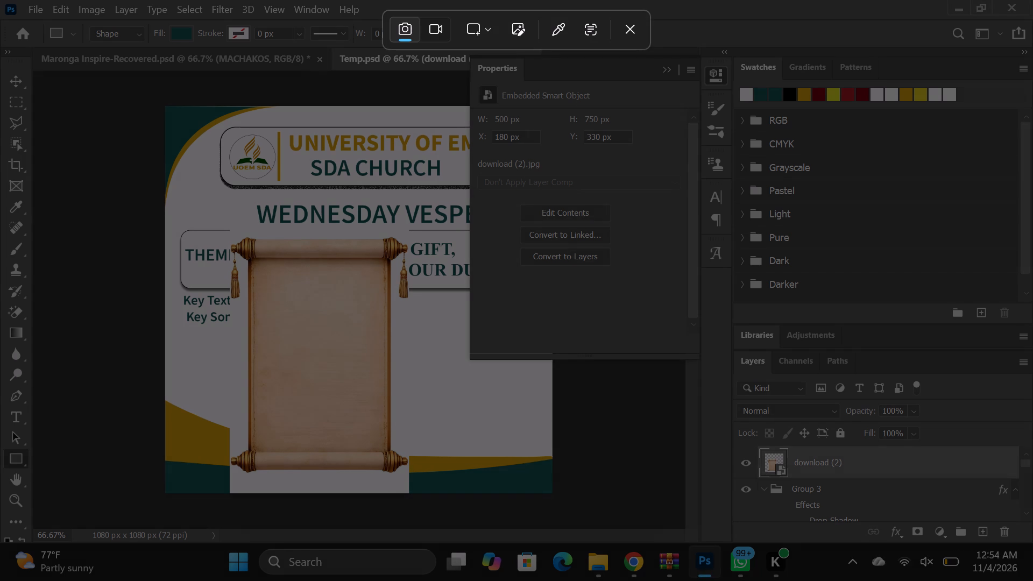
Capture a screenshot in Photoshop covering the download (2) layer's properties and the layer list.
{"action": "left_click_drag", "start_coordinate": [466, 53], "coordinate": [740, 309]}
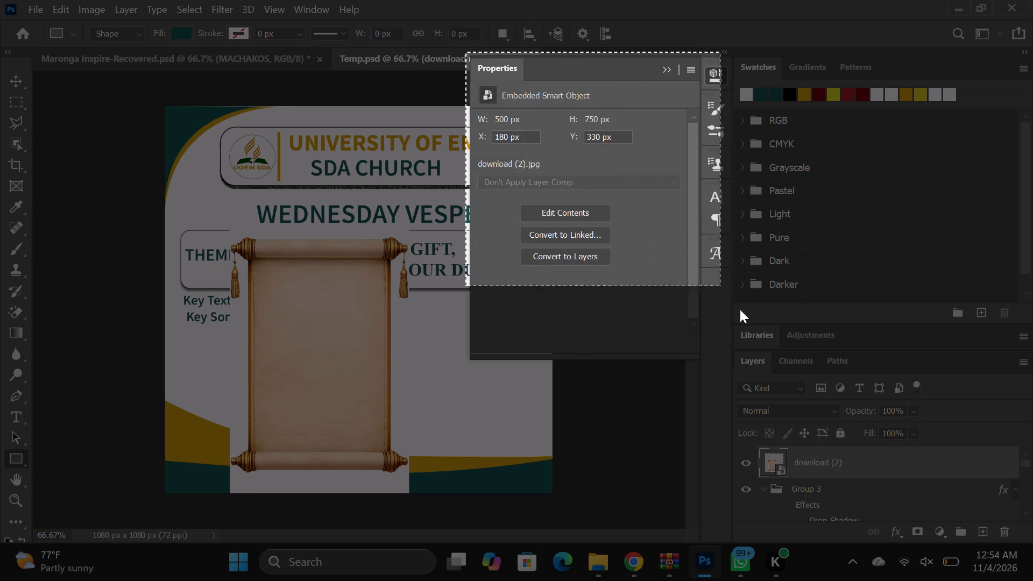
{"action": "left_click_drag", "start_coordinate": [740, 309], "coordinate": [1032, 547]}
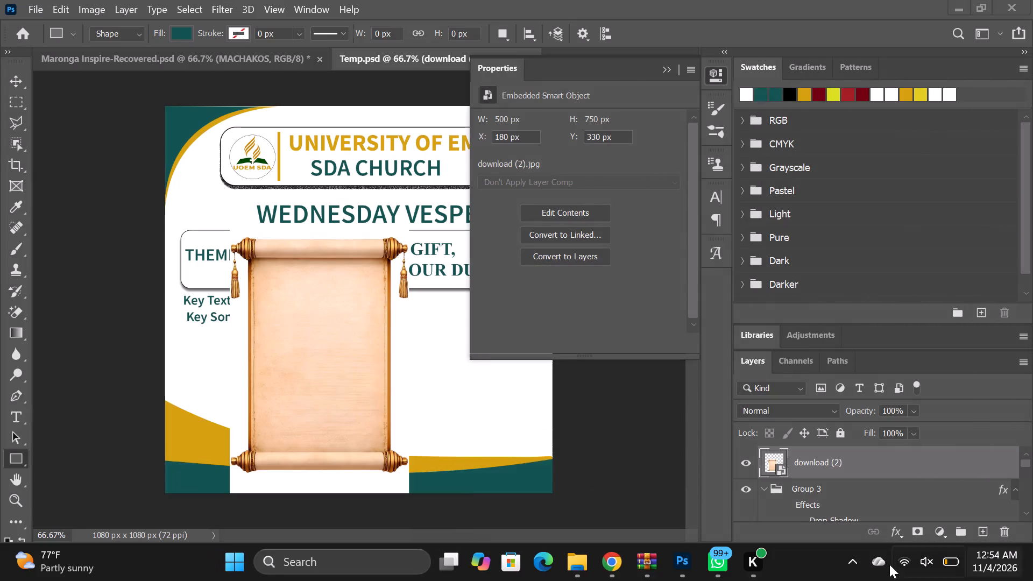
Reread the Remove Background instructions in Chrome, and return to Photoshop to check where the Quick Actions could be shown.
{"action": "left_click", "coordinate": [633, 561]}
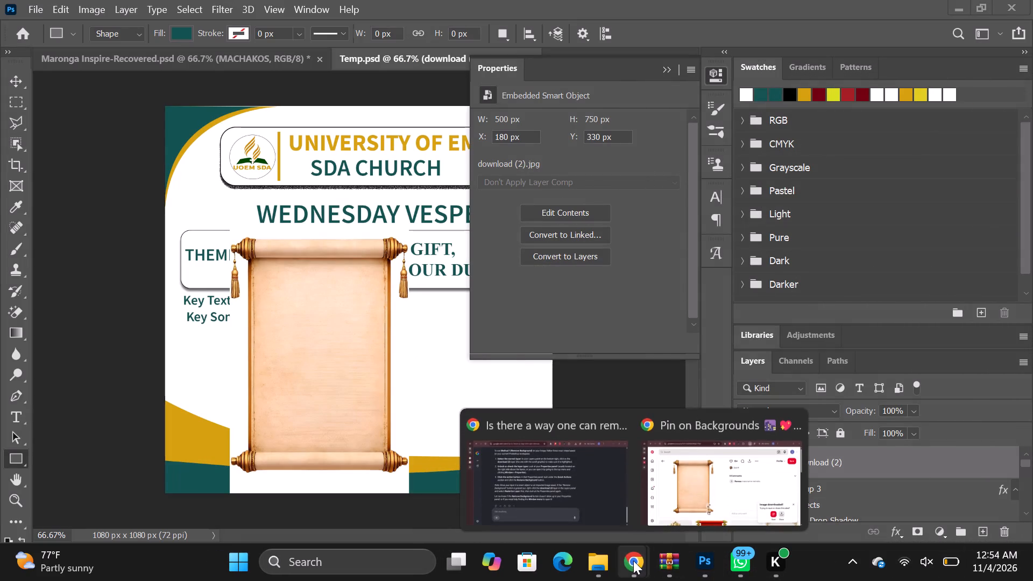
{"action": "left_click", "coordinate": [584, 506]}
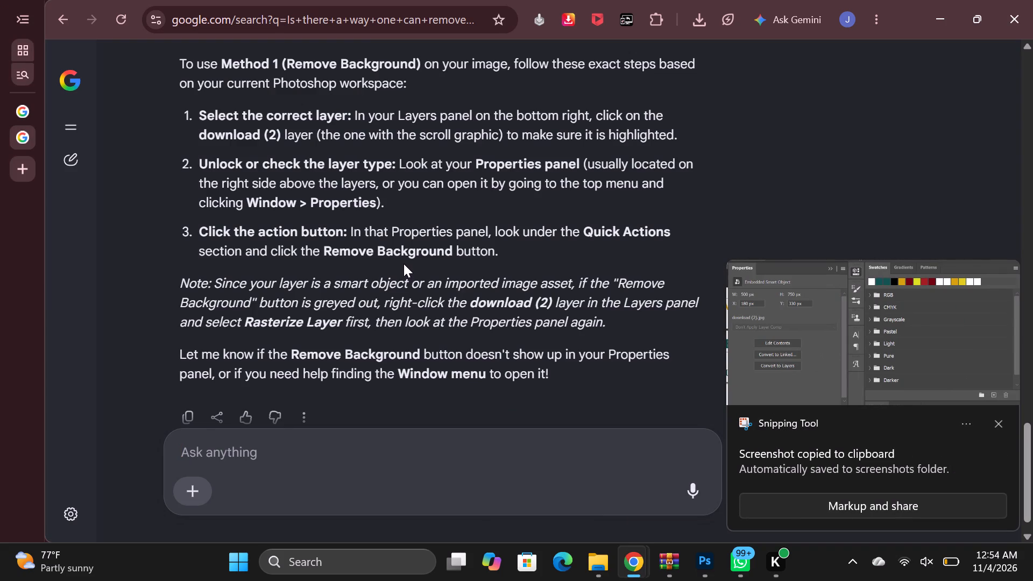
{"action": "left_click", "coordinate": [707, 557]}
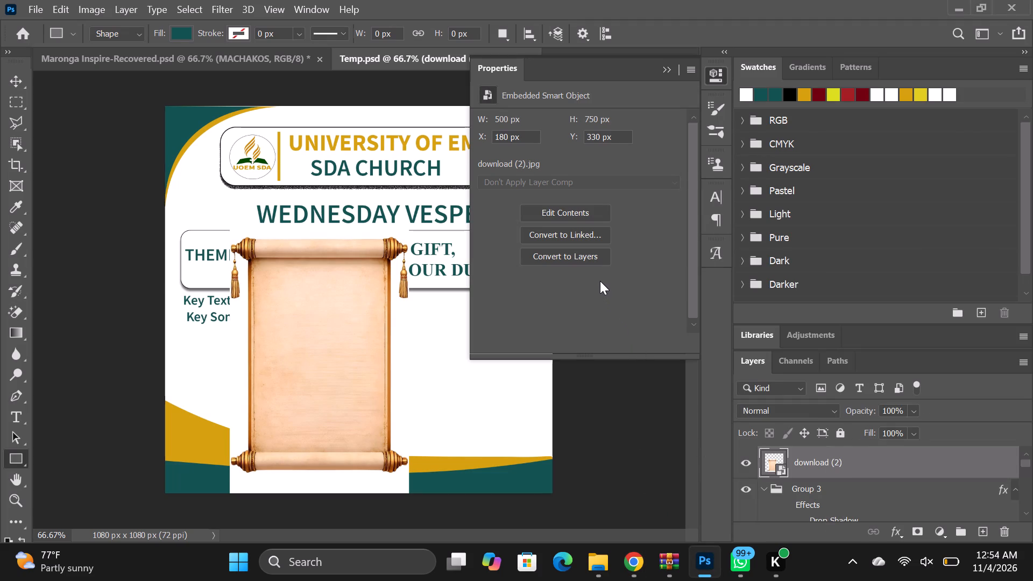
{"action": "left_click", "coordinate": [307, 11]}
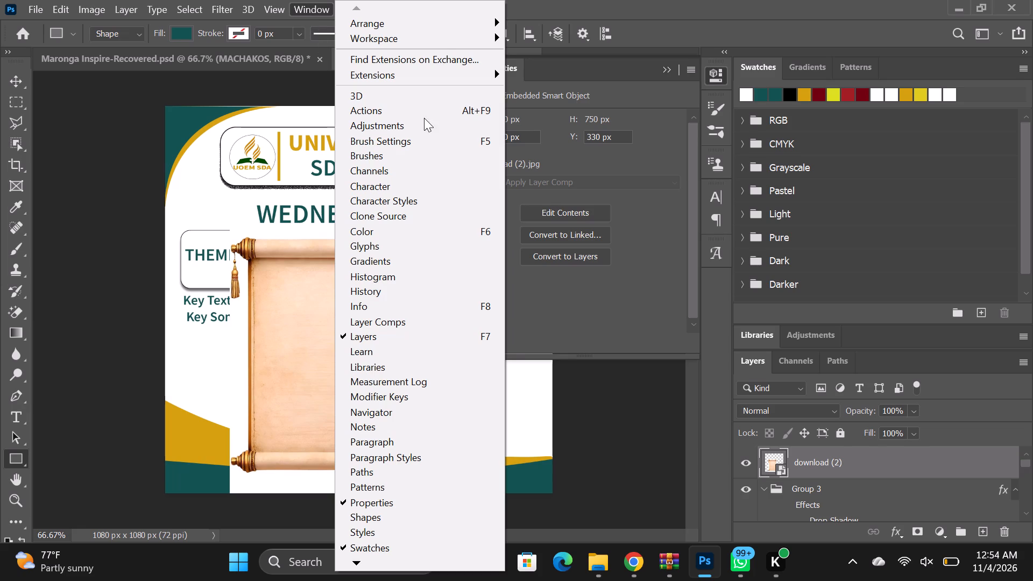
{"action": "left_click", "coordinate": [650, 310]}
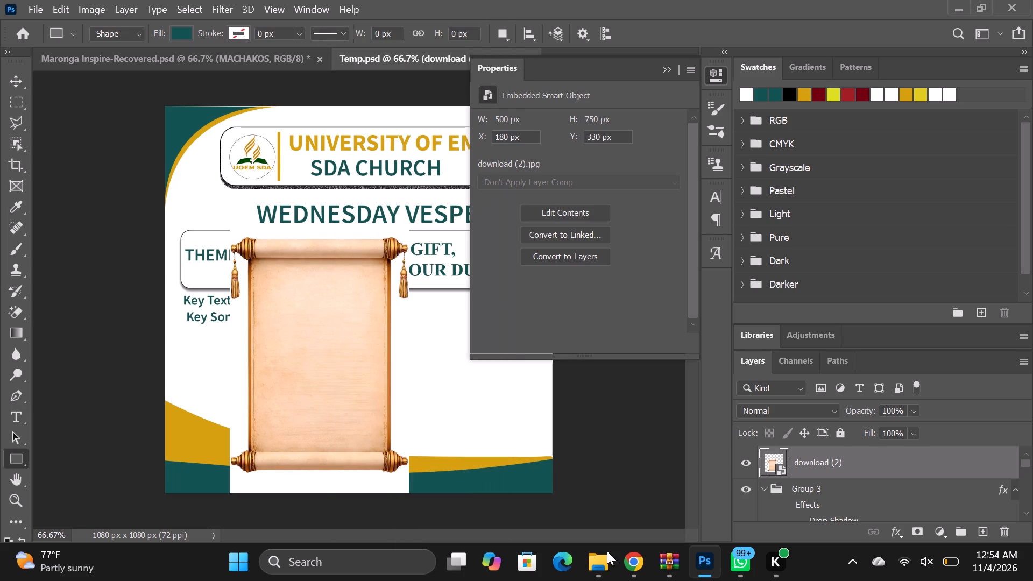
Switch to Chrome, ask the AI "i cant see quick actions" with the properties screenshot attached, and read its reply.
{"action": "left_click", "coordinate": [633, 563]}
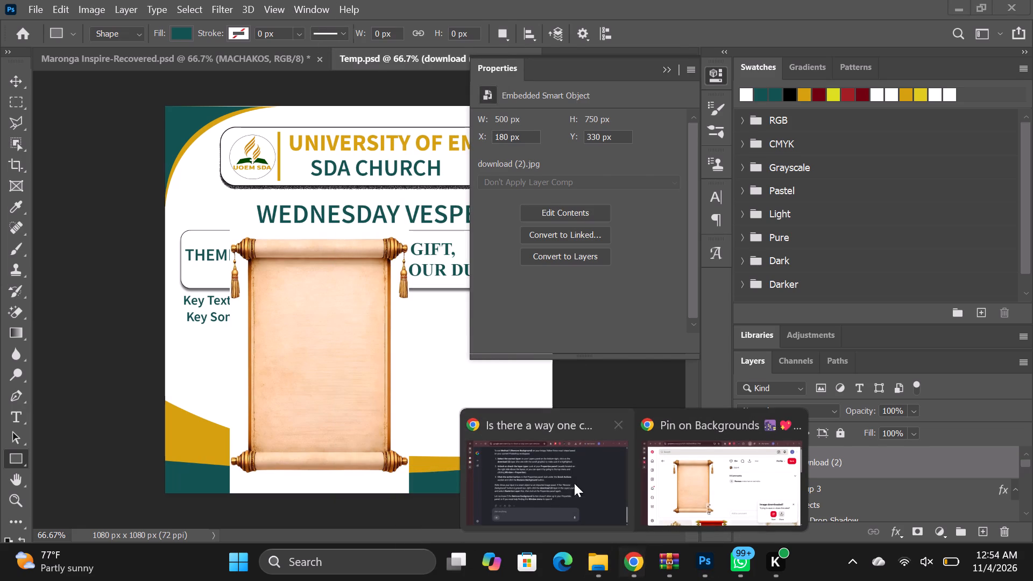
{"action": "left_click", "coordinate": [534, 449]}
{"action": "type", "text": "i cant see"}
{"action": "key", "text": "space"}
{"action": "type", "text": "qui"}
{"action": "type", "text": "ck actions"}
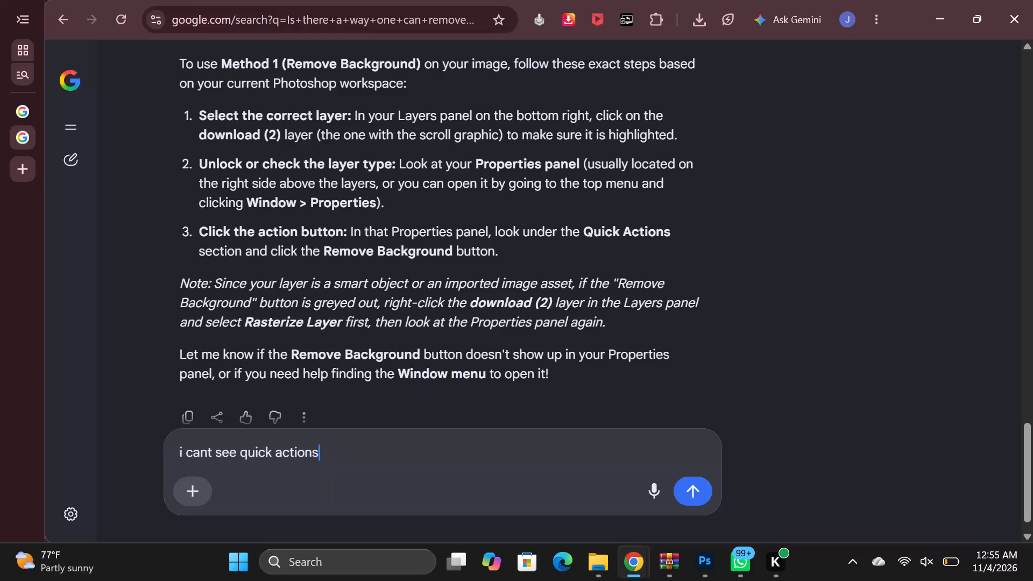
{"action": "key", "text": "ctrl+v"}
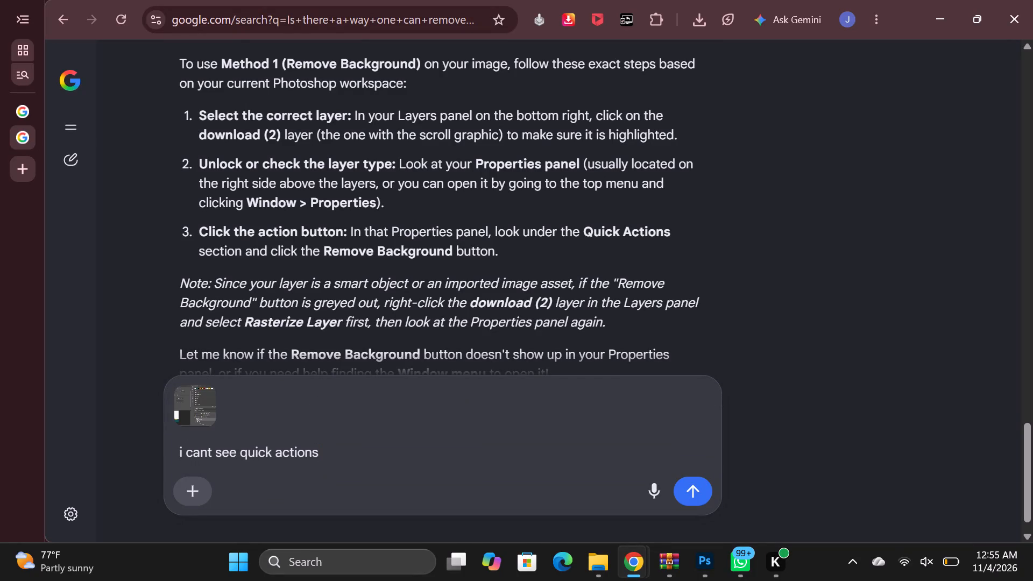
{"action": "key", "text": "Return"}
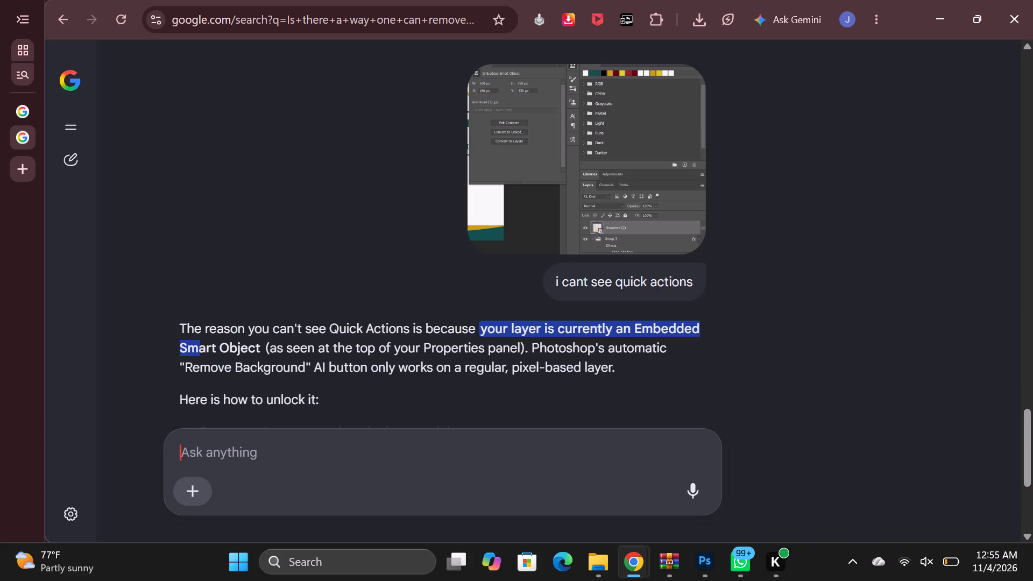
{"action": "scroll", "coordinate": [278, 315], "scroll_direction": "down", "scroll_amount": 1}
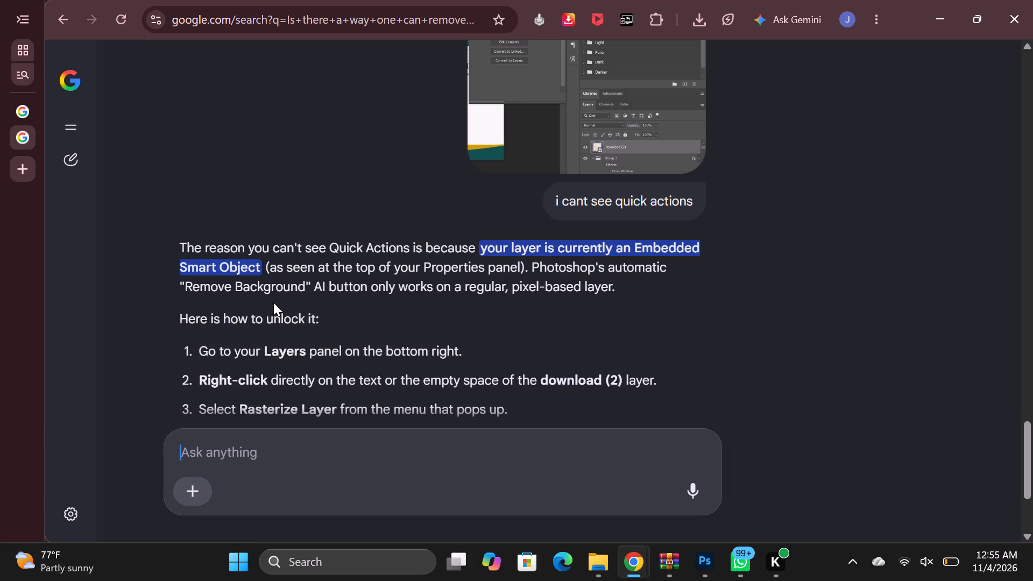
{"action": "scroll", "coordinate": [273, 303], "scroll_direction": "down", "scroll_amount": 1}
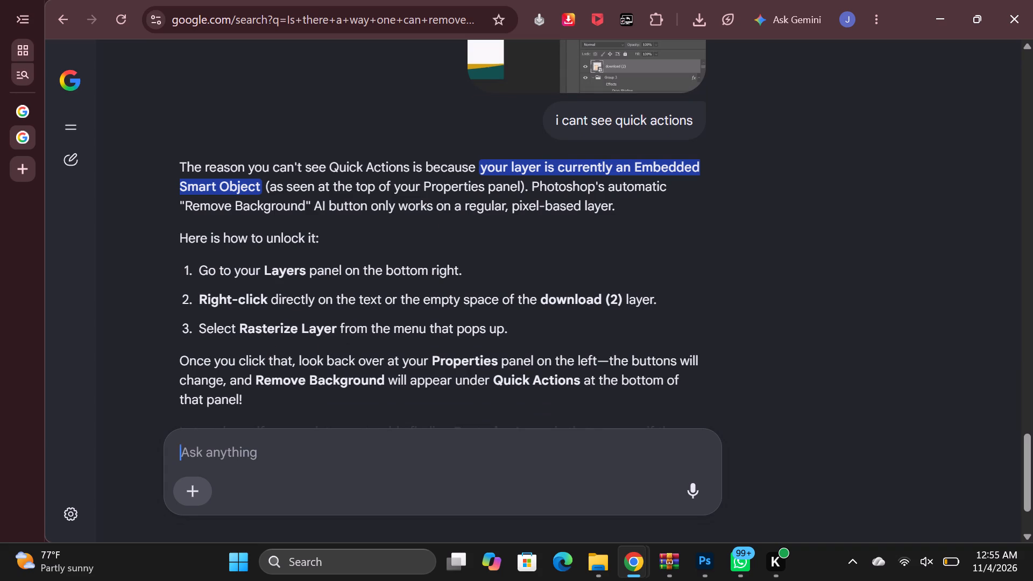
{"action": "scroll", "coordinate": [428, 357], "scroll_direction": "down", "scroll_amount": 1}
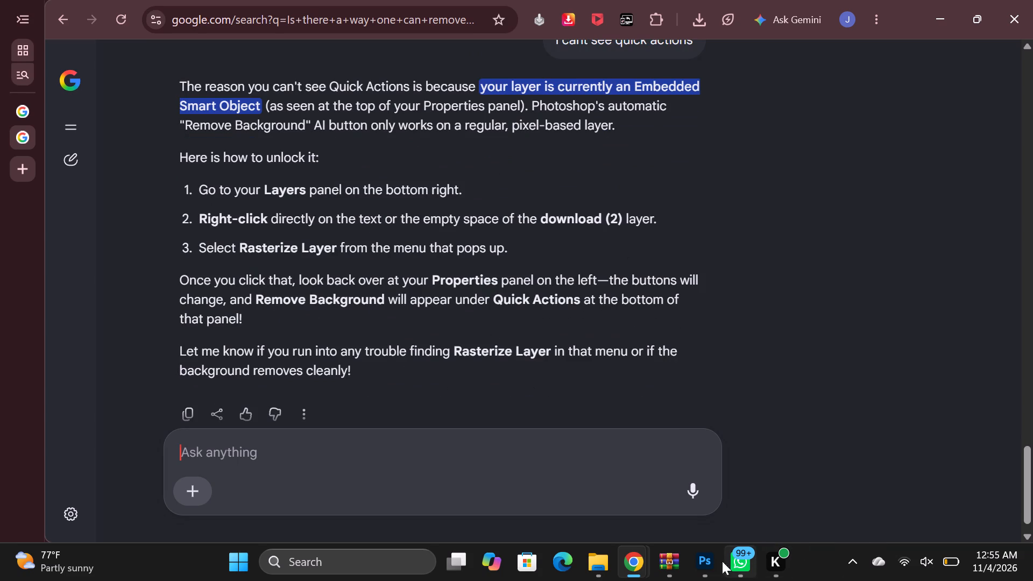
Switch to Photoshop and rasterize the download (2) scroll layer.
{"action": "left_click", "coordinate": [702, 561]}
{"action": "left_click", "coordinate": [812, 460]}
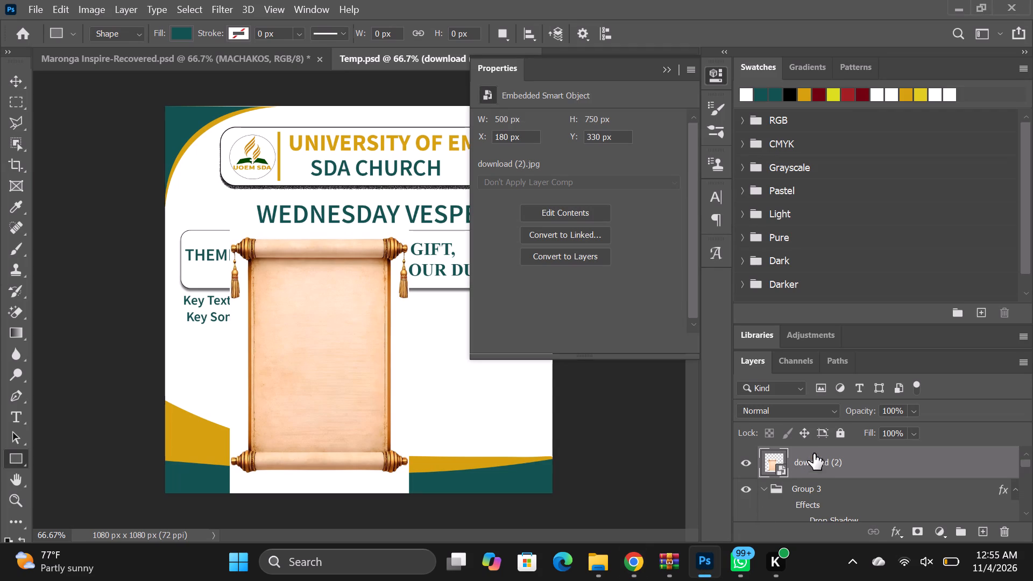
{"action": "left_click", "coordinate": [673, 67]}
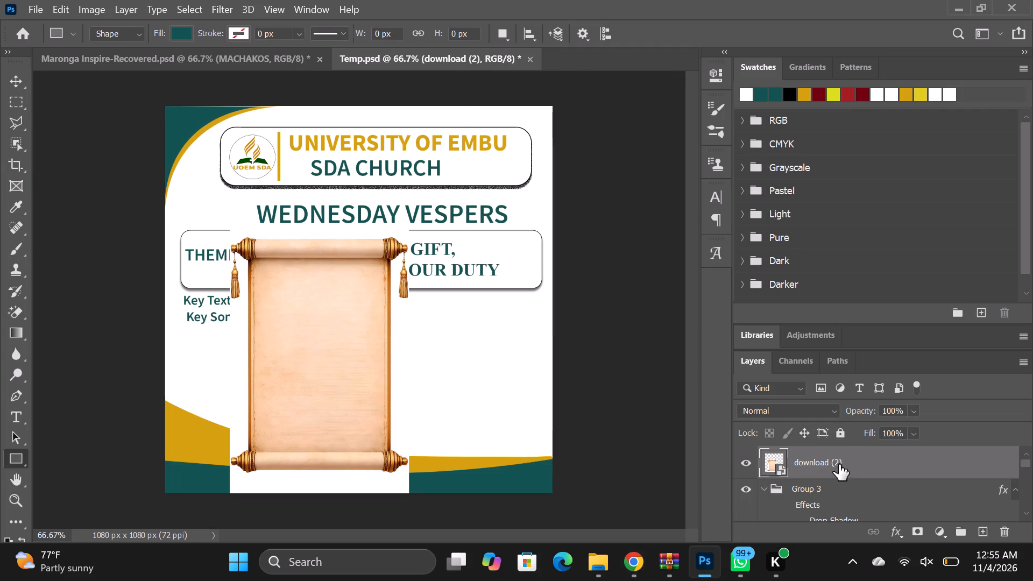
{"action": "right_click", "coordinate": [811, 464]}
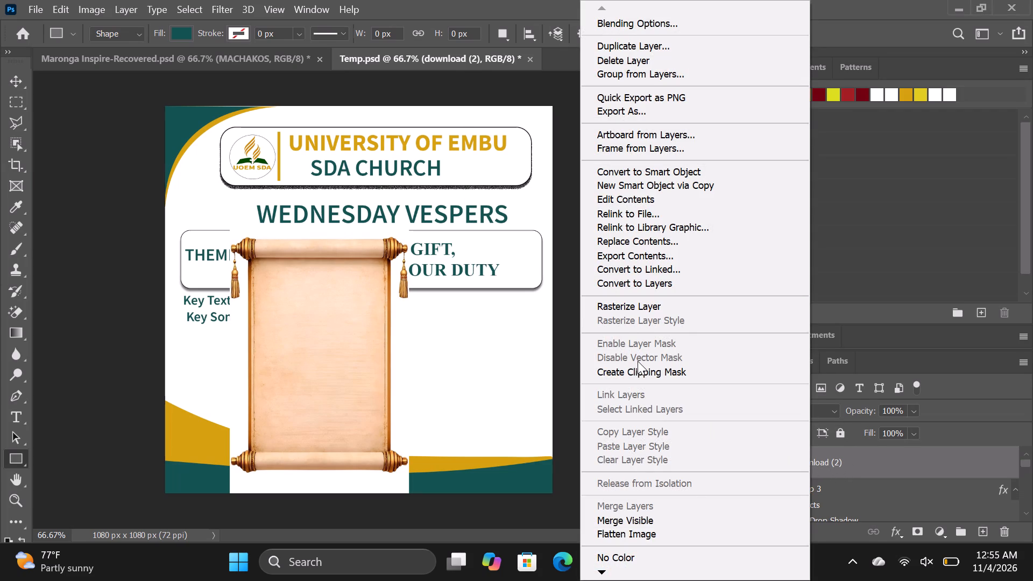
{"action": "left_click", "coordinate": [631, 306]}
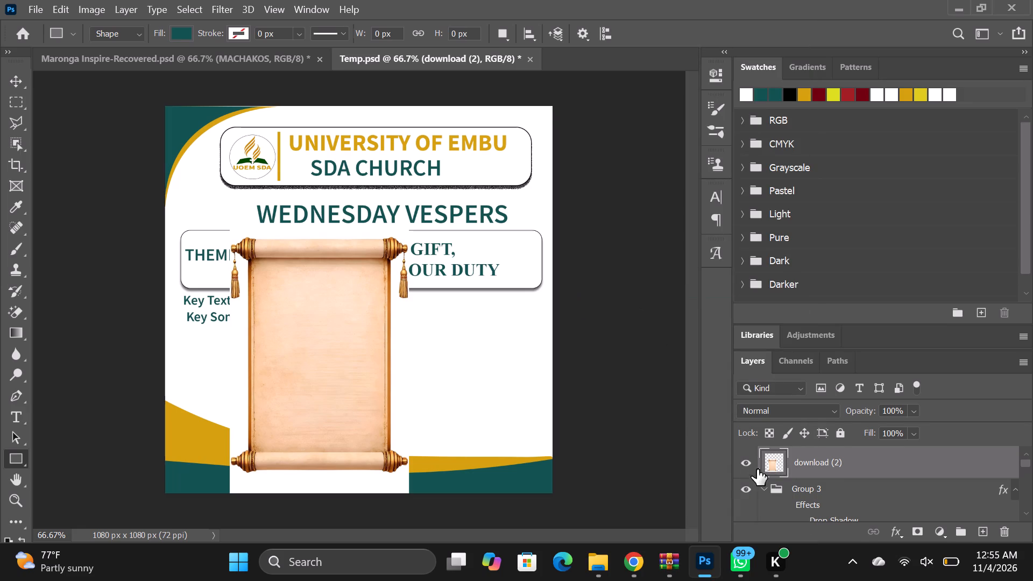
Apply the Remove Background quick action to the rasterized download (2) layer.
{"action": "left_click", "coordinate": [850, 458]}
{"action": "left_click", "coordinate": [323, 9]}
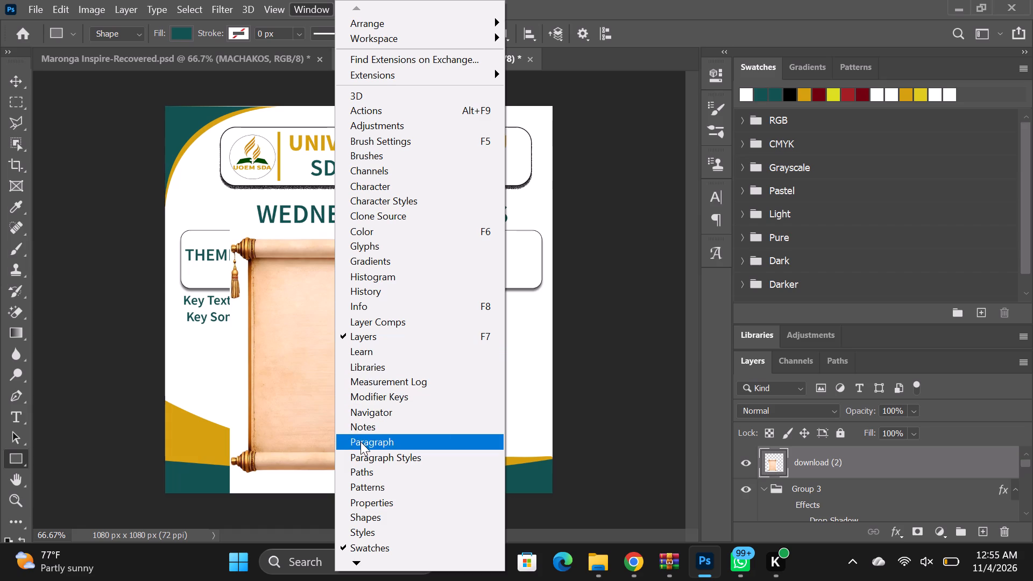
{"action": "left_click", "coordinate": [374, 497]}
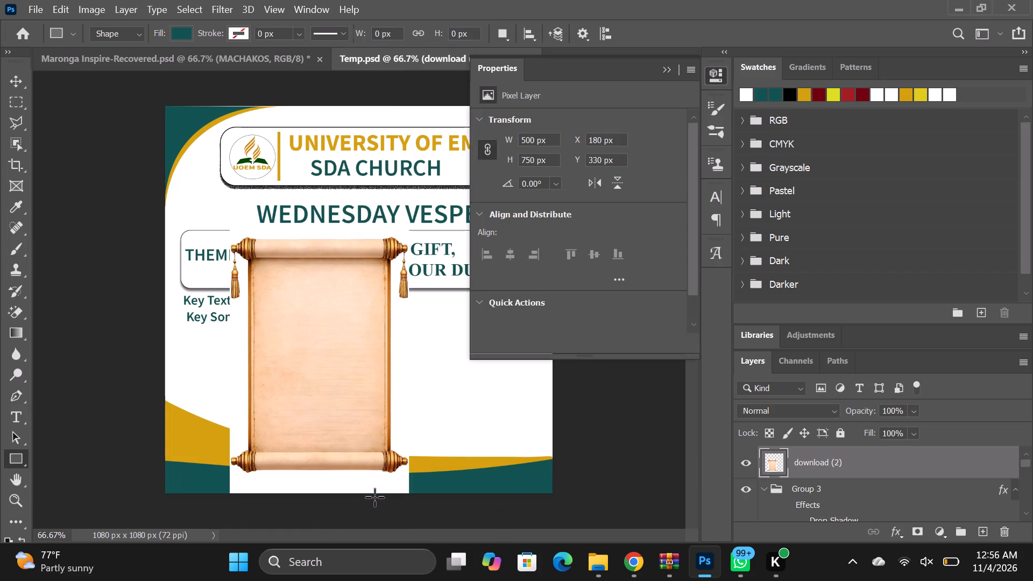
{"action": "left_click", "coordinate": [479, 299]}
{"action": "left_click", "coordinate": [493, 303]}
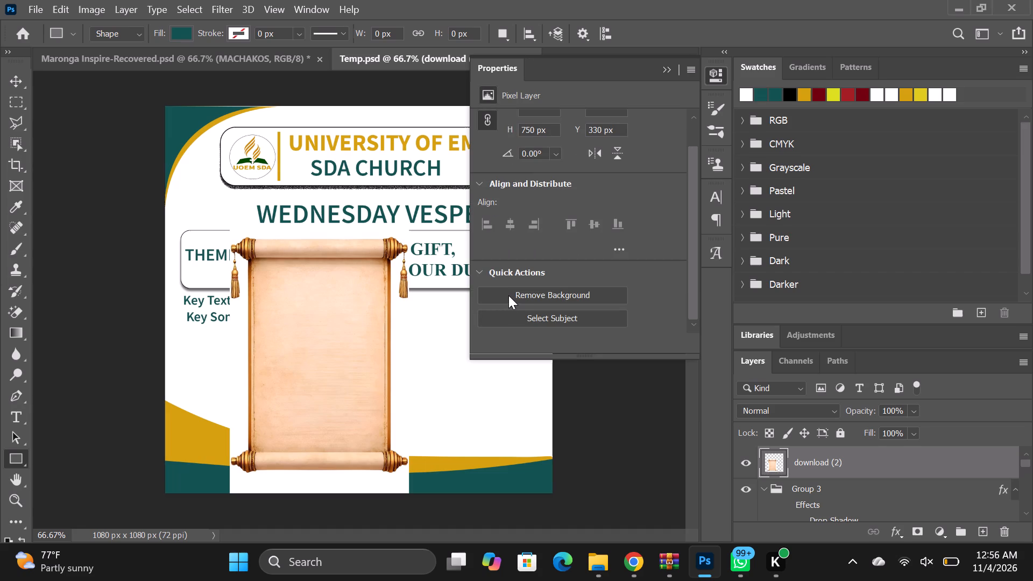
{"action": "left_click", "coordinate": [508, 295]}
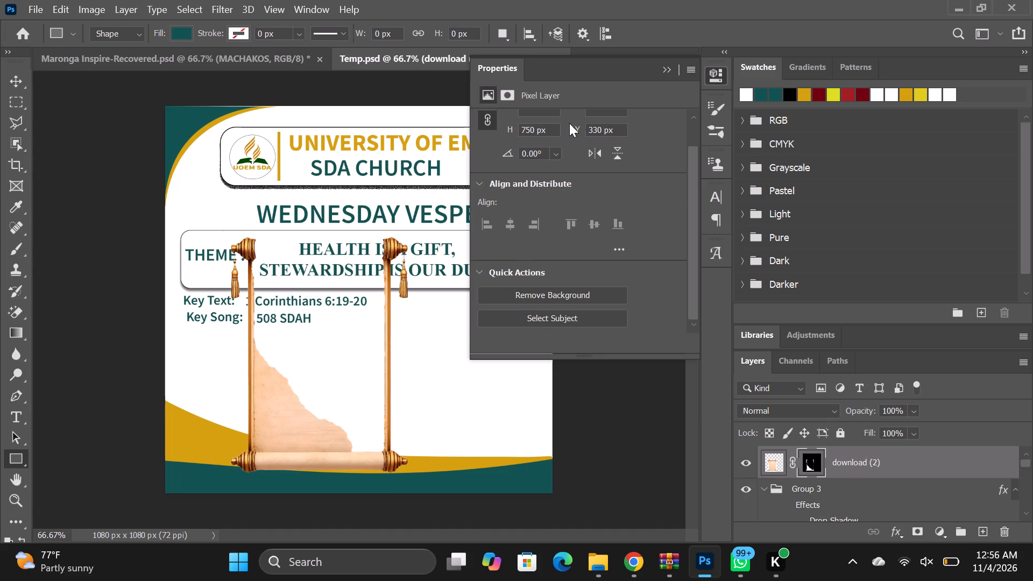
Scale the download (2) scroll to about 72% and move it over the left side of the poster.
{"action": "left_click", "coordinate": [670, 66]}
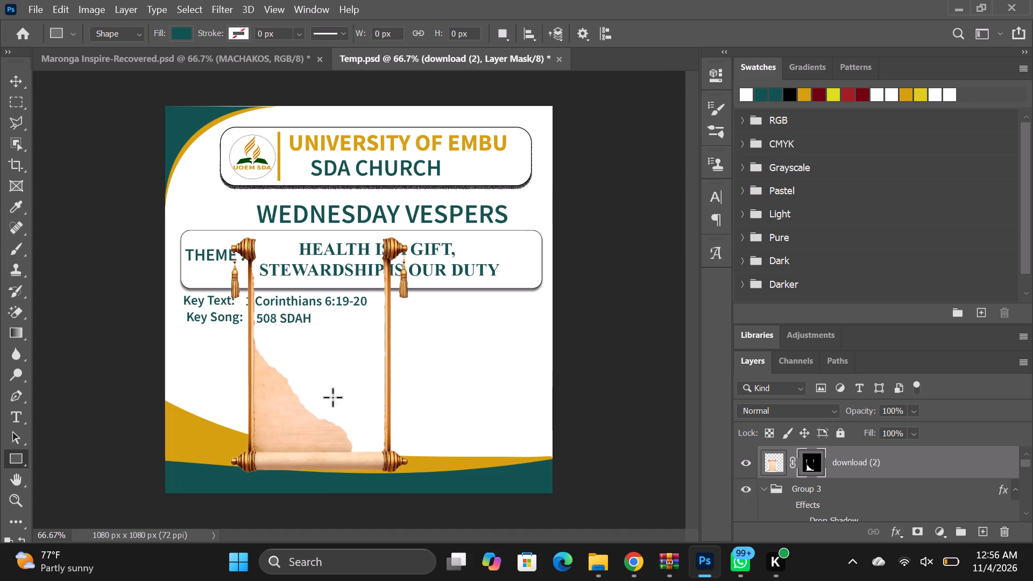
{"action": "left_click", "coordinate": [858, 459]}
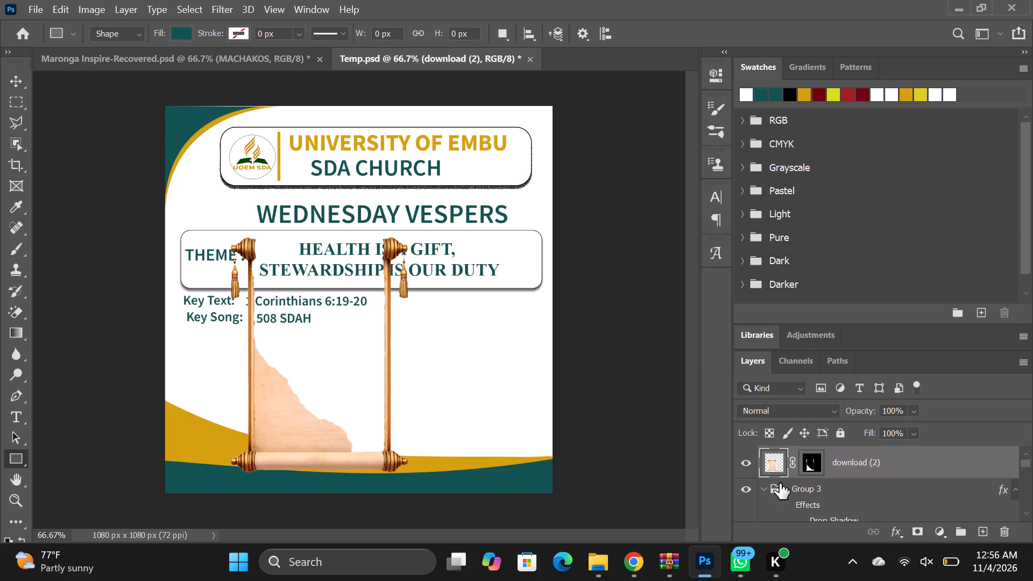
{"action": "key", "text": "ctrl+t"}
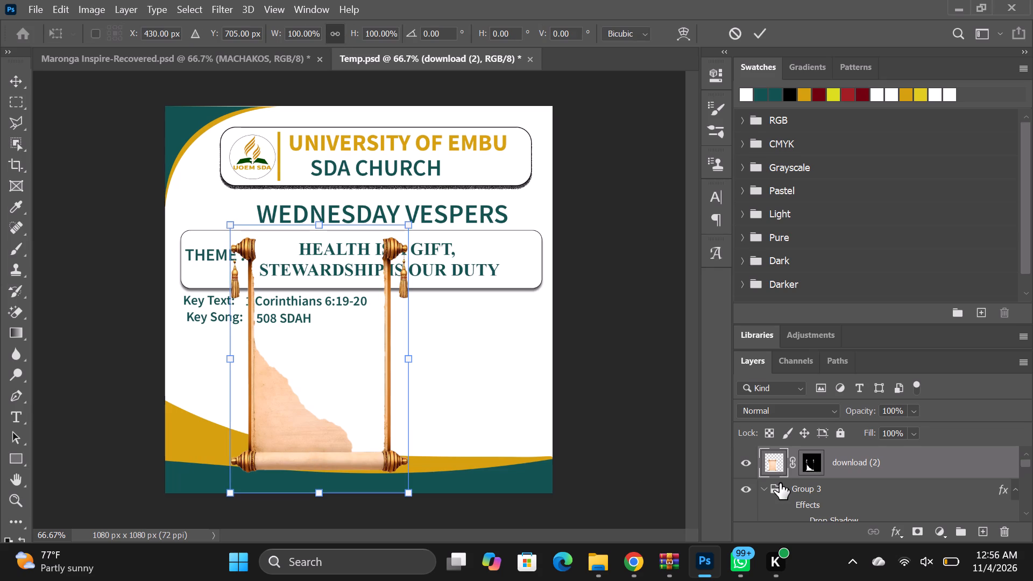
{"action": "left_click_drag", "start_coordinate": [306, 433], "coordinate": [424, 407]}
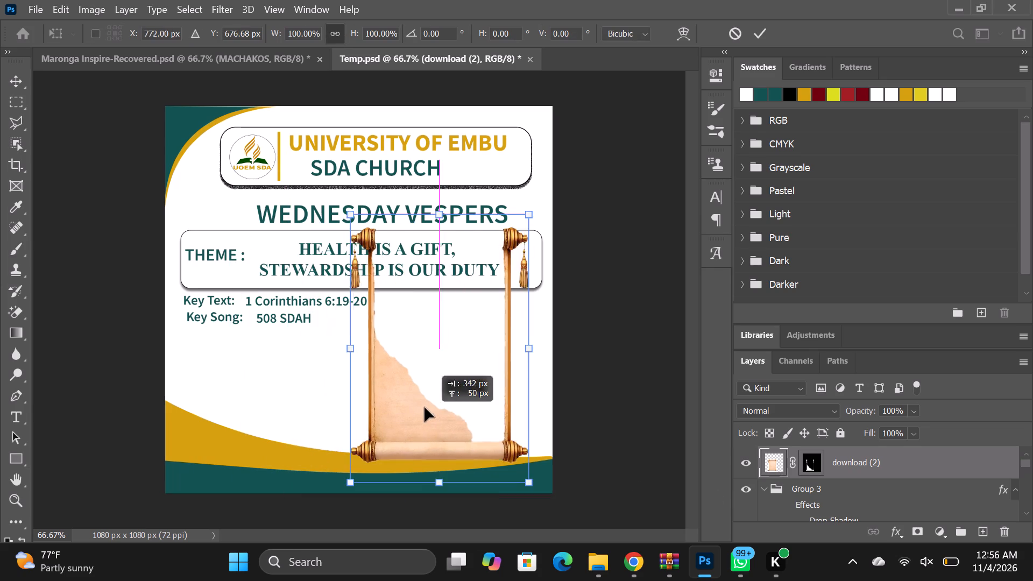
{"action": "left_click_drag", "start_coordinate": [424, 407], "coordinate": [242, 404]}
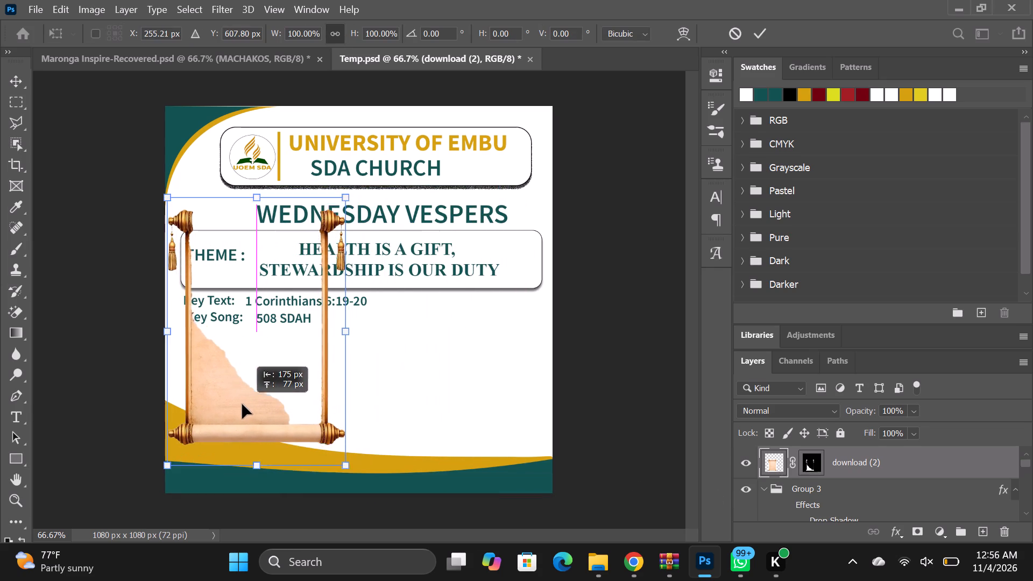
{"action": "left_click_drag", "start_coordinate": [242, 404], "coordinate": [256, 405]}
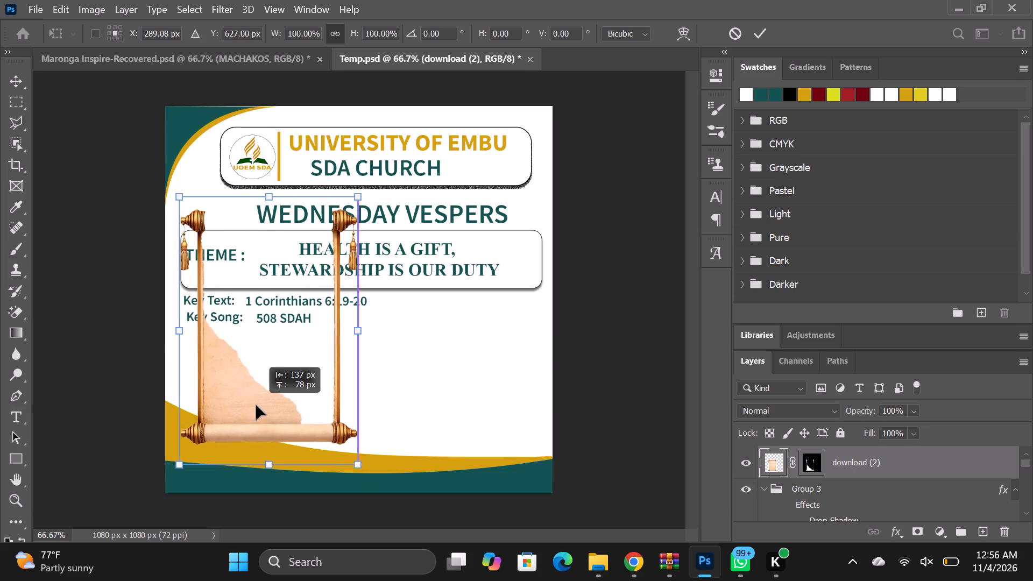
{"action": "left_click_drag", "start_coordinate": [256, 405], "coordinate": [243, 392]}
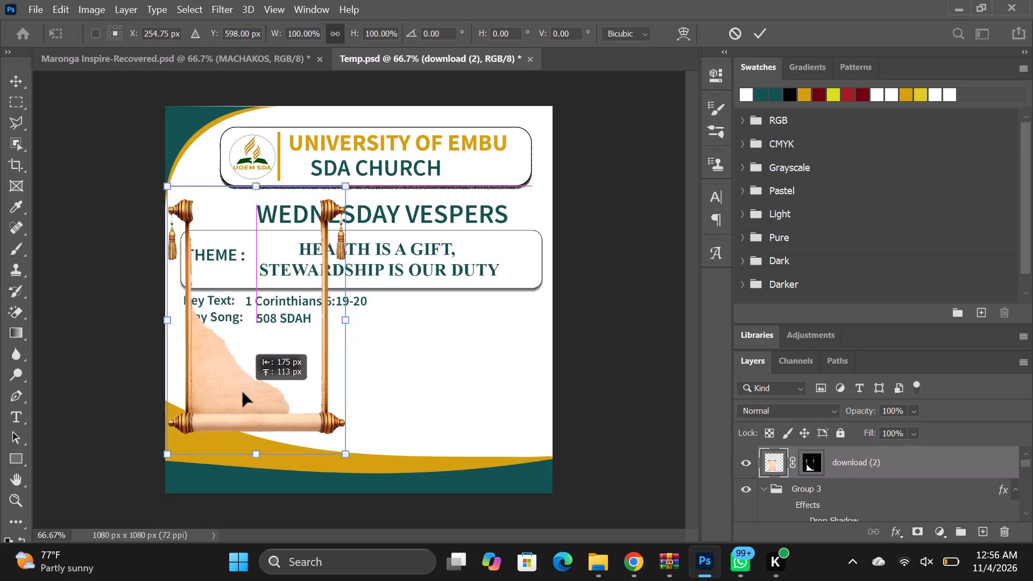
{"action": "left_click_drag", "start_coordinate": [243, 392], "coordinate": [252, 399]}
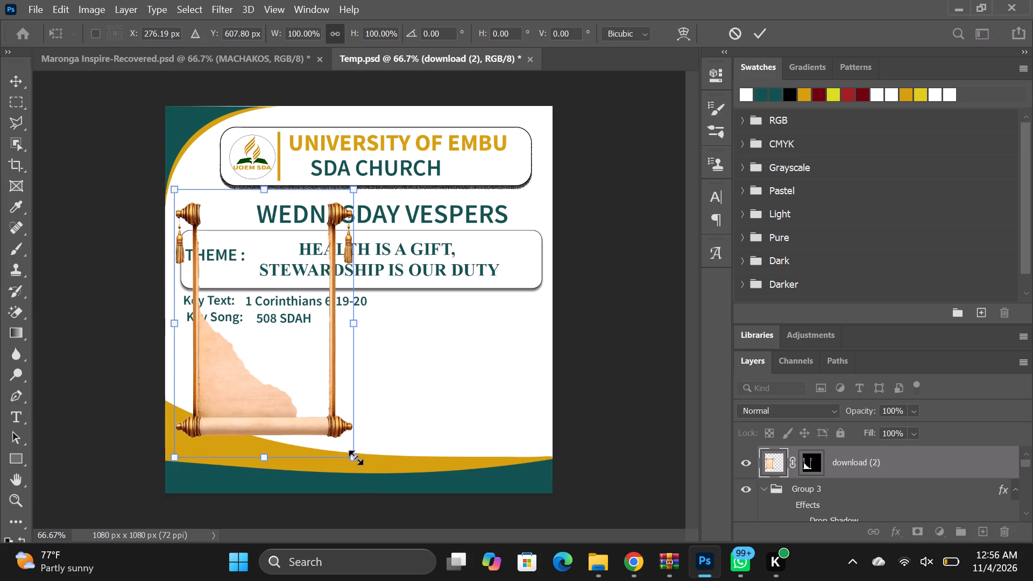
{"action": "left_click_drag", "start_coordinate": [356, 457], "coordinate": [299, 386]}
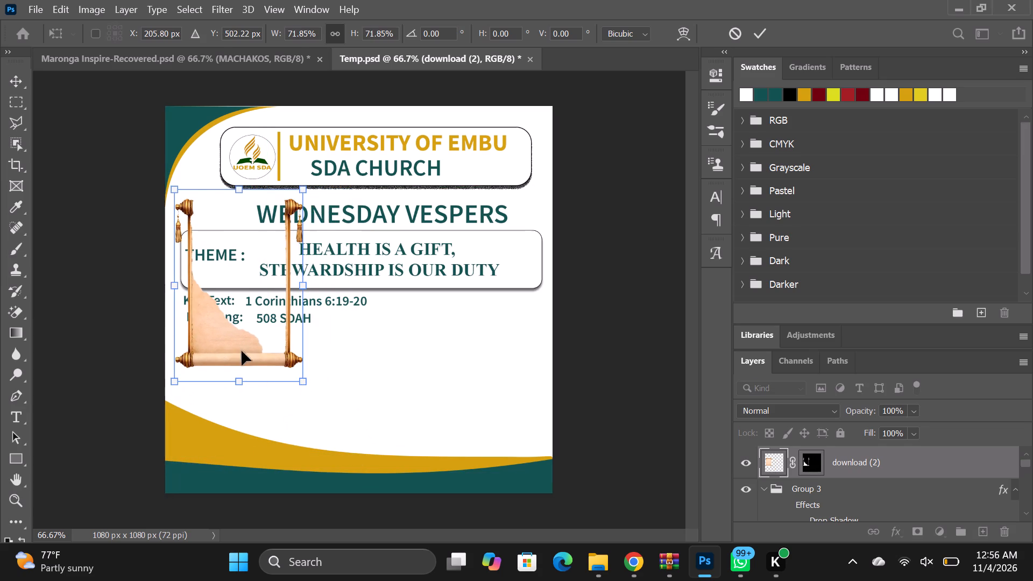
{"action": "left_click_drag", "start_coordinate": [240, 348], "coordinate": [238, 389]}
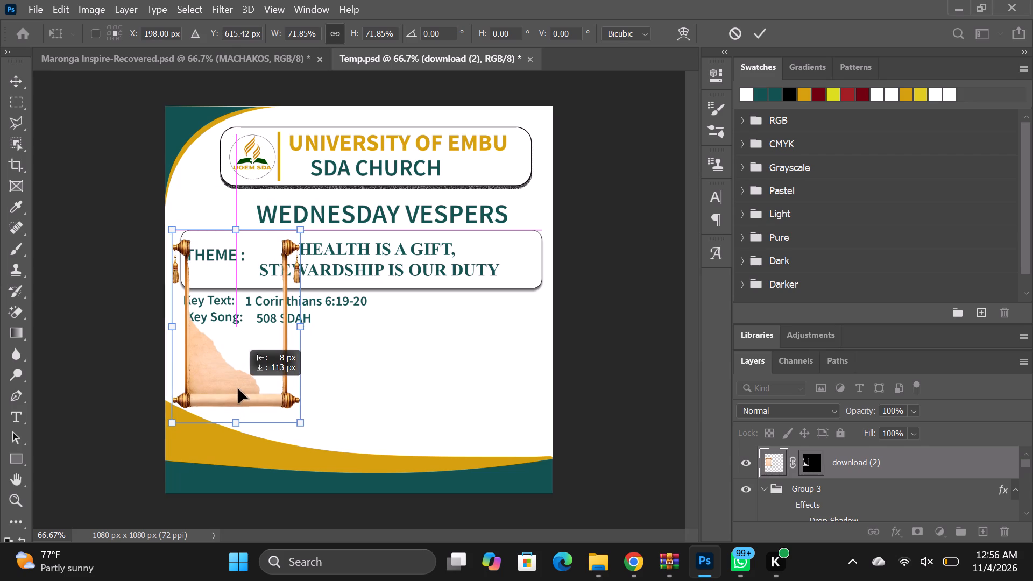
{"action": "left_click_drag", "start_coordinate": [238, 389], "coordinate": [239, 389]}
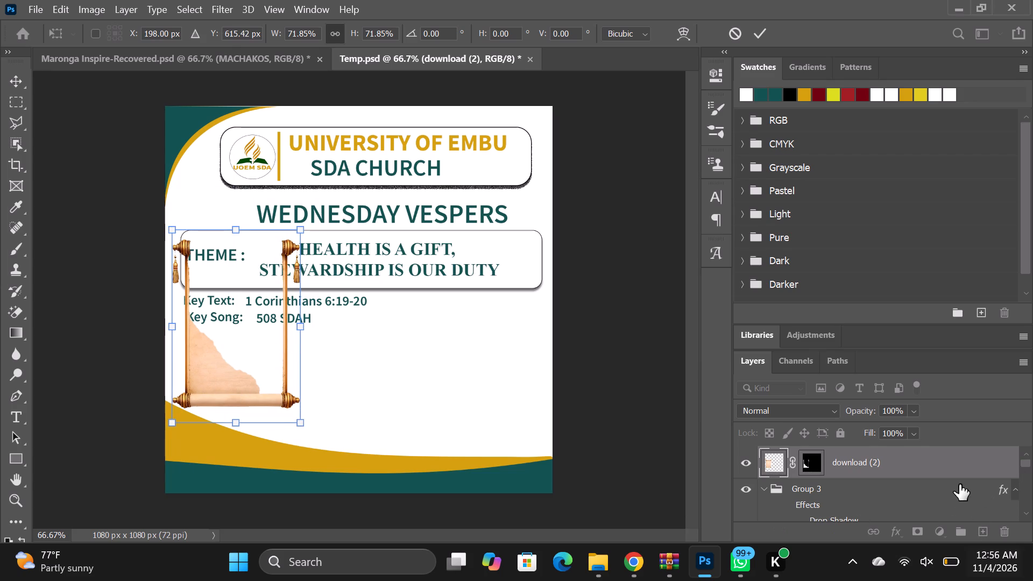
Delete the download (2) scroll layer from the poster.
{"action": "triple_click", "coordinate": [937, 466]}
{"action": "left_click", "coordinate": [937, 465]}
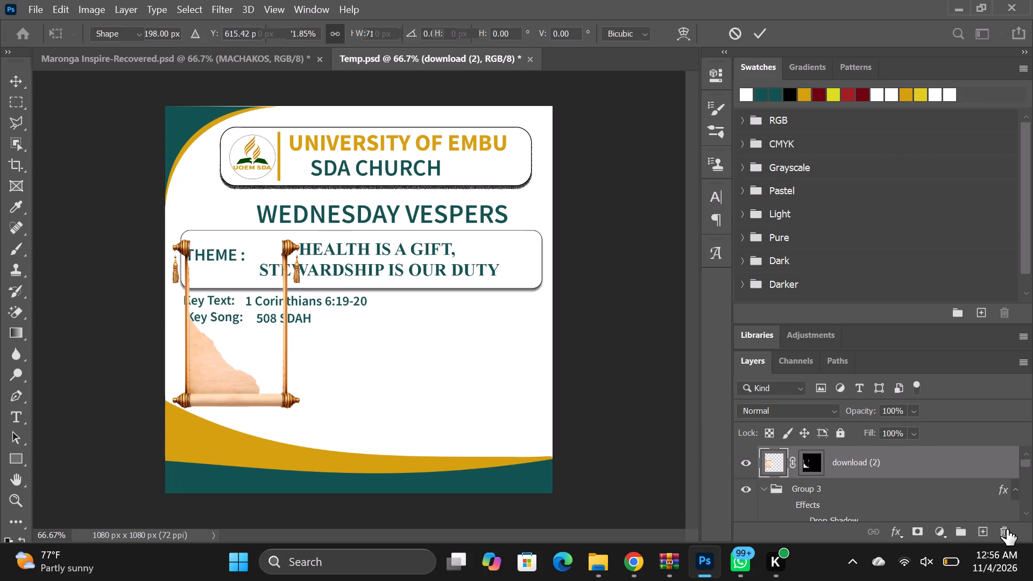
{"action": "left_click", "coordinate": [1005, 530]}
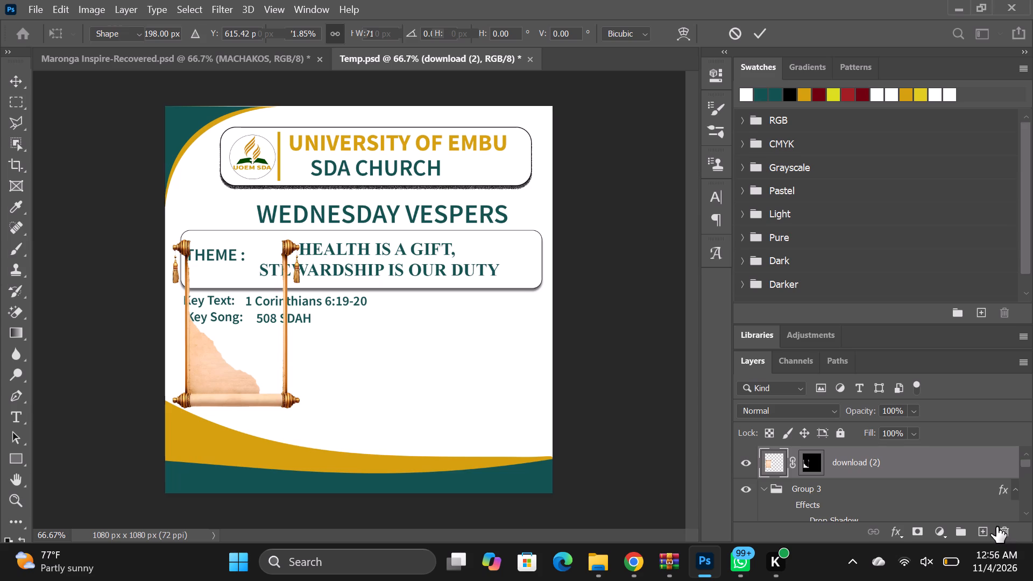
{"action": "left_click", "coordinate": [997, 532]}
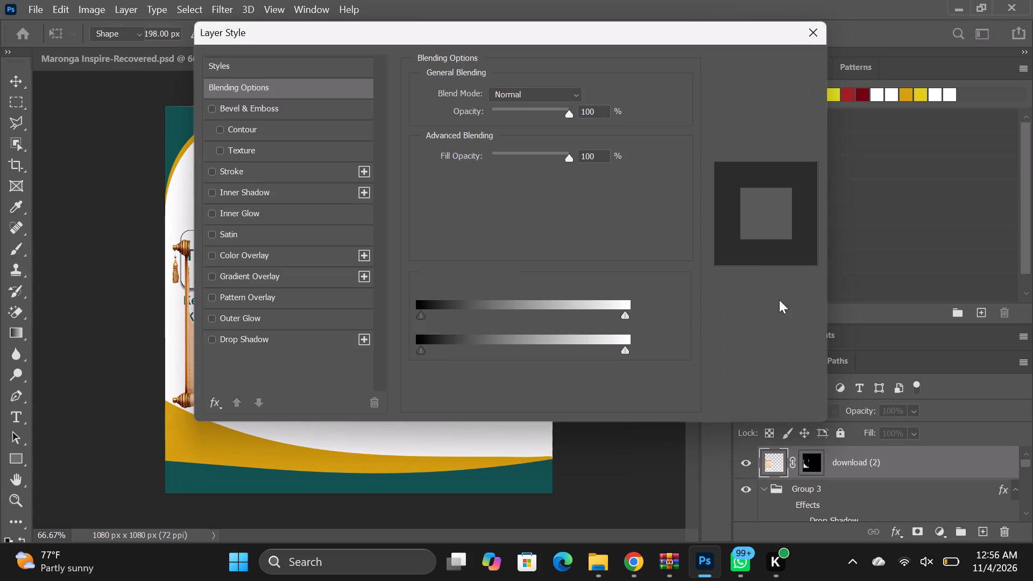
{"action": "left_click", "coordinate": [815, 30]}
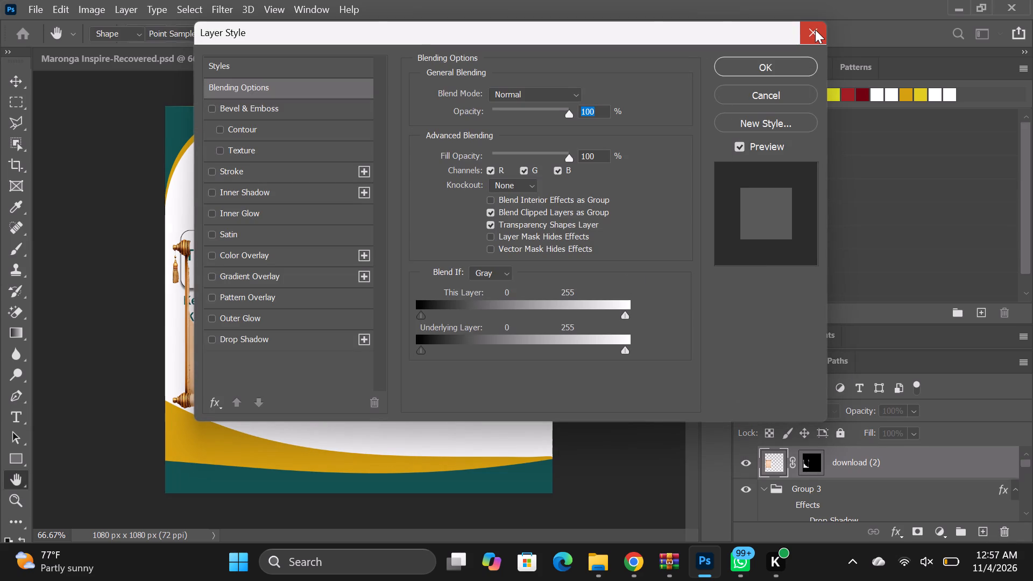
{"action": "left_click", "coordinate": [815, 30]}
{"action": "left_click", "coordinate": [1000, 530]}
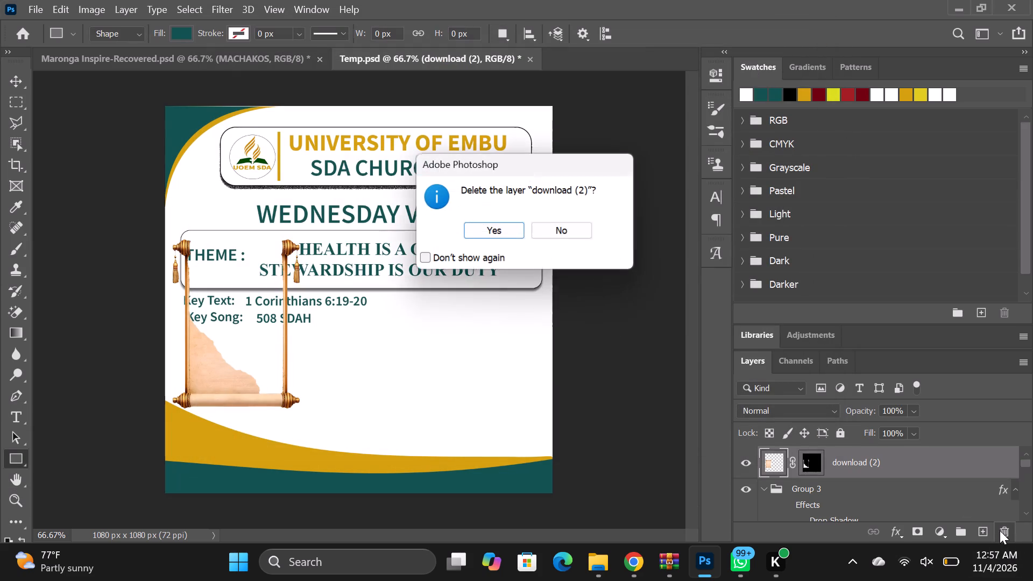
{"action": "left_click", "coordinate": [494, 232]}
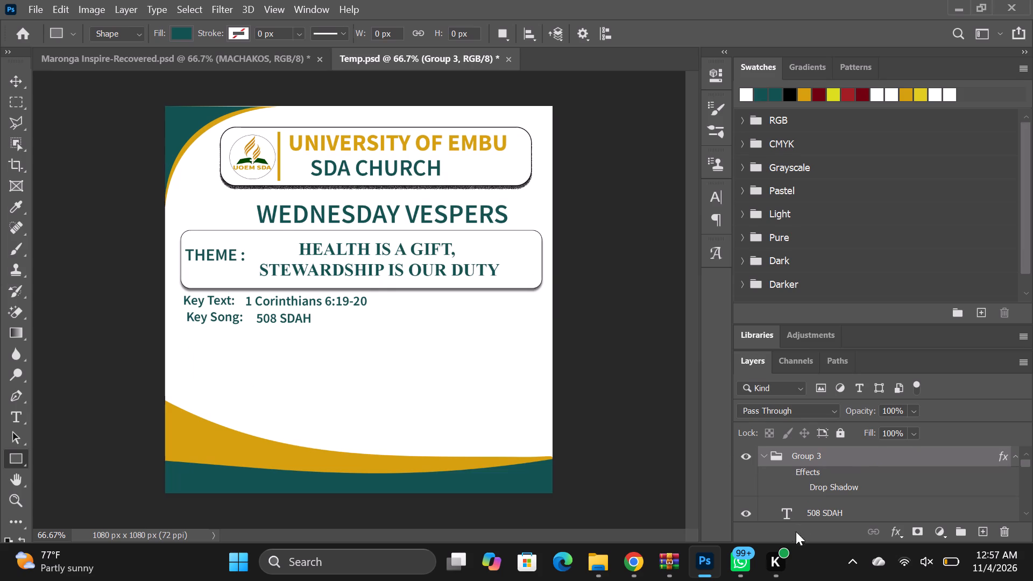
Switch to the Pinterest scroll pin in Chrome and look through the related pins for a replacement scroll graphic.
{"action": "left_click", "coordinate": [699, 568]}
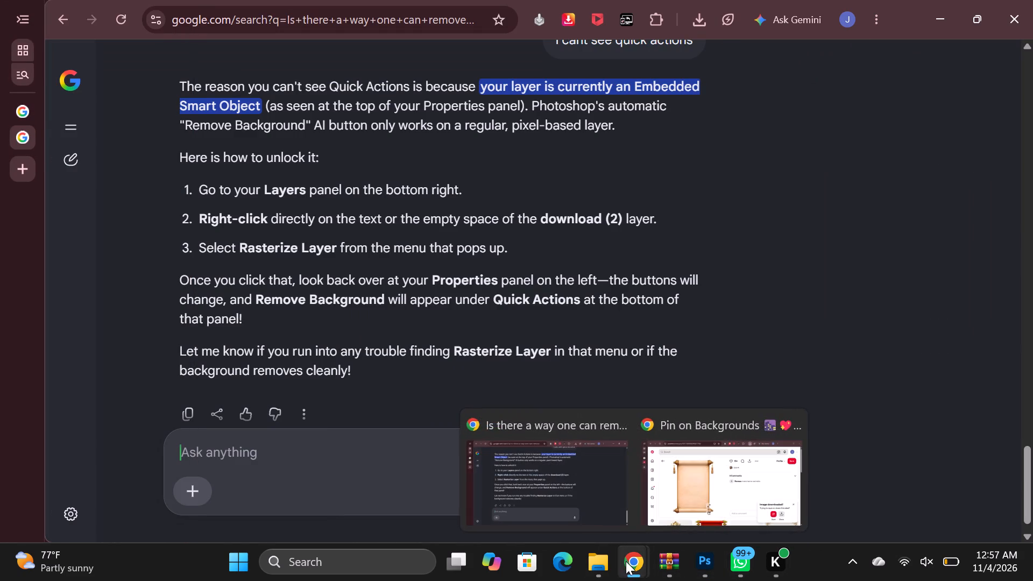
{"action": "left_click", "coordinate": [693, 498]}
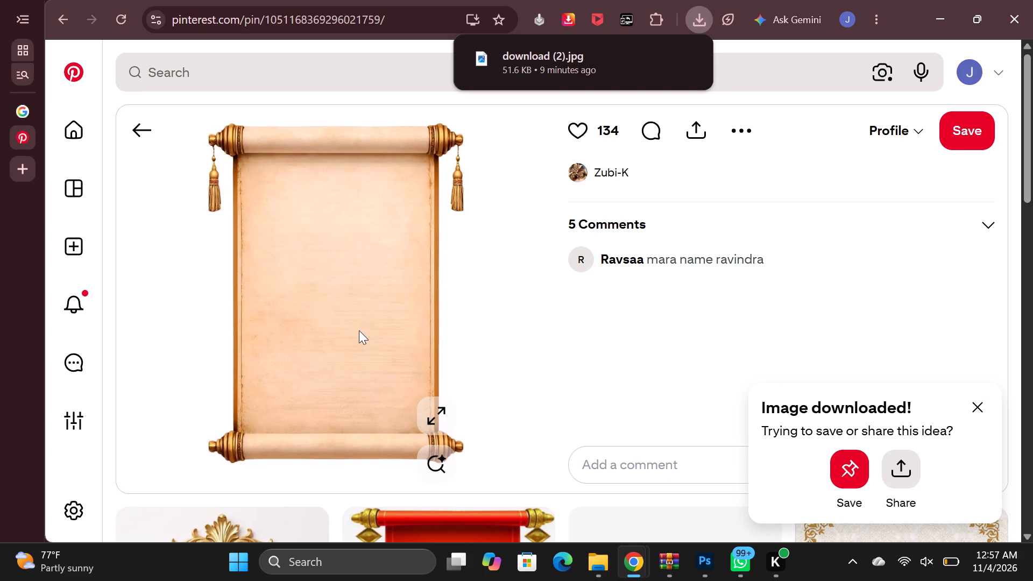
{"action": "scroll", "coordinate": [359, 330], "scroll_direction": "up", "scroll_amount": 3}
{"action": "scroll", "coordinate": [359, 330], "scroll_direction": "down", "scroll_amount": 5}
{"action": "scroll", "coordinate": [360, 336], "scroll_direction": "up", "scroll_amount": 1}
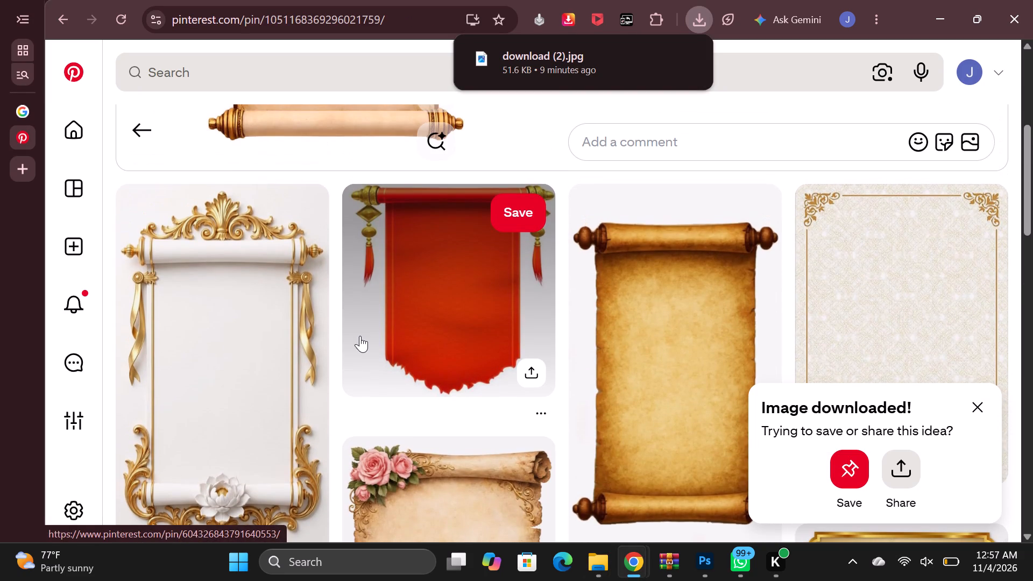
{"action": "scroll", "coordinate": [605, 385], "scroll_direction": "down", "scroll_amount": 1}
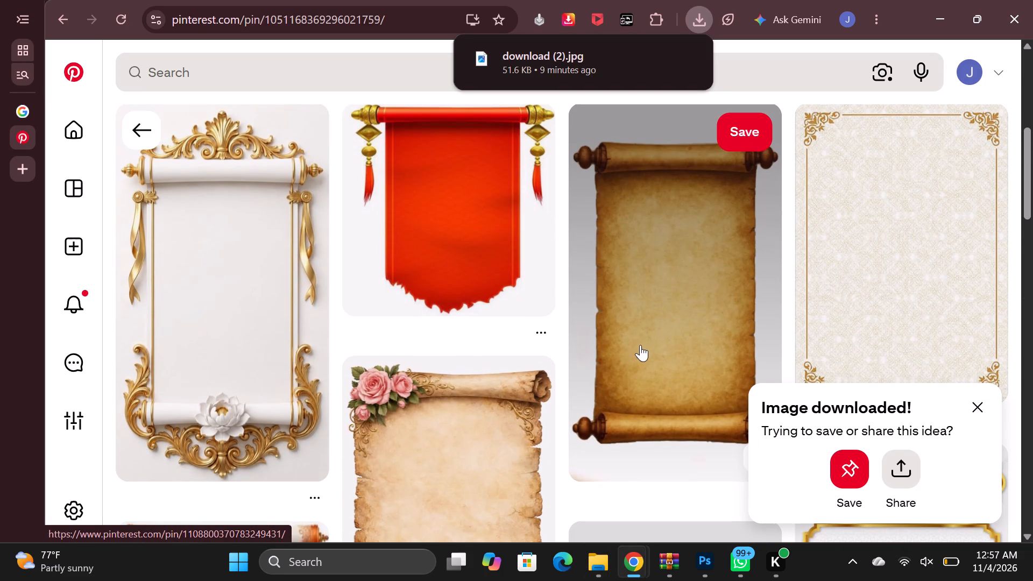
{"action": "scroll", "coordinate": [653, 333], "scroll_direction": "down", "scroll_amount": 5}
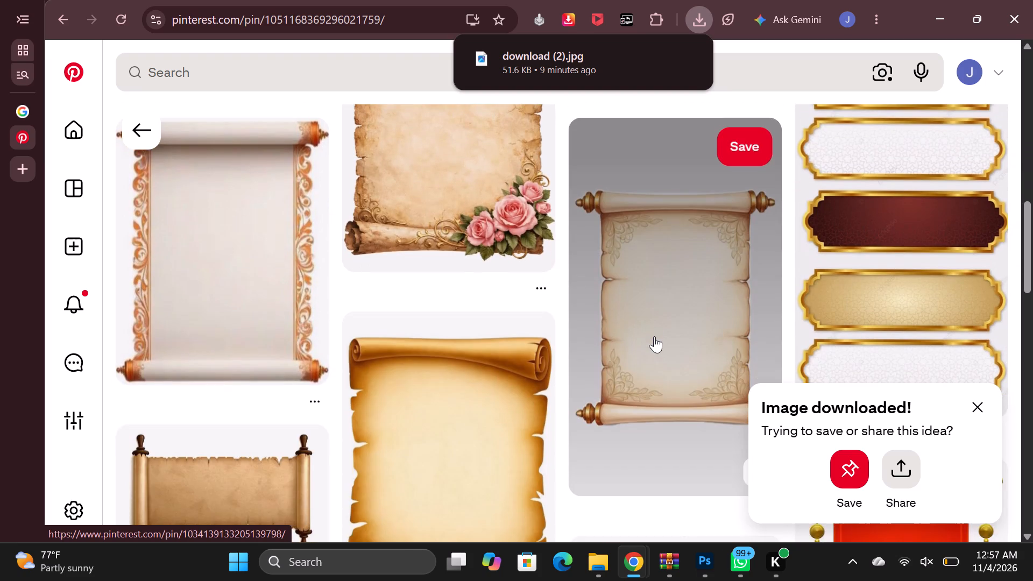
{"action": "scroll", "coordinate": [654, 336], "scroll_direction": "down", "scroll_amount": 4}
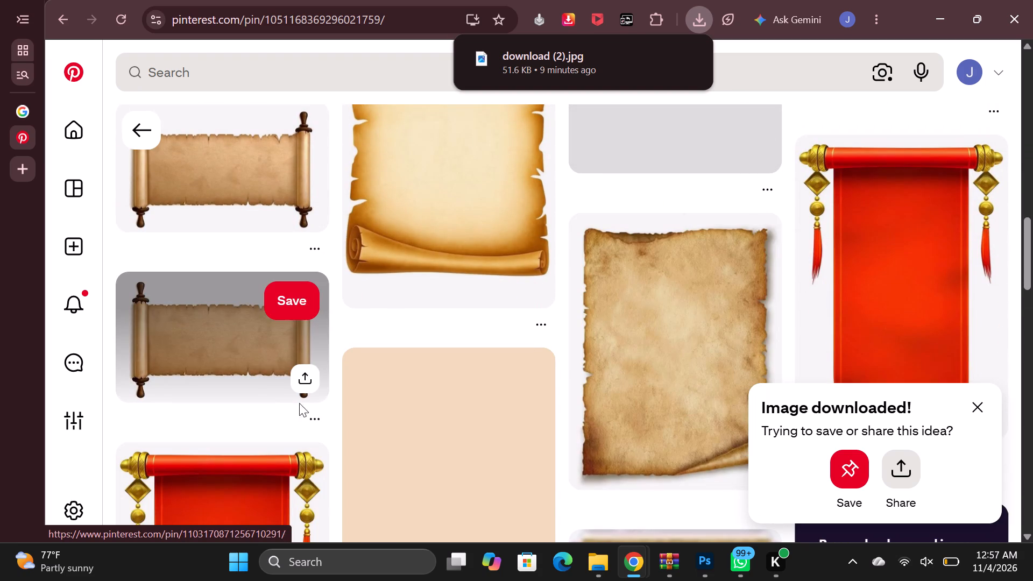
{"action": "scroll", "coordinate": [264, 381], "scroll_direction": "up", "scroll_amount": 2}
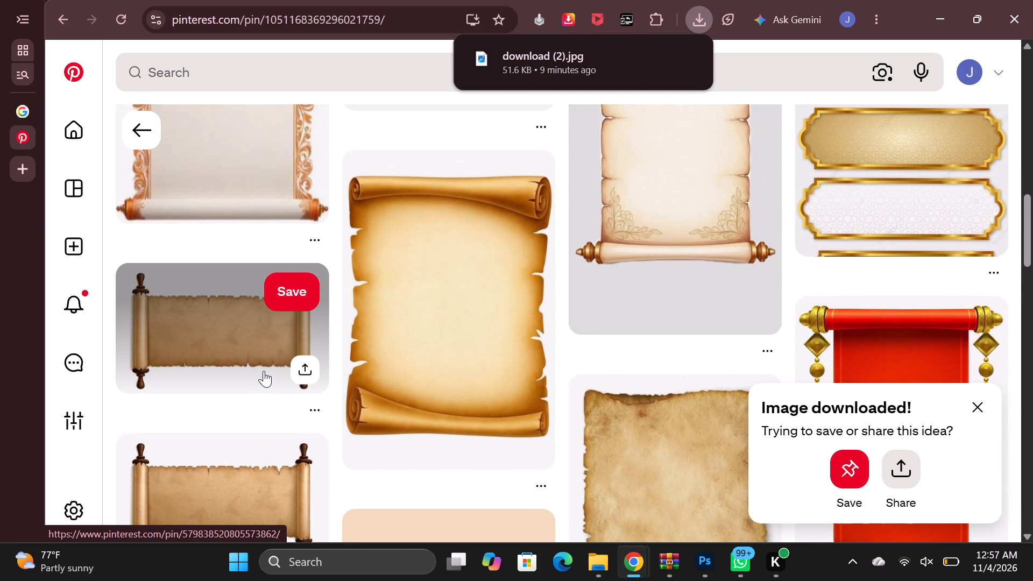
{"action": "scroll", "coordinate": [264, 371], "scroll_direction": "down", "scroll_amount": 2}
{"action": "scroll", "coordinate": [632, 359], "scroll_direction": "down", "scroll_amount": 5}
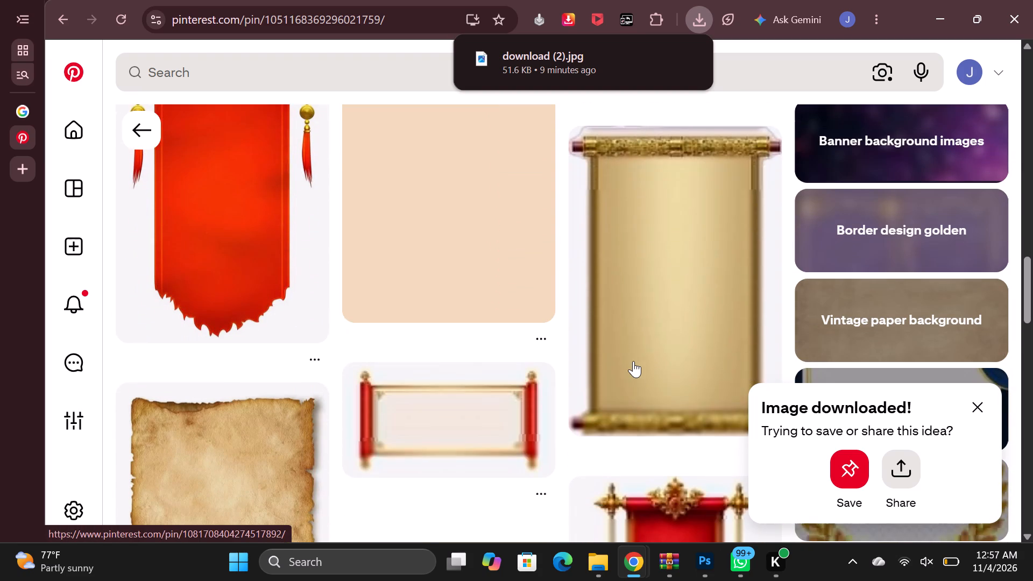
{"action": "scroll", "coordinate": [633, 361], "scroll_direction": "down", "scroll_amount": 4}
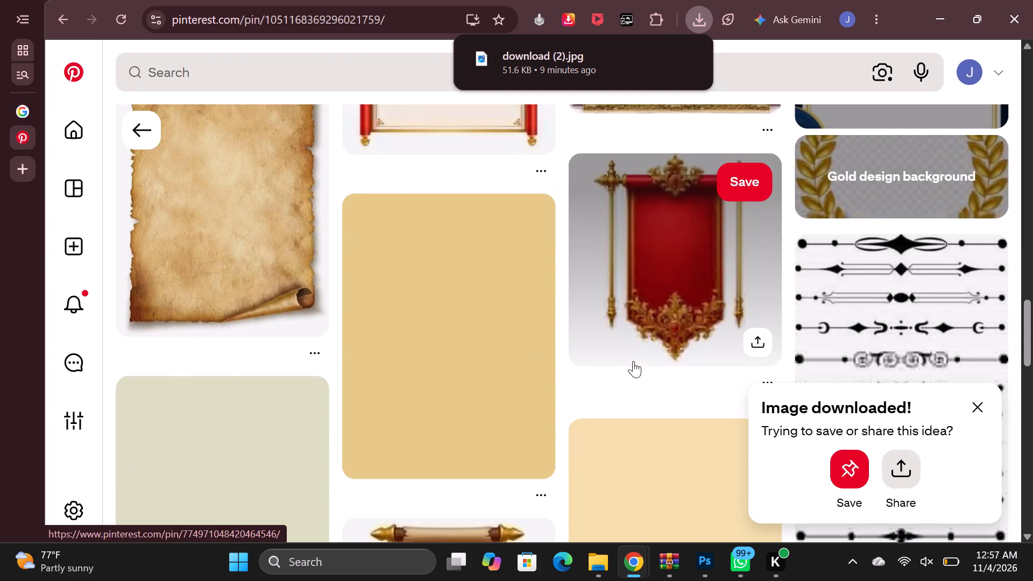
{"action": "scroll", "coordinate": [633, 361], "scroll_direction": "up", "scroll_amount": 3}
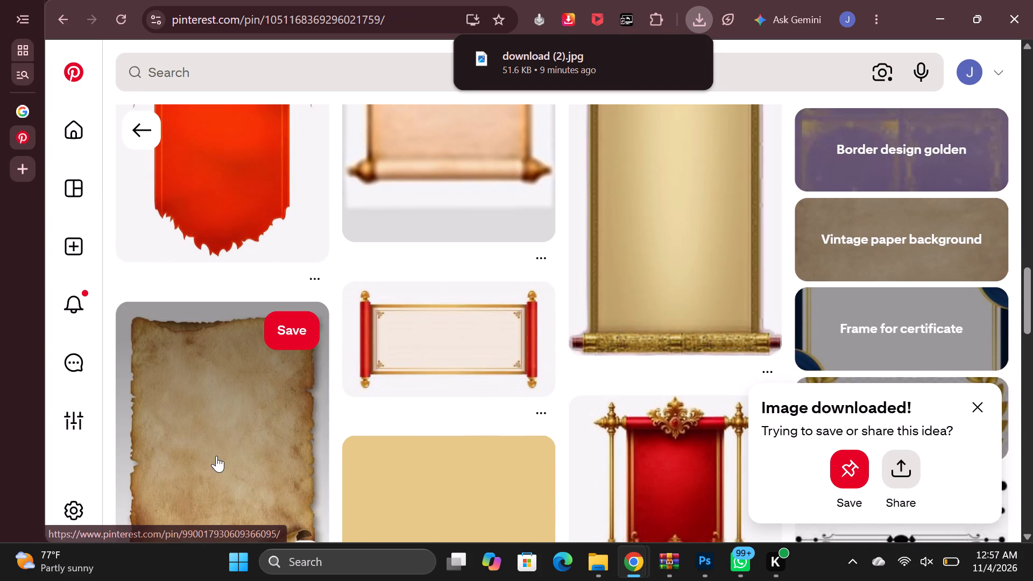
{"action": "scroll", "coordinate": [286, 426], "scroll_direction": "down", "scroll_amount": 10}
{"action": "scroll", "coordinate": [288, 423], "scroll_direction": "up", "scroll_amount": 2}
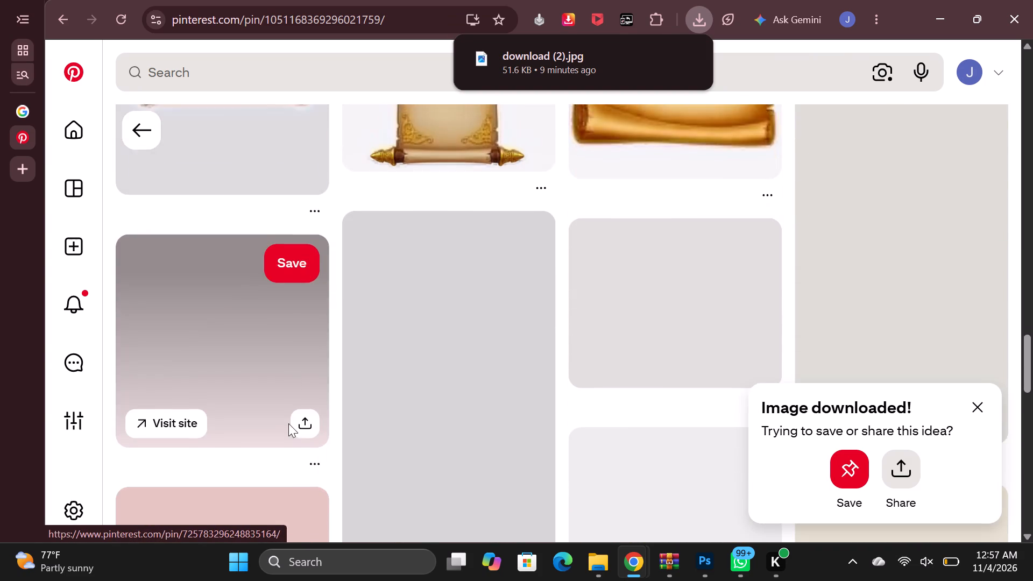
{"action": "scroll", "coordinate": [288, 423], "scroll_direction": "up", "scroll_amount": 19}
{"action": "scroll", "coordinate": [289, 418], "scroll_direction": "down", "scroll_amount": 3}
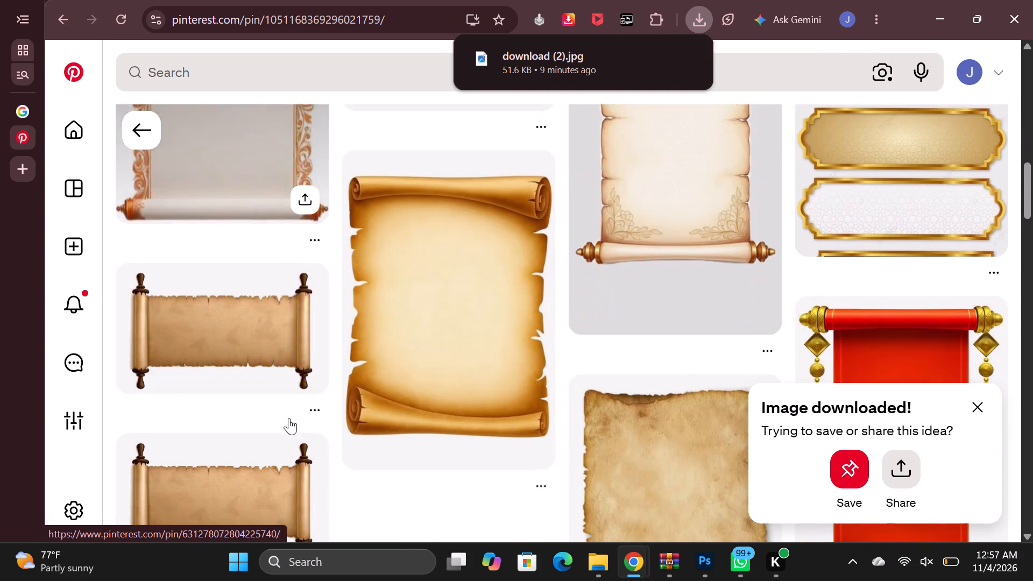
{"action": "scroll", "coordinate": [289, 418], "scroll_direction": "down", "scroll_amount": 2}
{"action": "scroll", "coordinate": [242, 397], "scroll_direction": "up", "scroll_amount": 8}
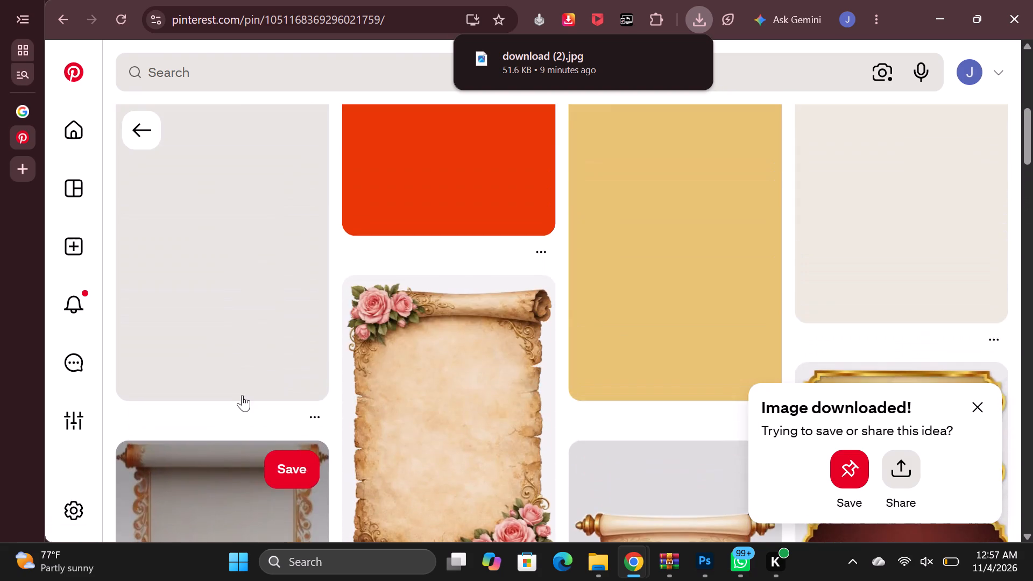
{"action": "scroll", "coordinate": [242, 395], "scroll_direction": "up", "scroll_amount": 12}
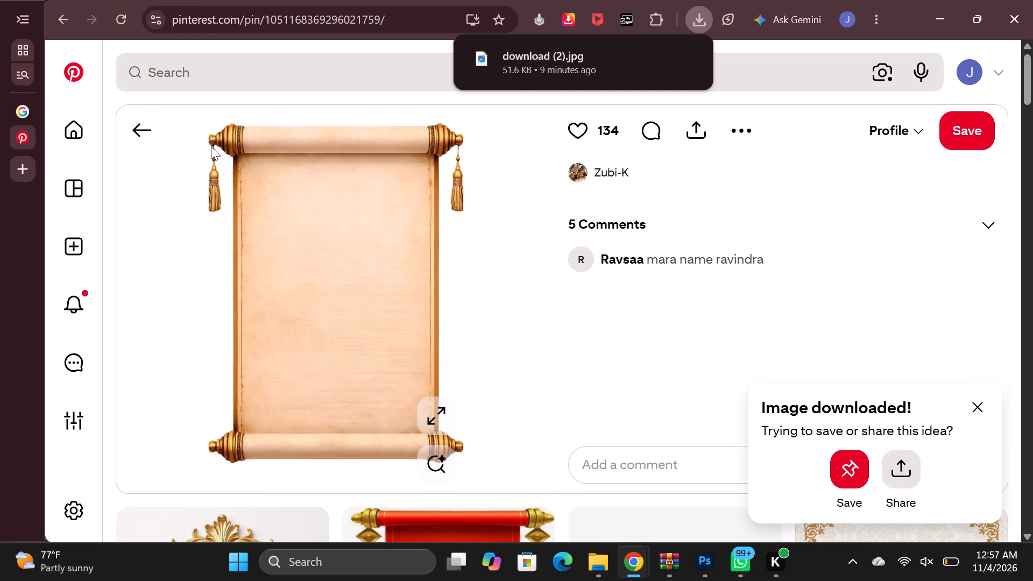
Return to the "scroll design" search results and look through the pins for a replacement scroll graphic.
{"action": "left_click", "coordinate": [137, 134]}
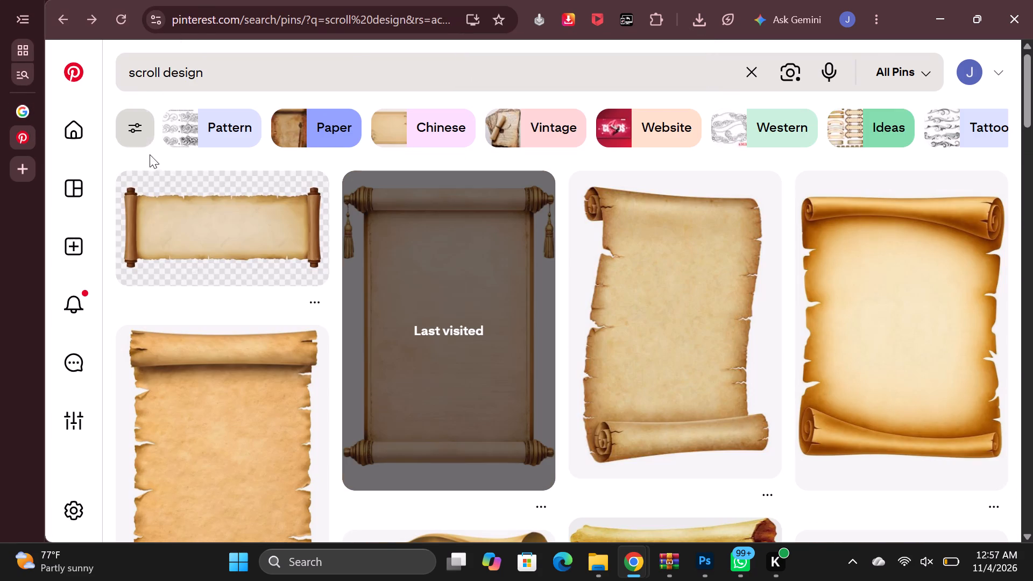
{"action": "scroll", "coordinate": [300, 395], "scroll_direction": "down", "scroll_amount": 5}
{"action": "scroll", "coordinate": [310, 400], "scroll_direction": "up", "scroll_amount": 9}
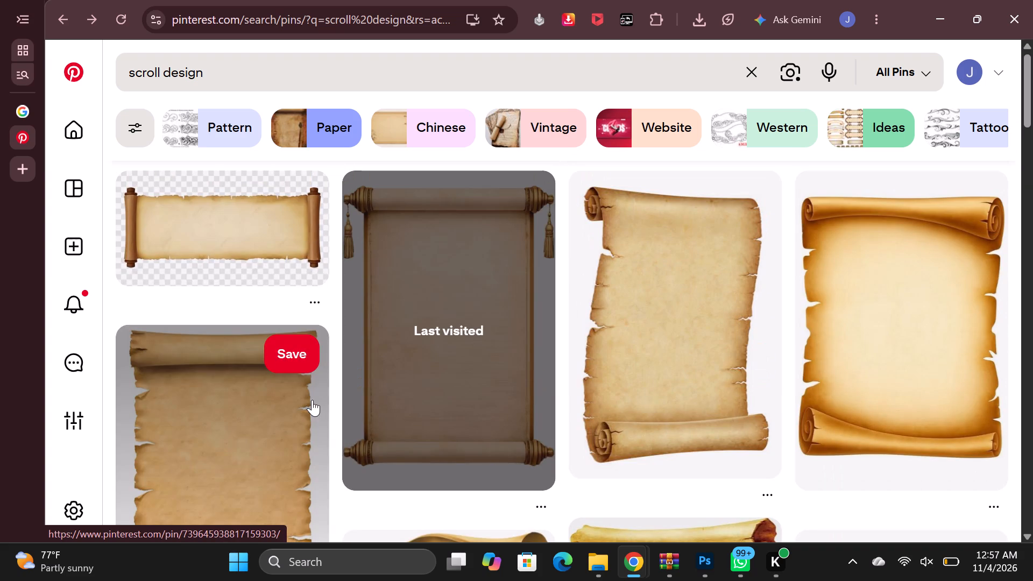
{"action": "scroll", "coordinate": [312, 400], "scroll_direction": "up", "scroll_amount": 8}
{"action": "scroll", "coordinate": [315, 392], "scroll_direction": "down", "scroll_amount": 13}
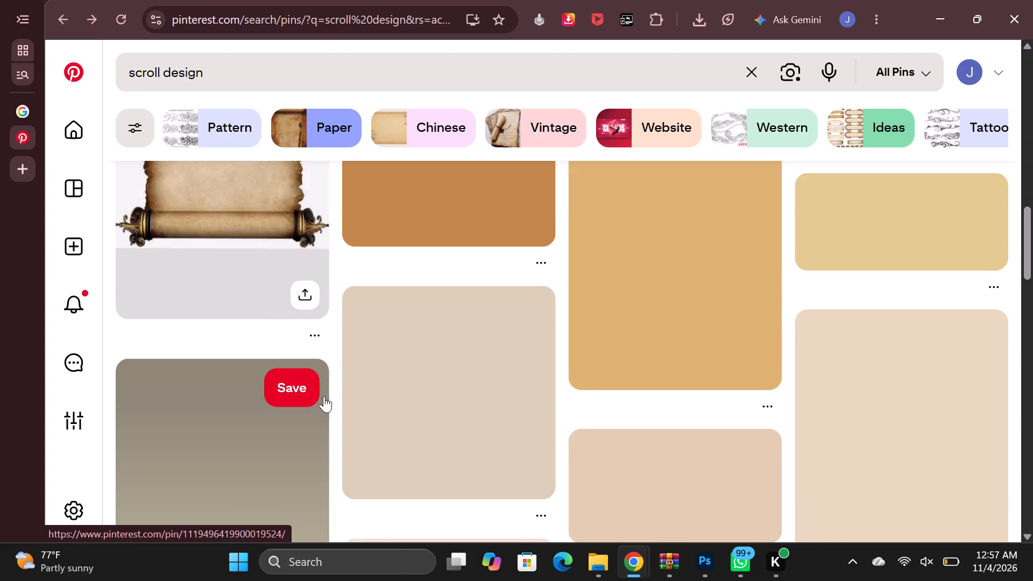
{"action": "scroll", "coordinate": [324, 396], "scroll_direction": "up", "scroll_amount": 7}
{"action": "scroll", "coordinate": [330, 401], "scroll_direction": "down", "scroll_amount": 2}
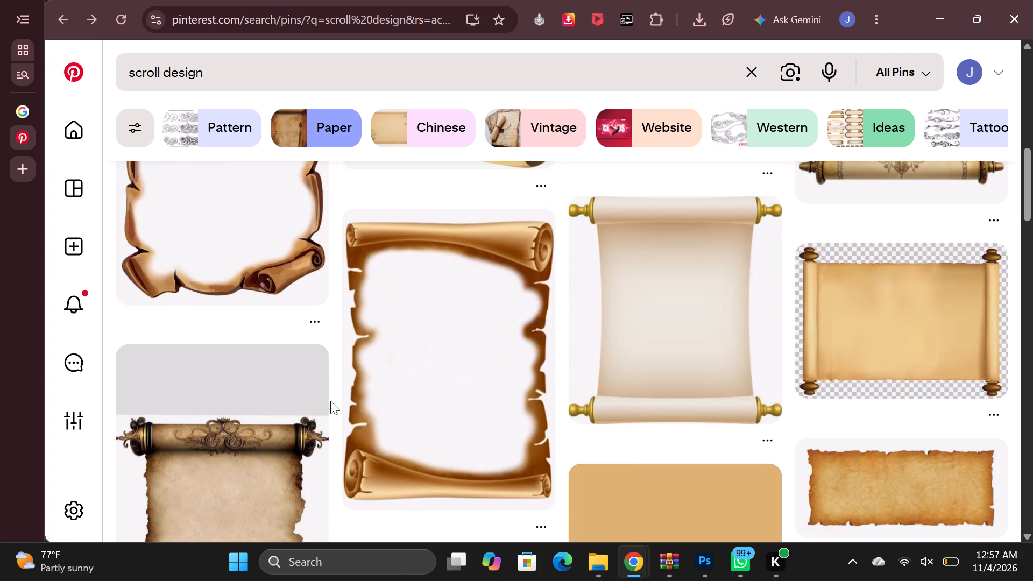
{"action": "scroll", "coordinate": [330, 401], "scroll_direction": "up", "scroll_amount": 3}
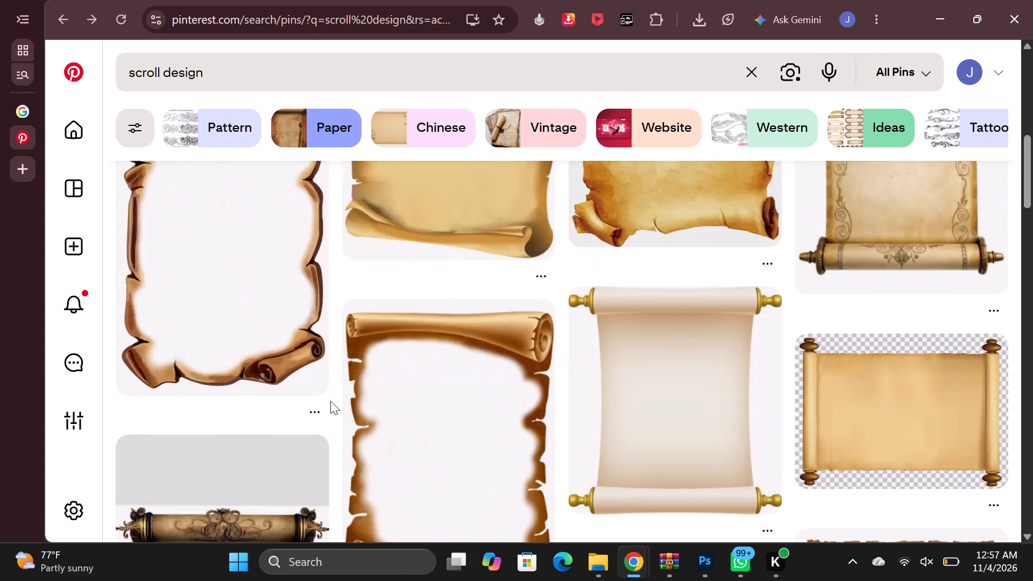
{"action": "scroll", "coordinate": [330, 401], "scroll_direction": "up", "scroll_amount": 4}
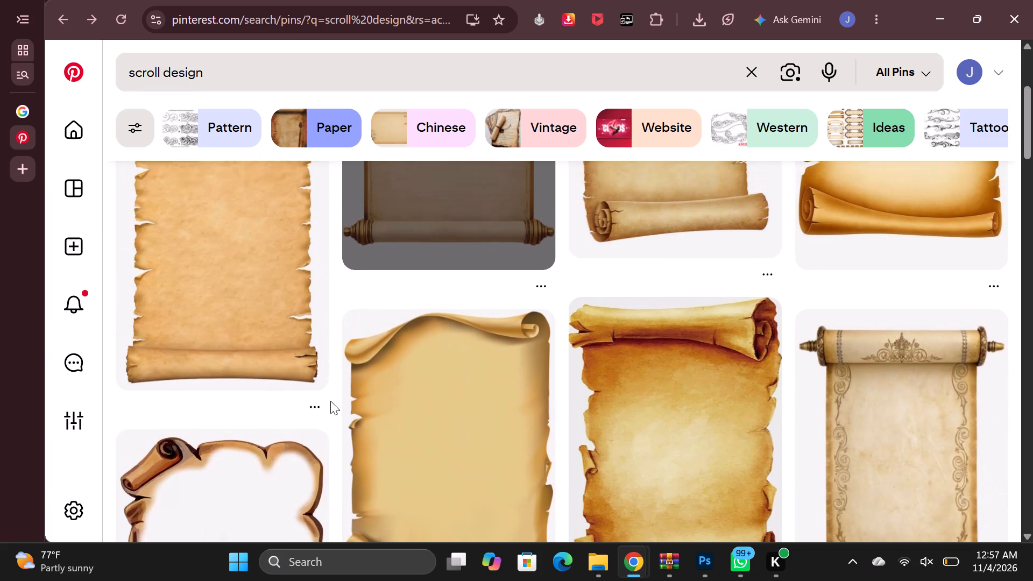
{"action": "scroll", "coordinate": [330, 401], "scroll_direction": "up", "scroll_amount": 4}
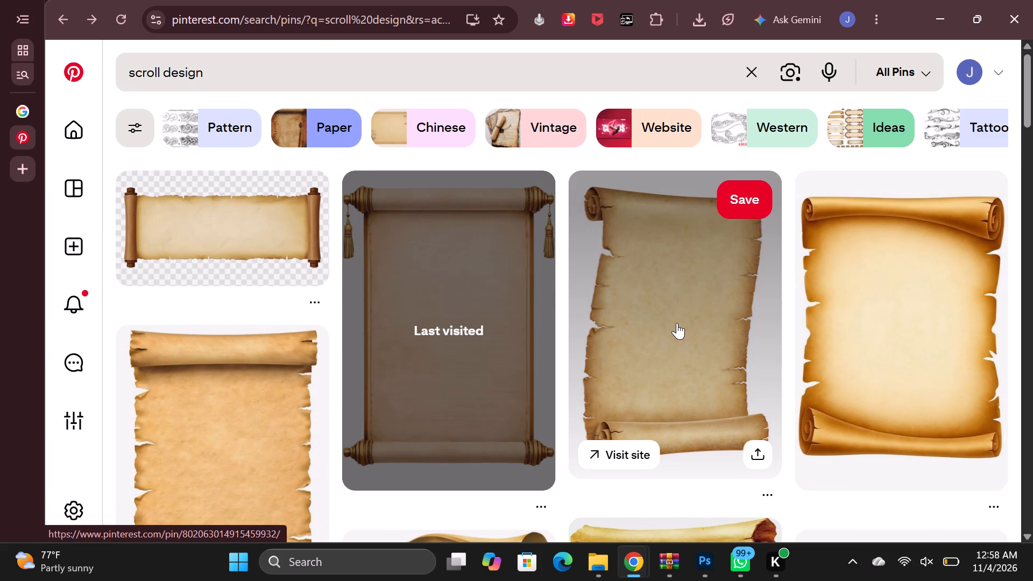
{"action": "scroll", "coordinate": [677, 323], "scroll_direction": "up", "scroll_amount": 7}
{"action": "scroll", "coordinate": [677, 323], "scroll_direction": "down", "scroll_amount": 3}
{"action": "scroll", "coordinate": [677, 323], "scroll_direction": "up", "scroll_amount": 3}
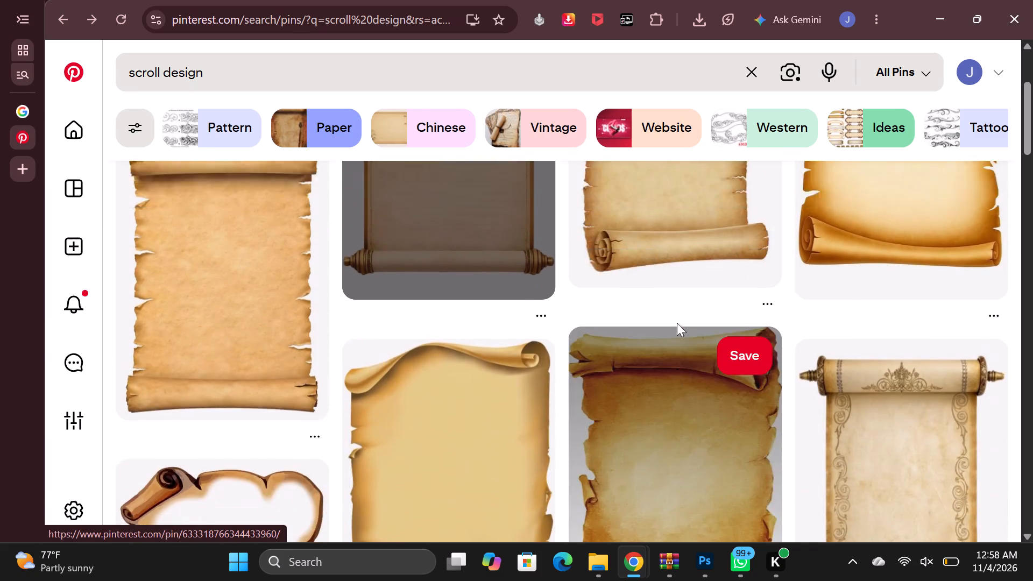
Open the "104,700+ Paper Scroll Illustrations - iStock" pin, check its related pins, and download its image.
{"action": "left_click", "coordinate": [676, 306]}
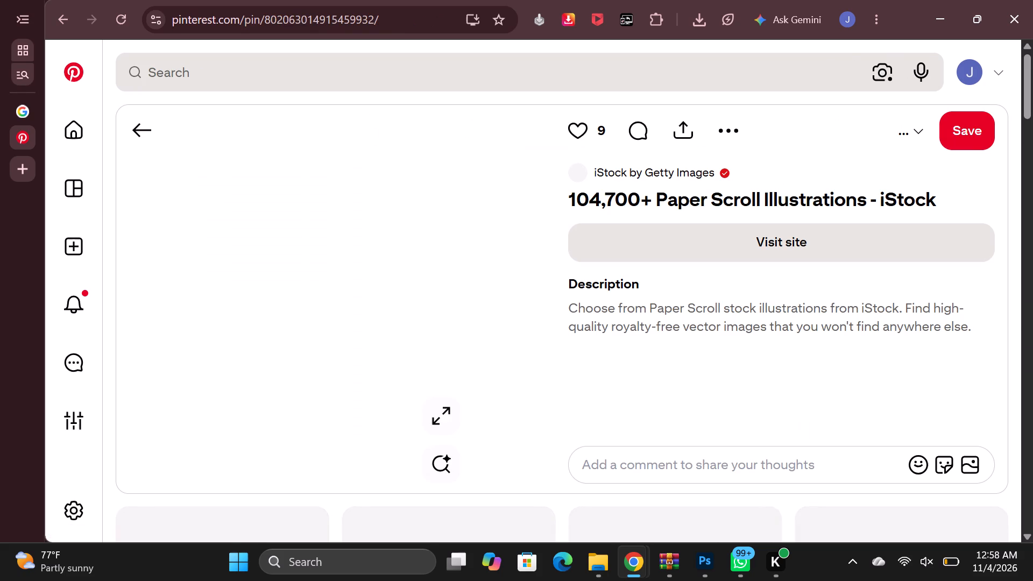
{"action": "scroll", "coordinate": [674, 331], "scroll_direction": "down", "scroll_amount": 5}
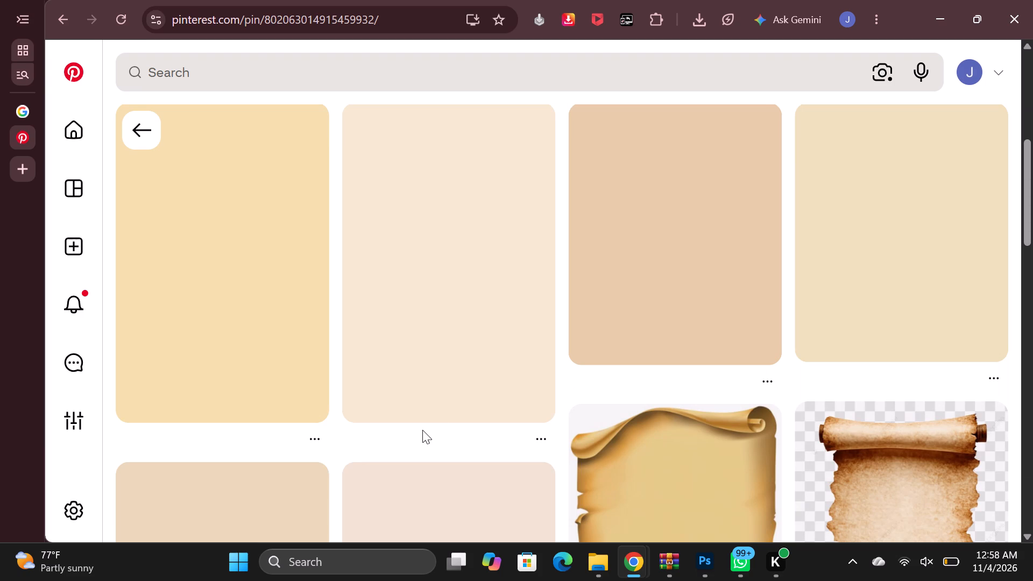
{"action": "scroll", "coordinate": [644, 328], "scroll_direction": "down", "scroll_amount": 5}
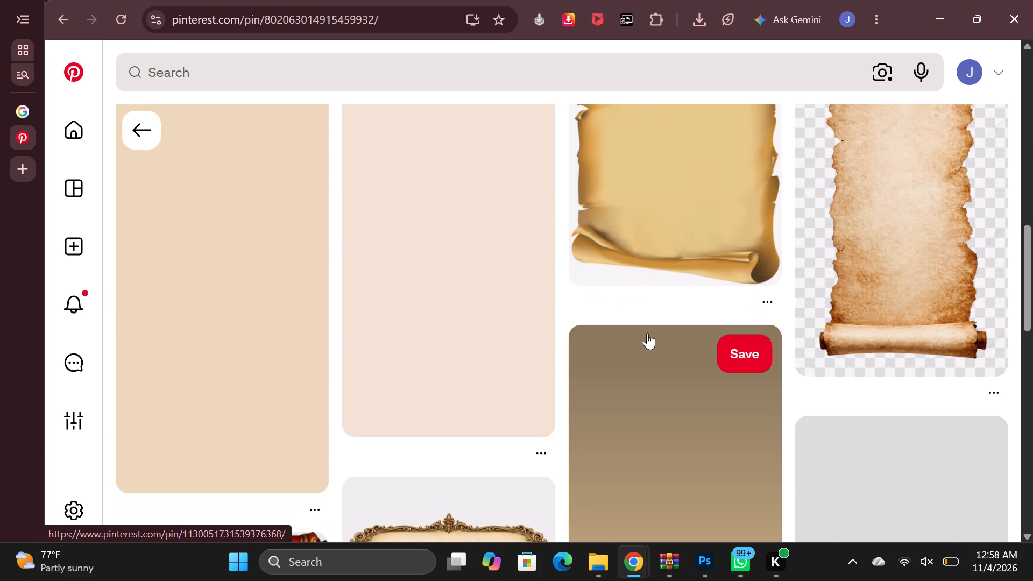
{"action": "scroll", "coordinate": [647, 333], "scroll_direction": "down", "scroll_amount": 7}
{"action": "scroll", "coordinate": [650, 335], "scroll_direction": "up", "scroll_amount": 3}
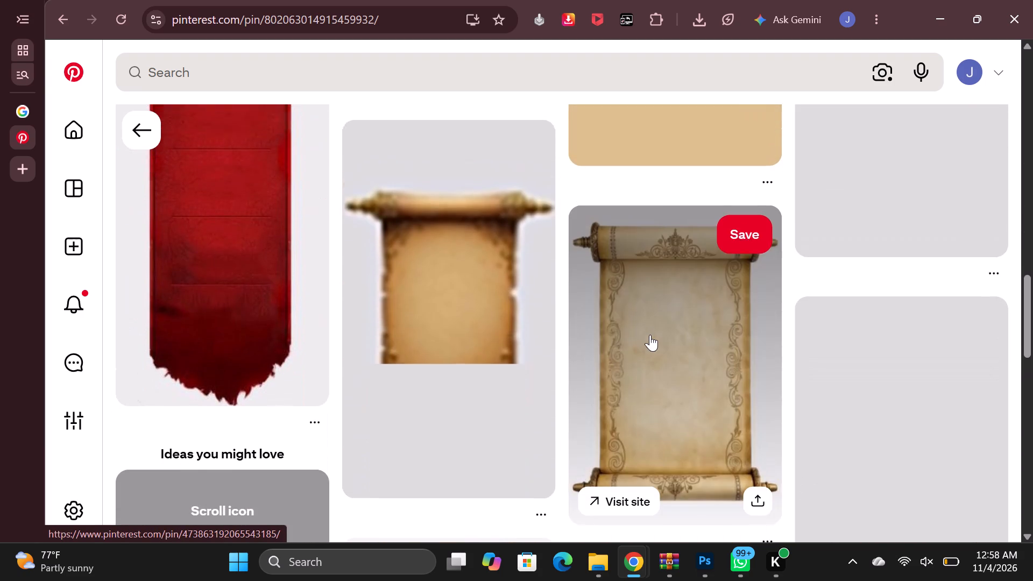
{"action": "scroll", "coordinate": [650, 335], "scroll_direction": "up", "scroll_amount": 16}
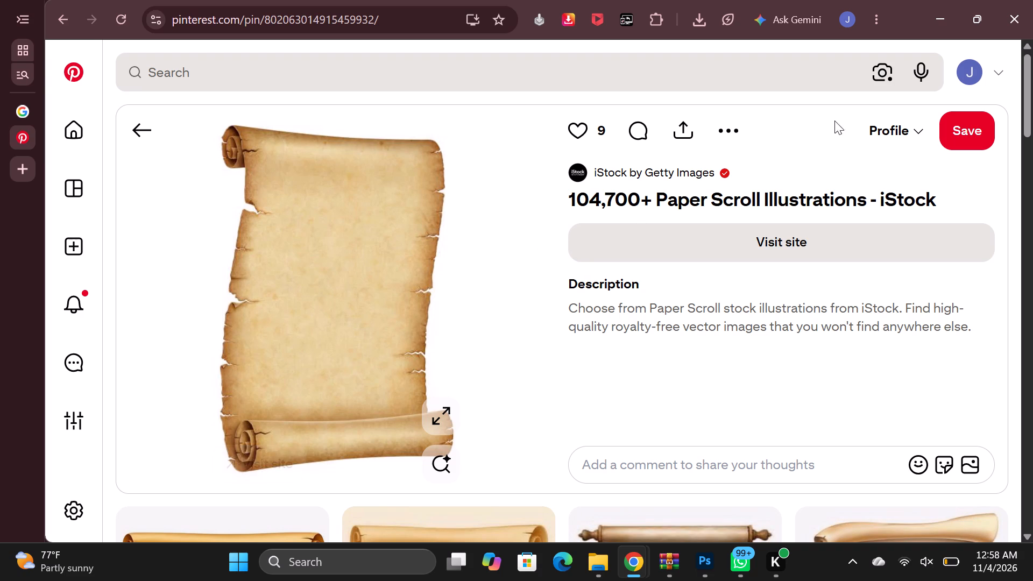
{"action": "left_click", "coordinate": [733, 135]}
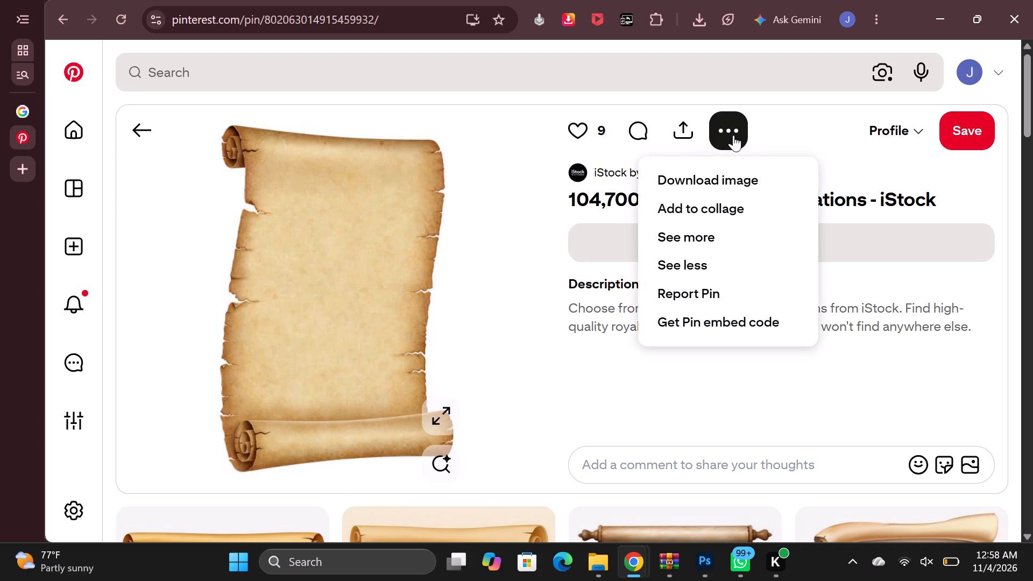
{"action": "left_click", "coordinate": [698, 178]}
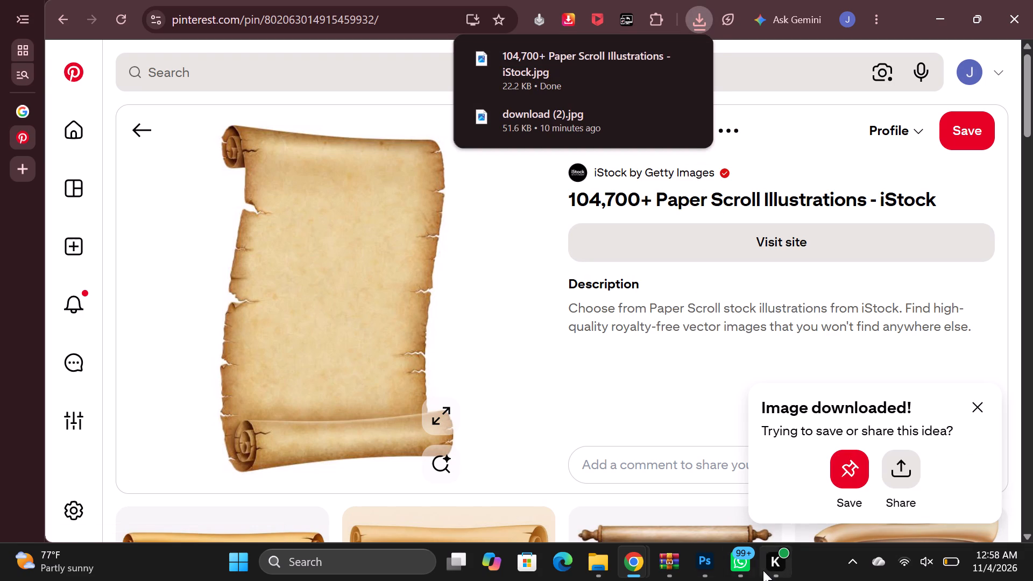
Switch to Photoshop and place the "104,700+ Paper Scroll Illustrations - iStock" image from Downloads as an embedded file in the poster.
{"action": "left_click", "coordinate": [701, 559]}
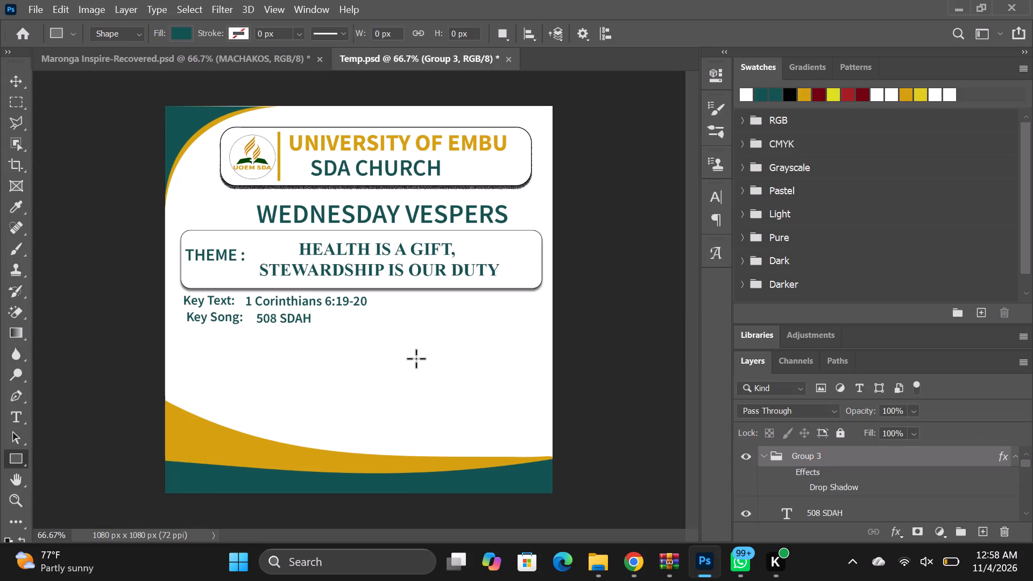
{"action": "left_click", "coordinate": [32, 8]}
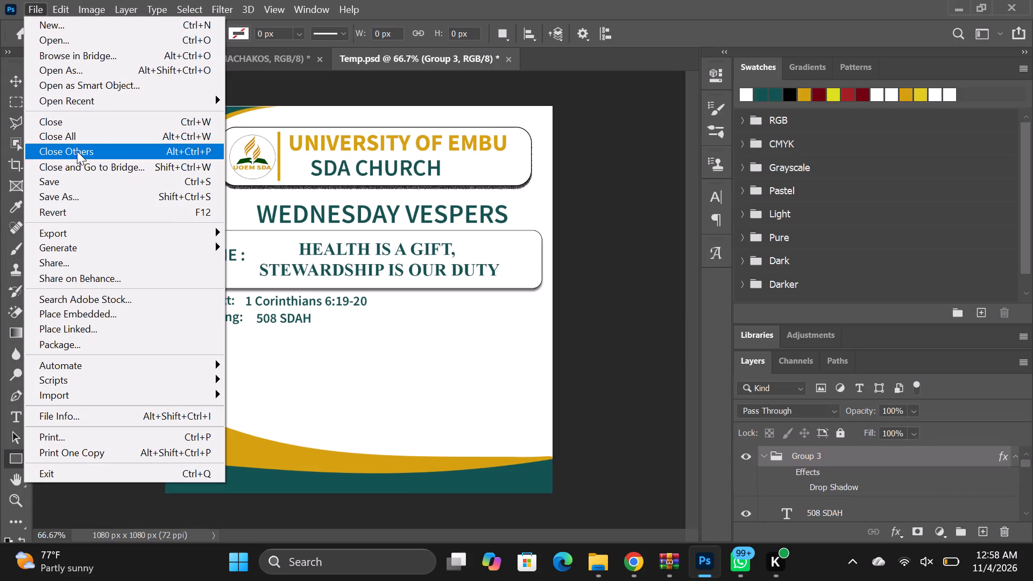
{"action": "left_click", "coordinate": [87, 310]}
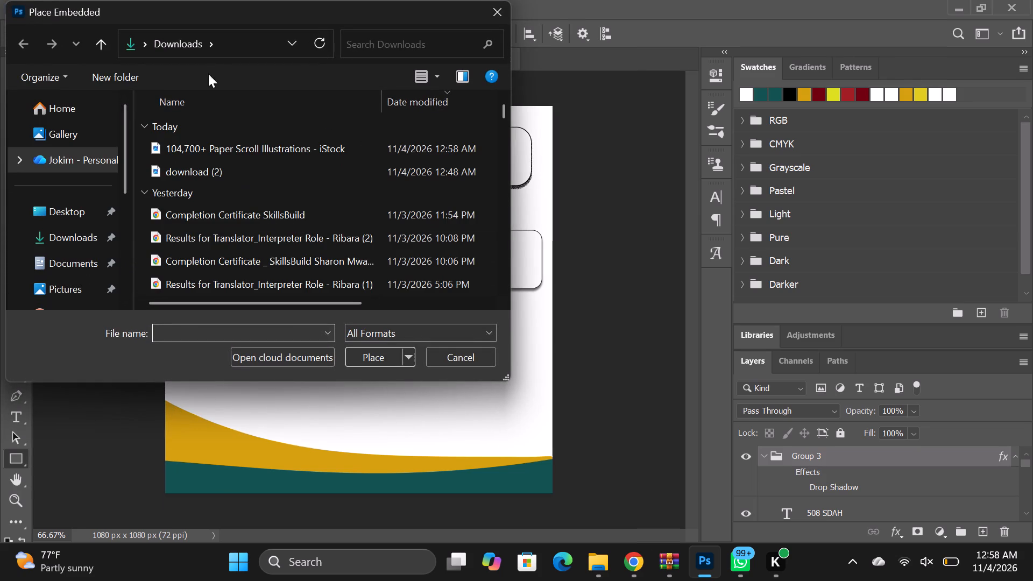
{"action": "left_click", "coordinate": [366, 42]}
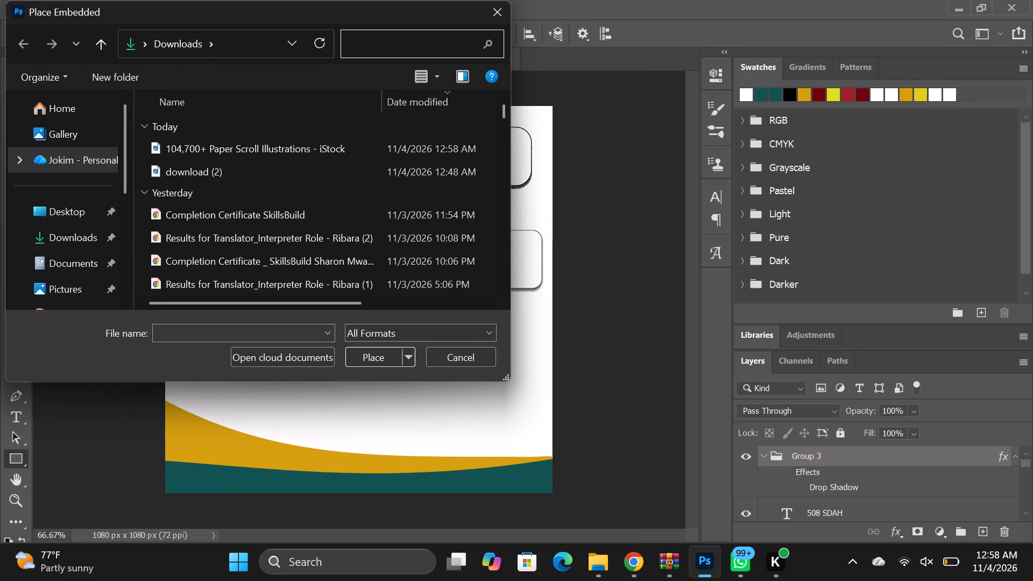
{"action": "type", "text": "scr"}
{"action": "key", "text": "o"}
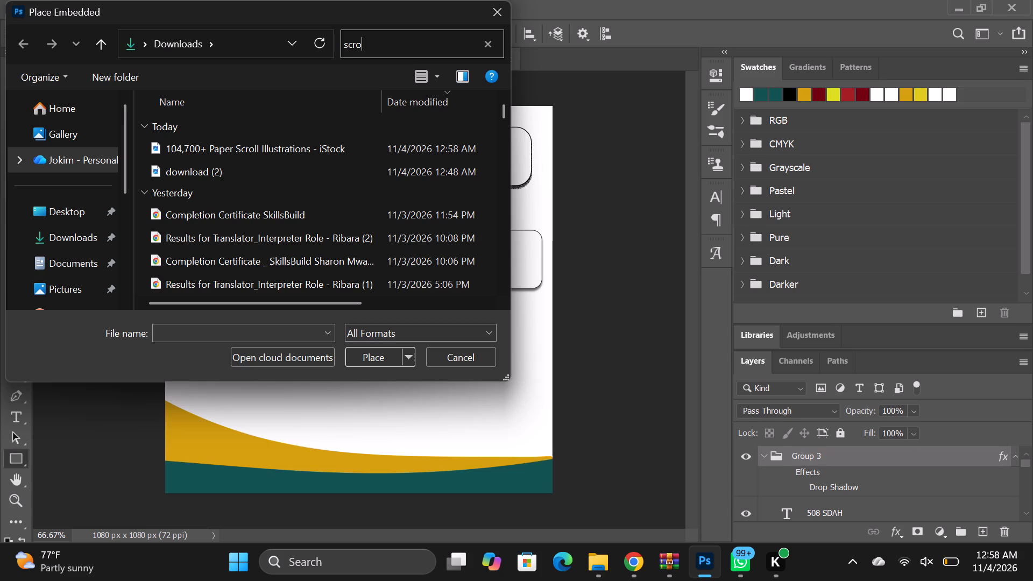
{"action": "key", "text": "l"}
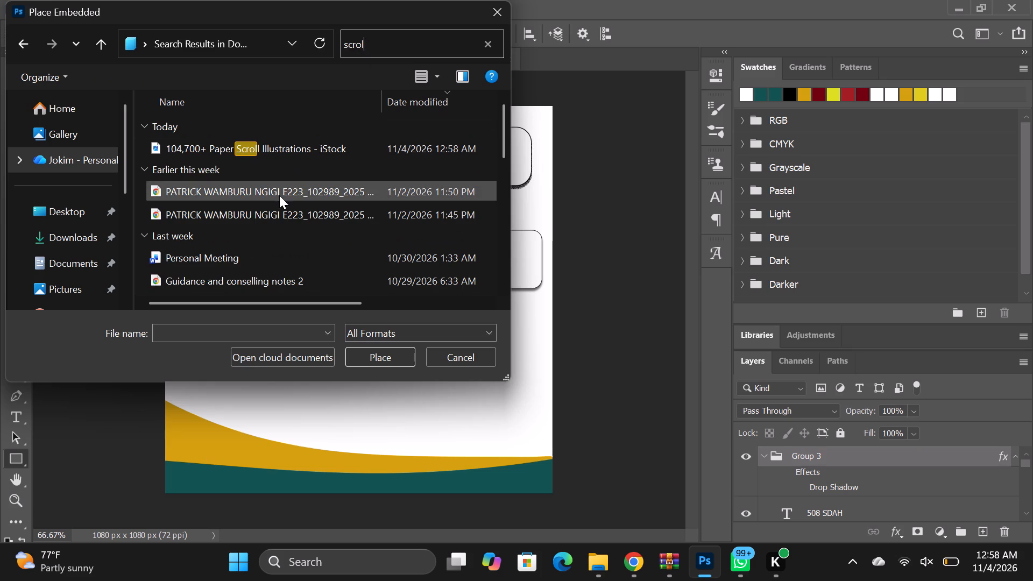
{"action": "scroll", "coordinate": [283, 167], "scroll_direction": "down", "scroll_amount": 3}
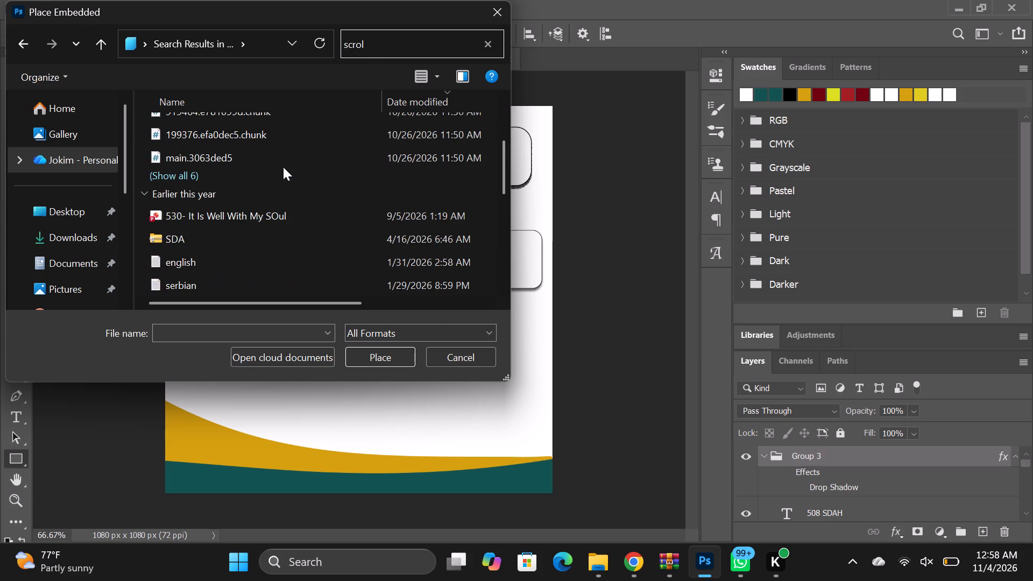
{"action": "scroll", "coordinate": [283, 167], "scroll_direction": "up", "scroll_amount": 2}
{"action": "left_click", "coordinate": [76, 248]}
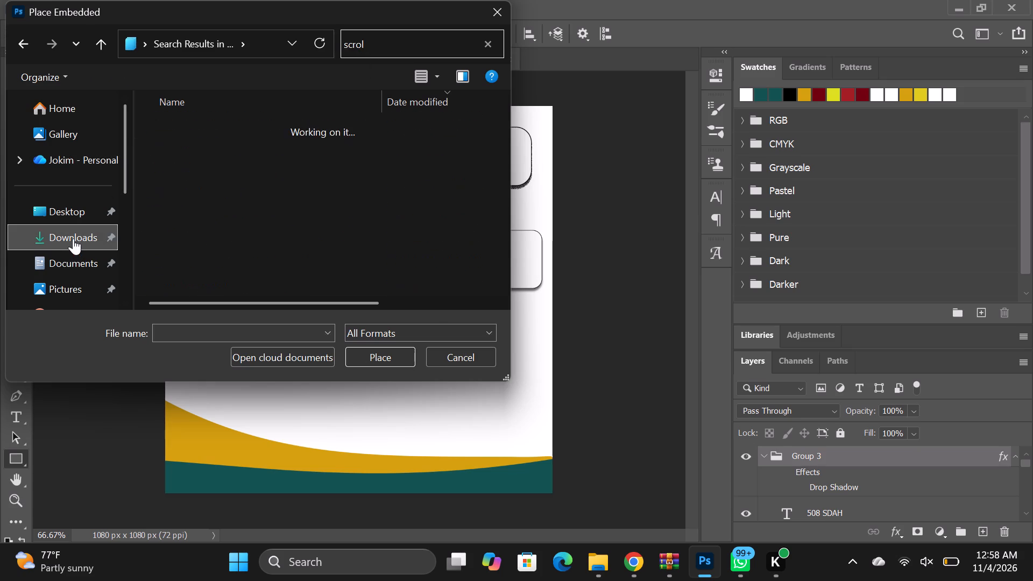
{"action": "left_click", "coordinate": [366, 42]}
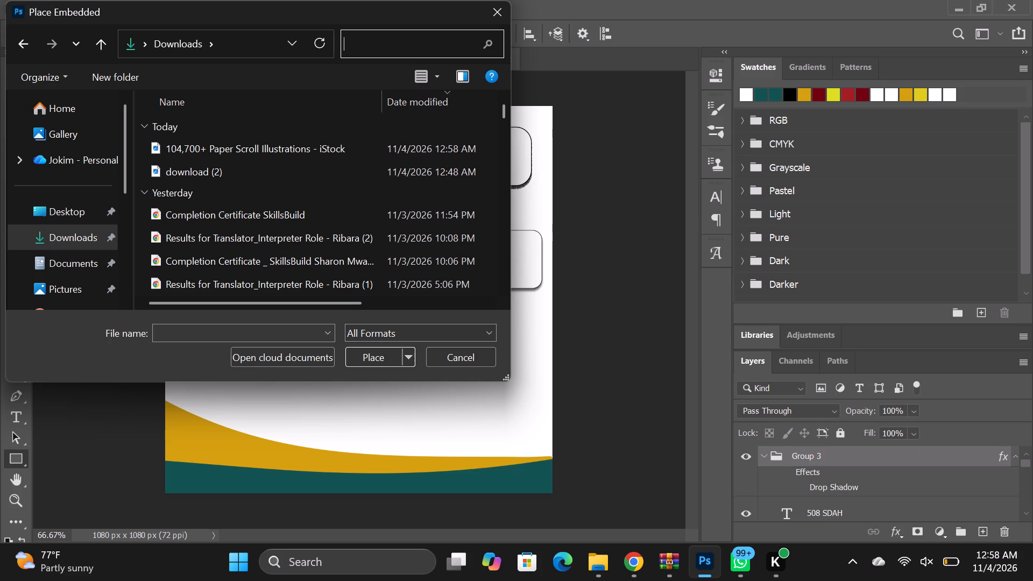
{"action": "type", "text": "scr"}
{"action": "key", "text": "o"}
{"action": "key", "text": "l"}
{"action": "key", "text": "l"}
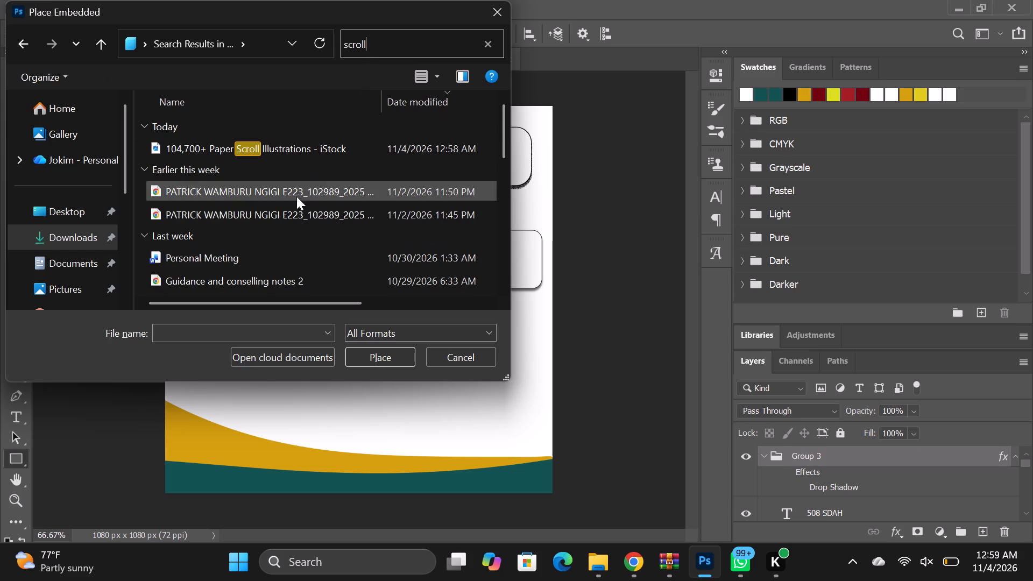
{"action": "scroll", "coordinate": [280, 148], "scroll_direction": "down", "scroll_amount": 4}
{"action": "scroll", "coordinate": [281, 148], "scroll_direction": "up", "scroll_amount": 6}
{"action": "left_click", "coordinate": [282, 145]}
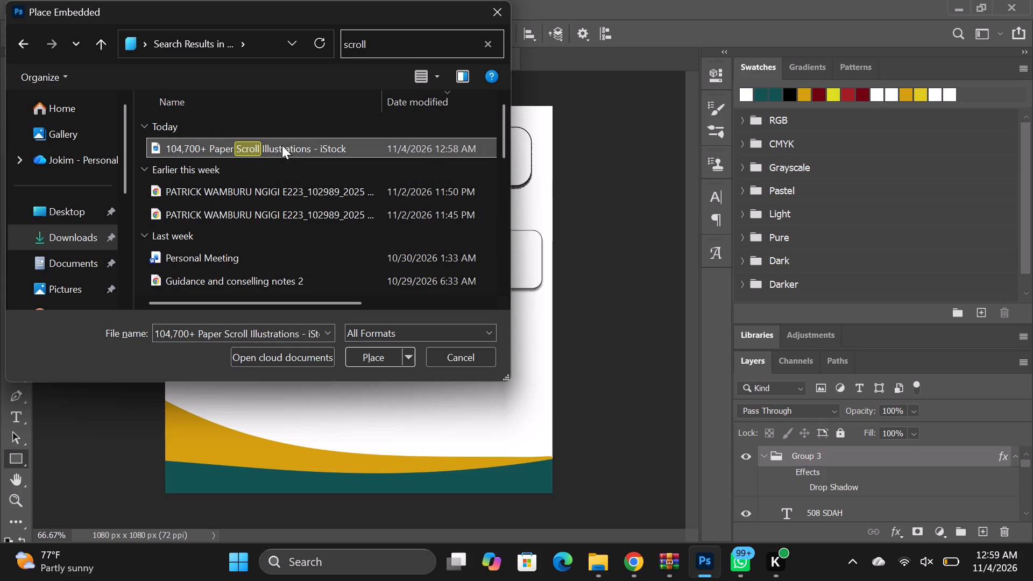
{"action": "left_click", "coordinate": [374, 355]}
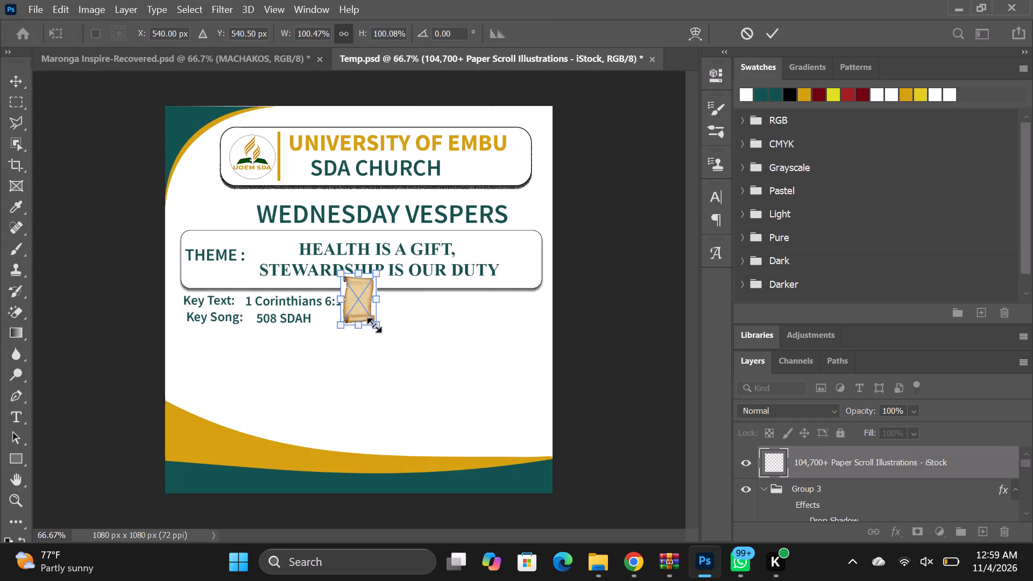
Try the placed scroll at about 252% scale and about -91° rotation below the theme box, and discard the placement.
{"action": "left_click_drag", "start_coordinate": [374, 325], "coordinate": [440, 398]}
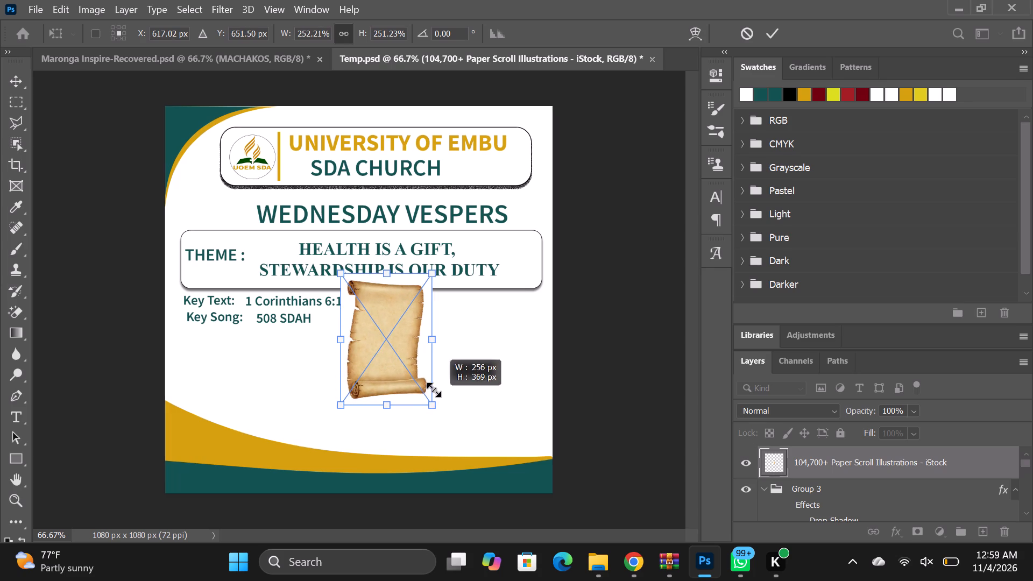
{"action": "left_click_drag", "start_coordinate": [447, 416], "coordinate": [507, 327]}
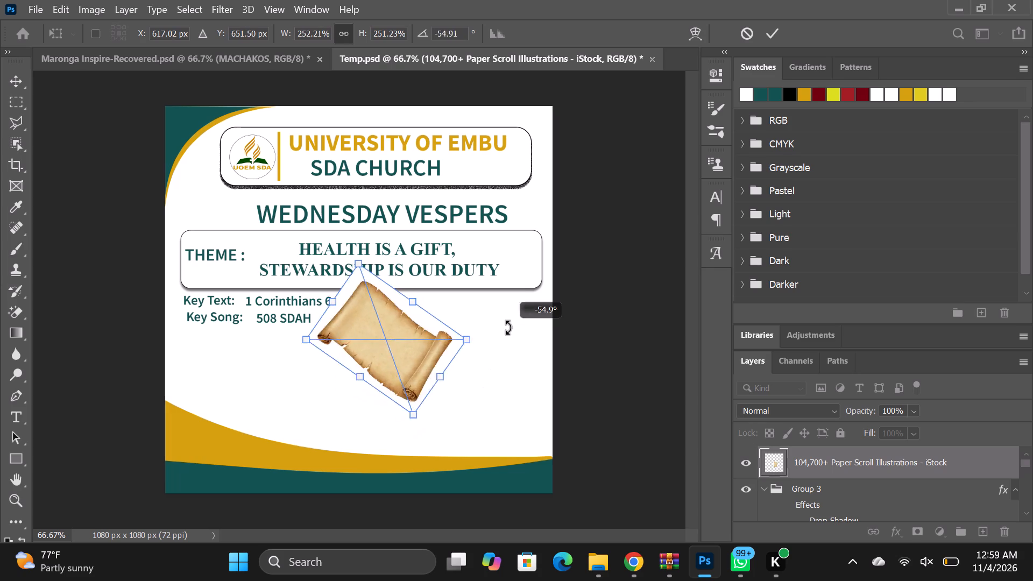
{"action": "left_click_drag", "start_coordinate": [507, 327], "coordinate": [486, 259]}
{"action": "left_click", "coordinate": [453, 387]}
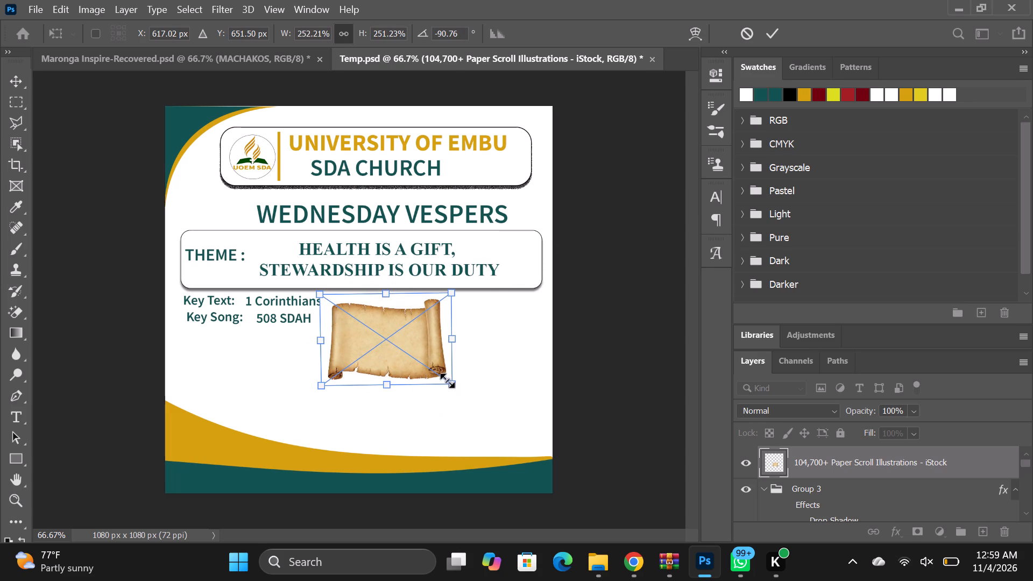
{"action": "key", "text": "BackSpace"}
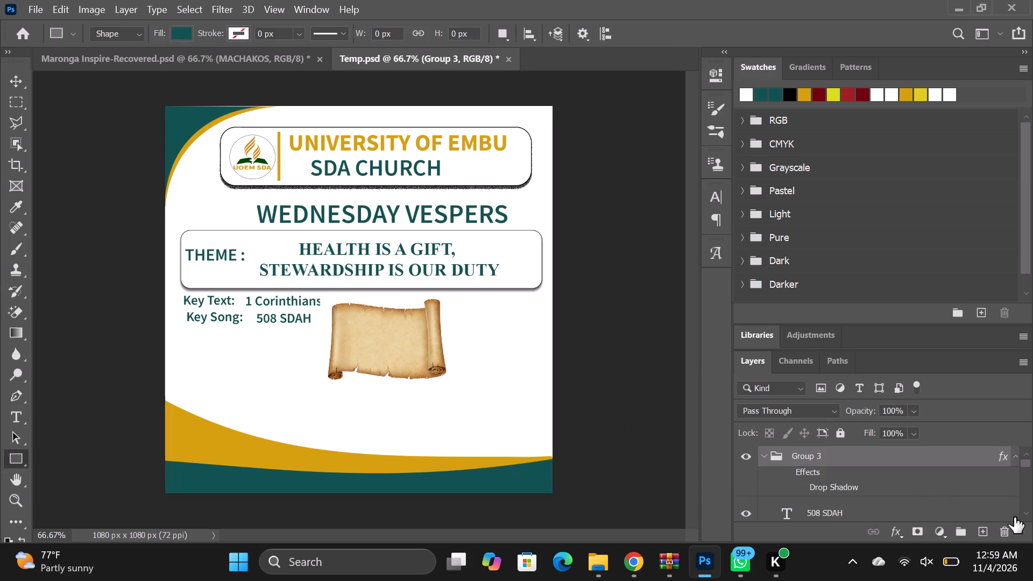
Switch to Chrome, return to the "scroll design" results and open the horizontal scroll pin with wooden rods at both ends.
{"action": "left_click", "coordinate": [631, 563]}
{"action": "left_click", "coordinate": [698, 511]}
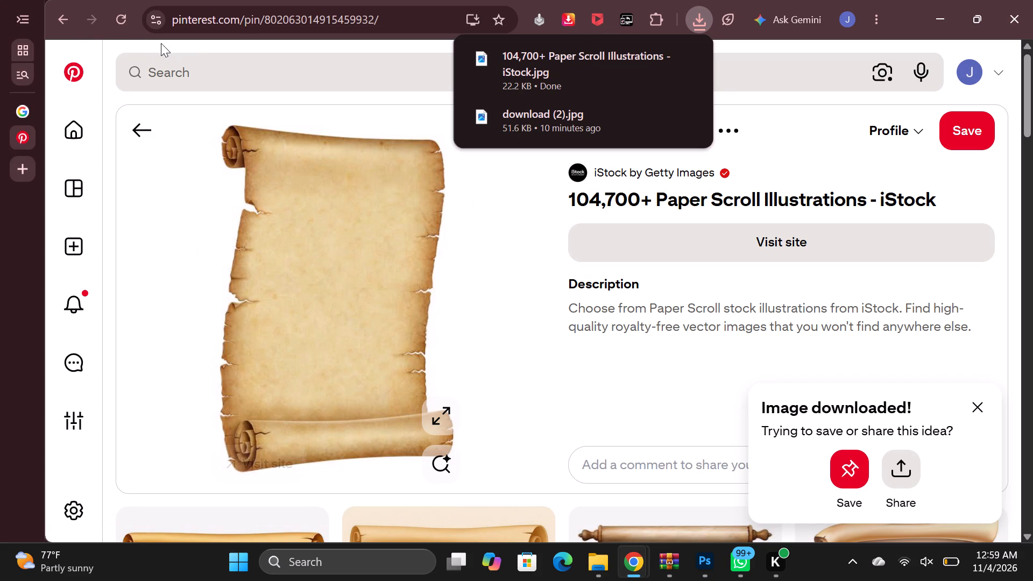
{"action": "left_click", "coordinate": [70, 16]}
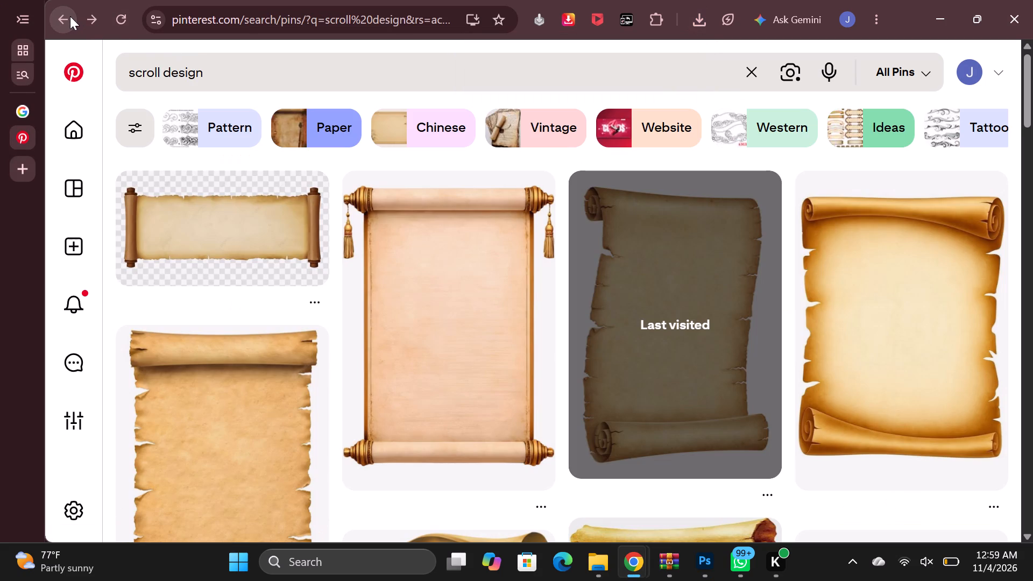
{"action": "left_click", "coordinate": [200, 221]}
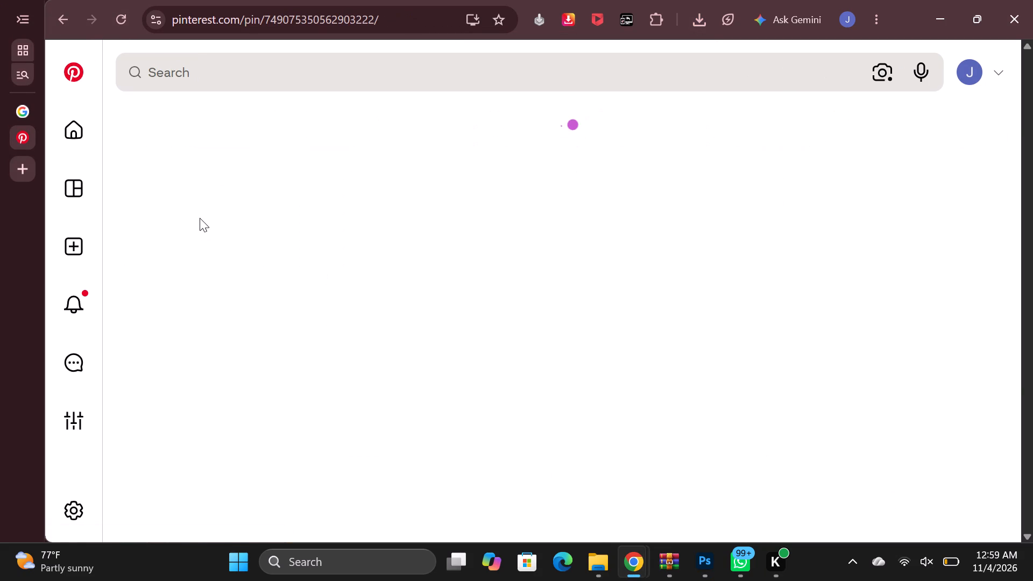
Among the related pins, find and open the "Old paper horizontal banner" Adobe Stock parchment pin and download its image.
{"action": "scroll", "coordinate": [261, 240], "scroll_direction": "down", "scroll_amount": 3}
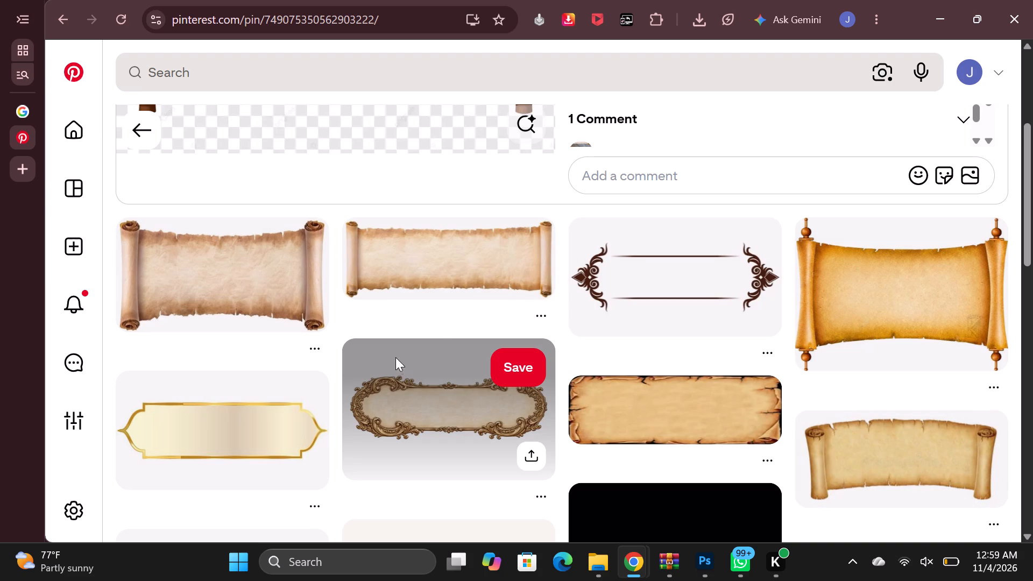
{"action": "scroll", "coordinate": [731, 356], "scroll_direction": "down", "scroll_amount": 1}
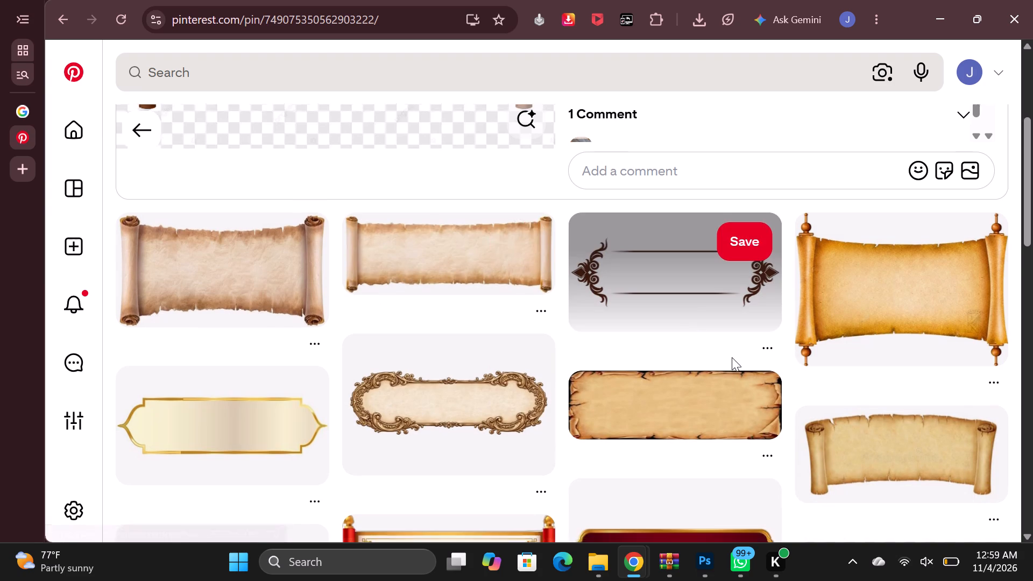
{"action": "scroll", "coordinate": [732, 357], "scroll_direction": "down", "scroll_amount": 5}
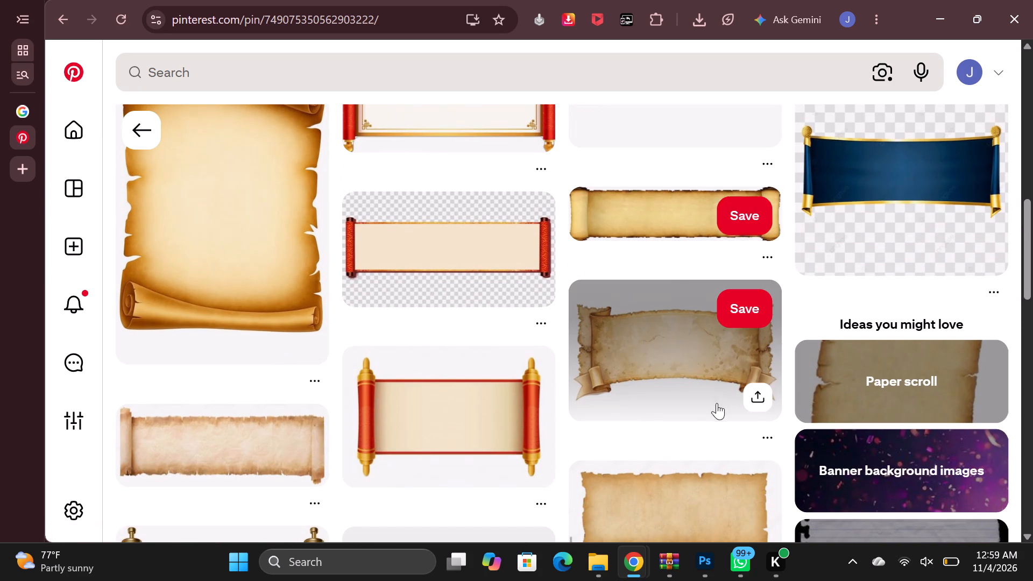
{"action": "scroll", "coordinate": [695, 392], "scroll_direction": "down", "scroll_amount": 2}
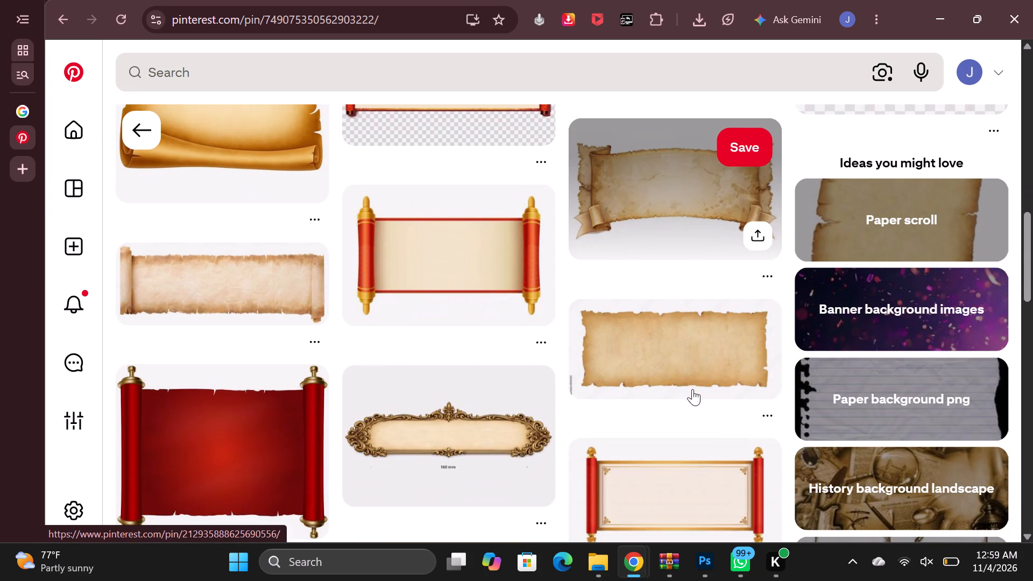
{"action": "scroll", "coordinate": [690, 384], "scroll_direction": "down", "scroll_amount": 1}
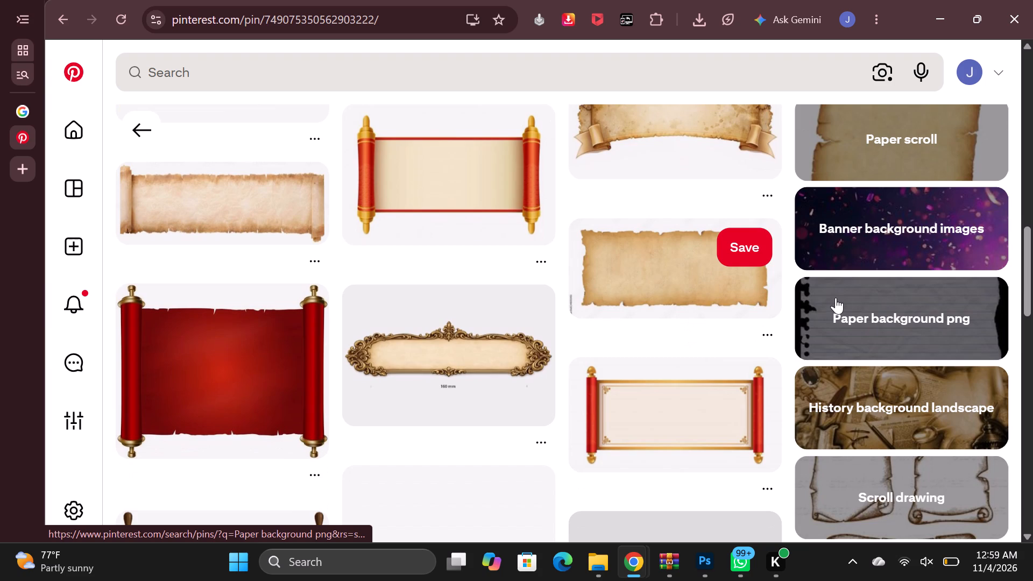
{"action": "left_click", "coordinate": [652, 263]}
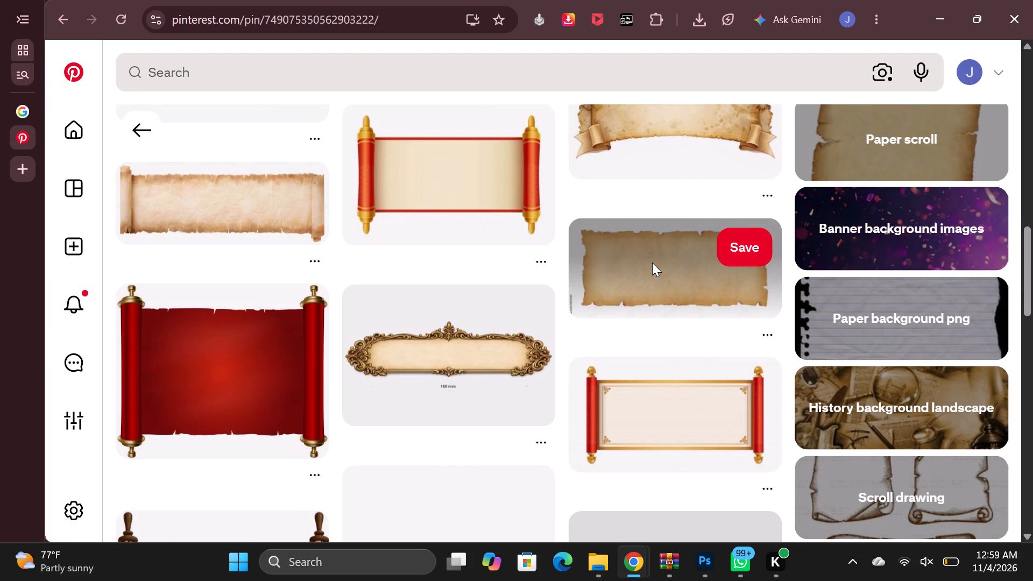
{"action": "left_click", "coordinate": [659, 271]}
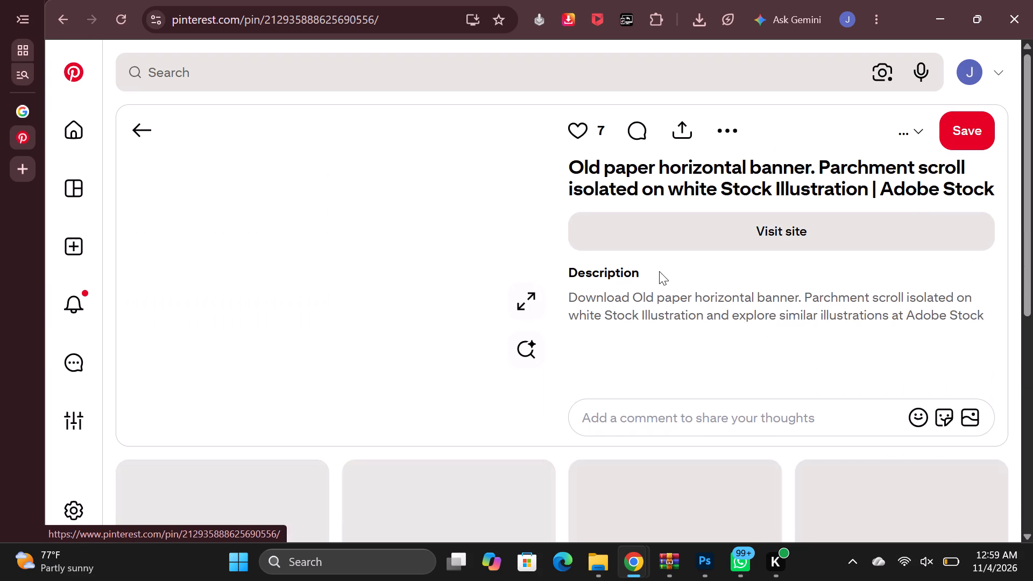
{"action": "left_click", "coordinate": [731, 124]}
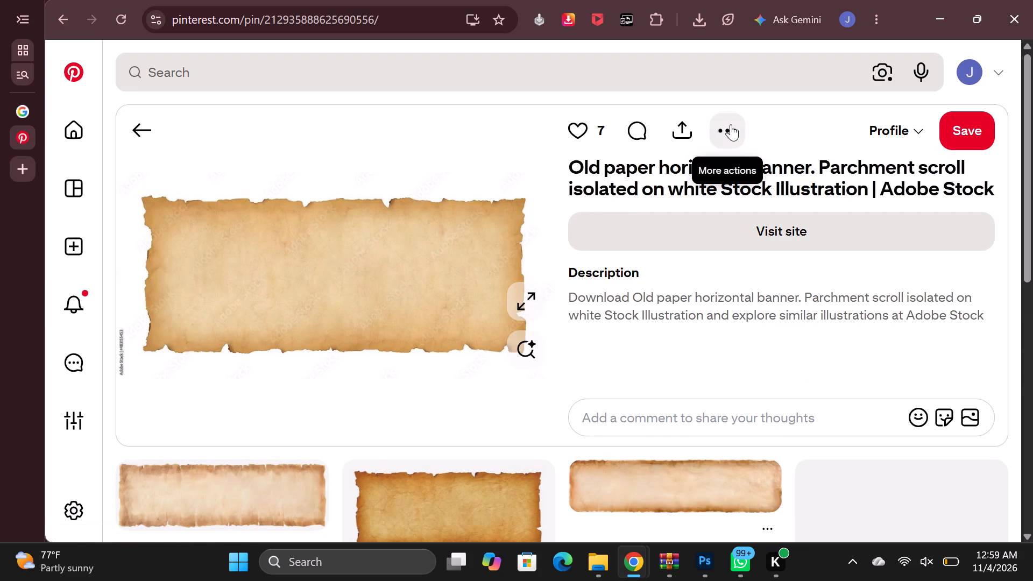
{"action": "left_click", "coordinate": [716, 178]}
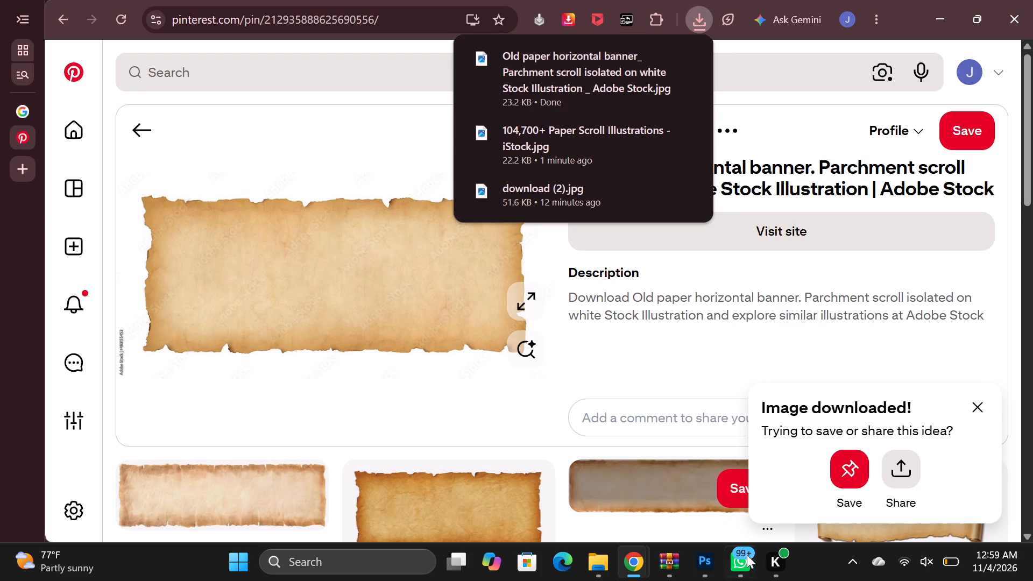
Switch to Photoshop and place the "Old paper horizontal banner" image from Downloads as an embedded file in the poster.
{"action": "left_click", "coordinate": [705, 561]}
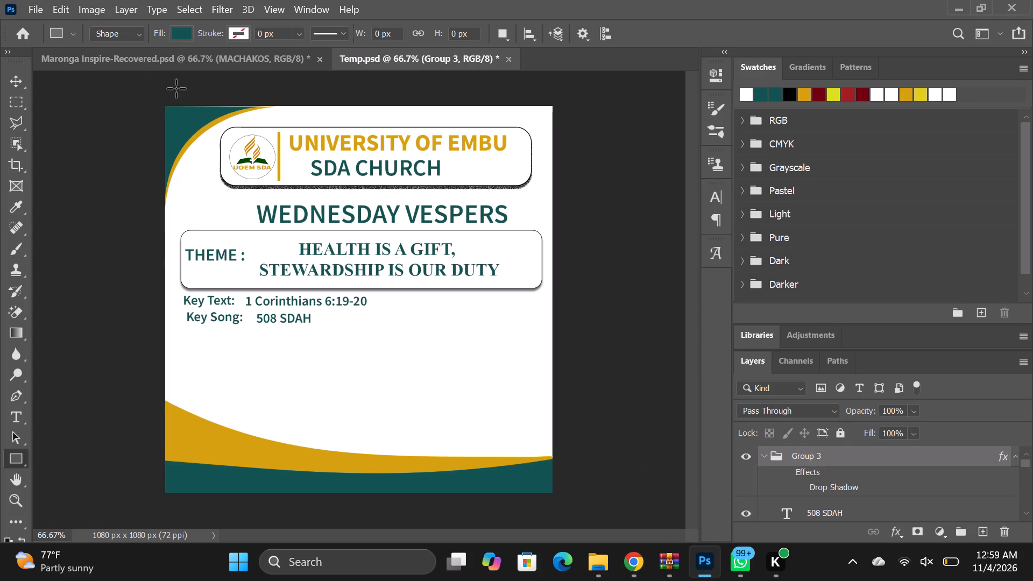
{"action": "left_click", "coordinate": [39, 9]}
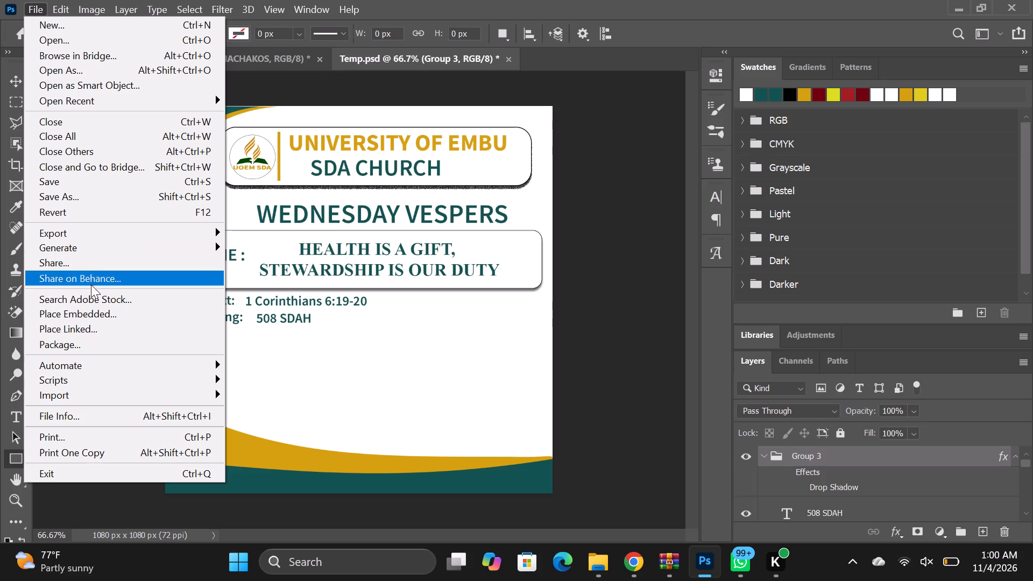
{"action": "left_click", "coordinate": [86, 310]}
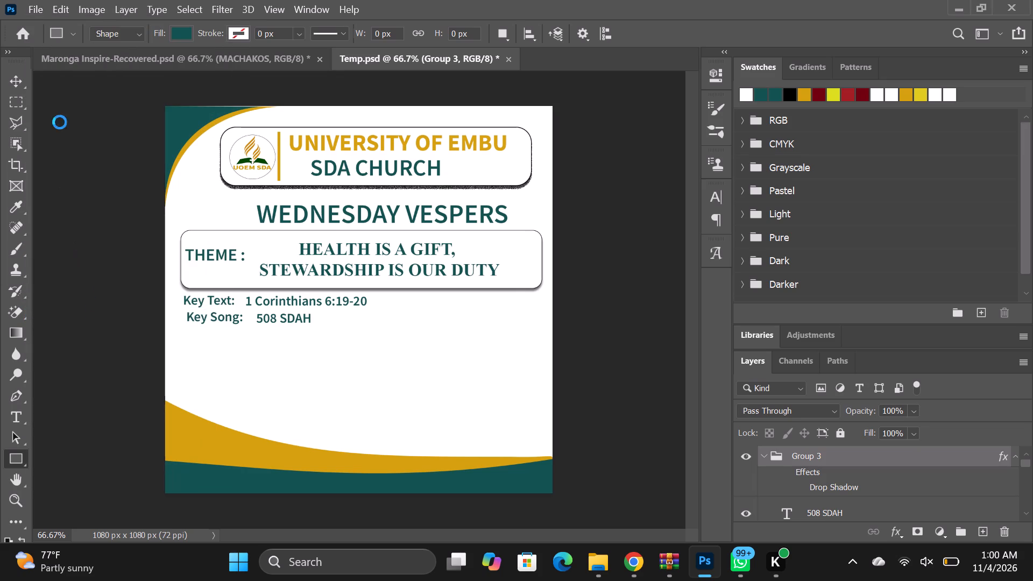
{"action": "left_click", "coordinate": [215, 150]}
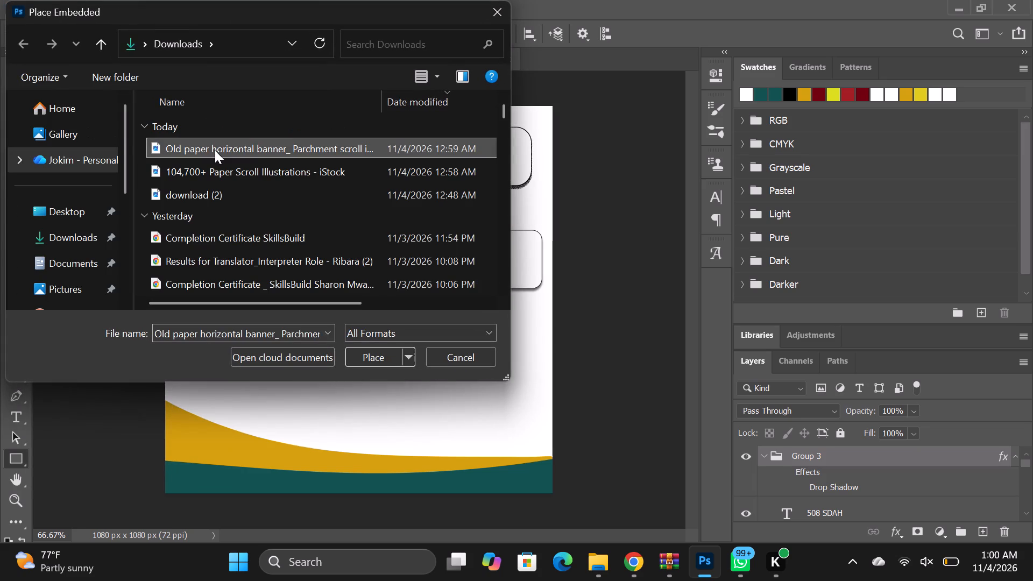
{"action": "left_click", "coordinate": [376, 356]}
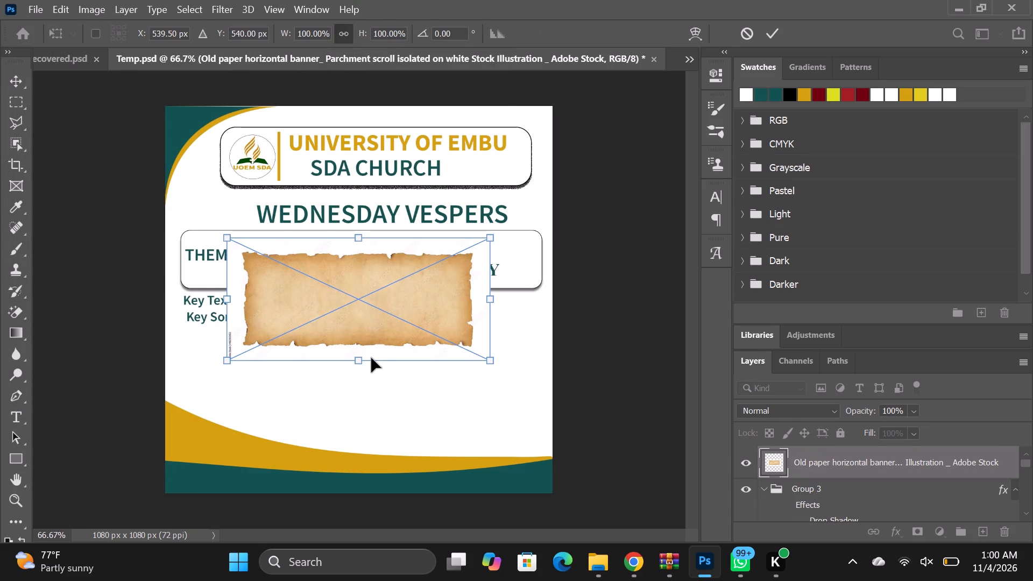
{"action": "left_click", "coordinate": [185, 8]}
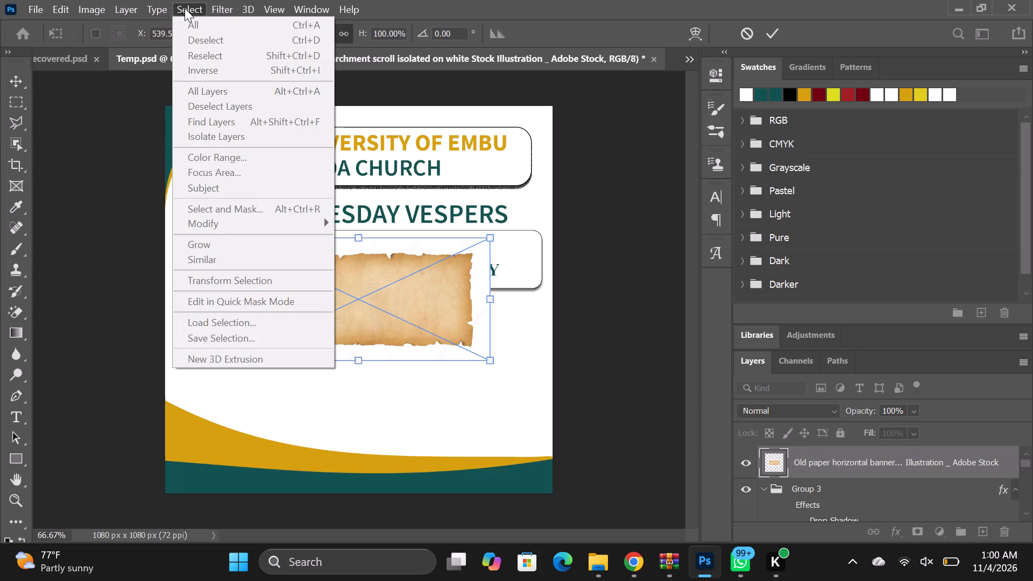
{"action": "left_click", "coordinate": [201, 185]}
{"action": "double_click", "coordinate": [836, 465]}
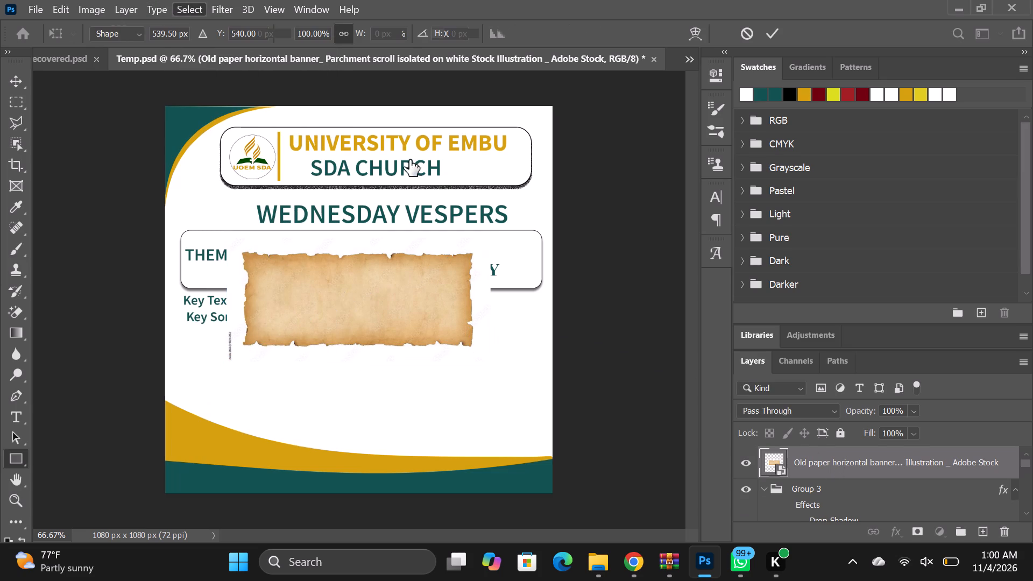
Select the parchment with Select Subject and copy the selection onto its own layer.
{"action": "left_click", "coordinate": [188, 10]}
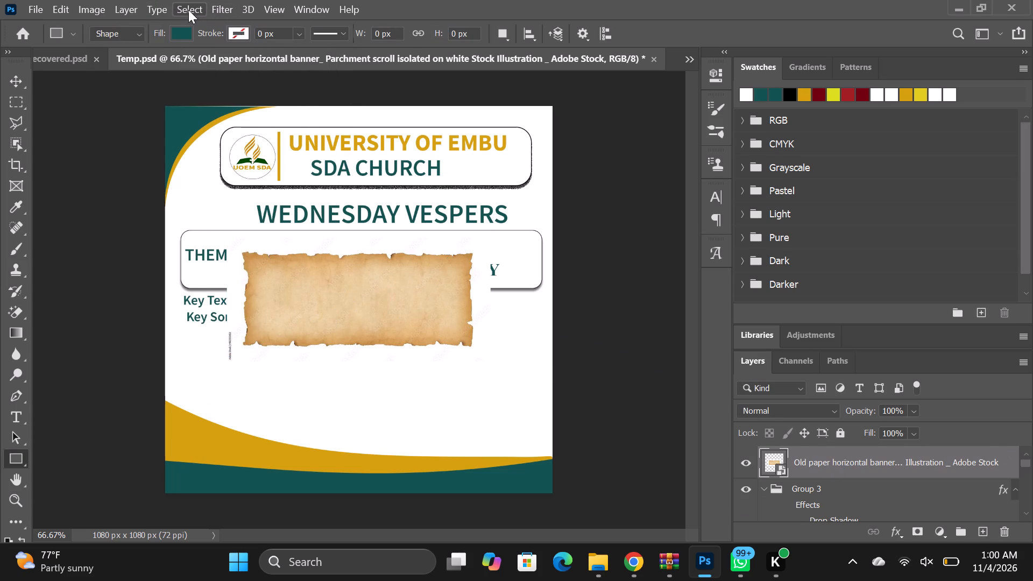
{"action": "left_click", "coordinate": [188, 10]}
{"action": "left_click", "coordinate": [208, 188]}
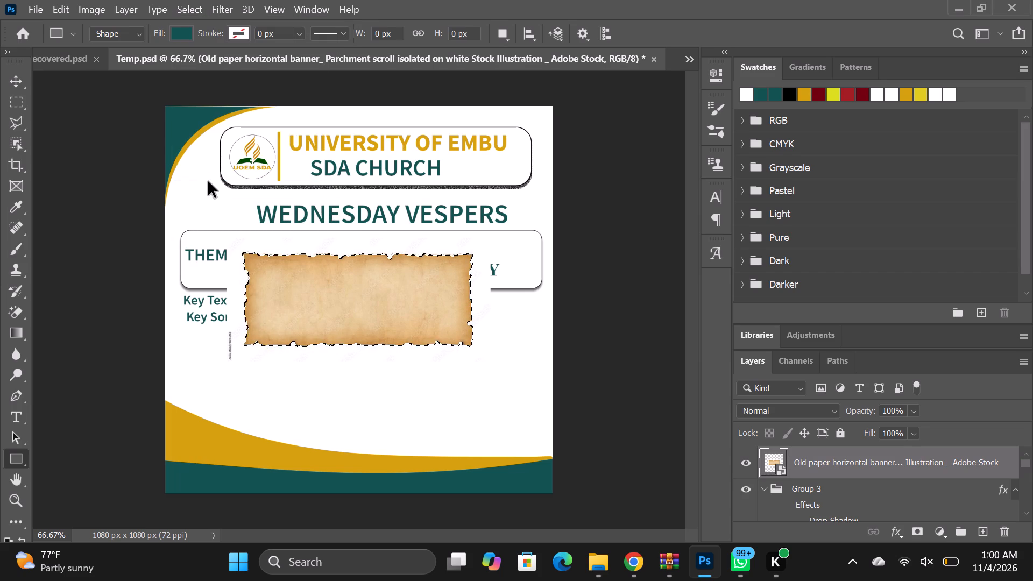
{"action": "key", "text": "ctrl+j"}
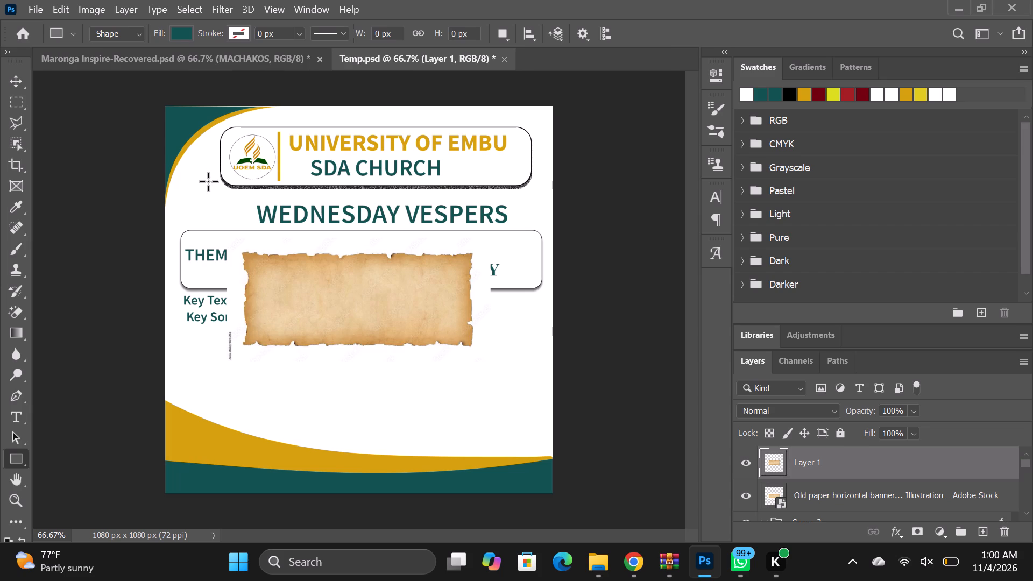
Delete the original placed "Old paper horizontal banner" layer, keeping the cut-out parchment.
{"action": "left_click", "coordinate": [845, 495]}
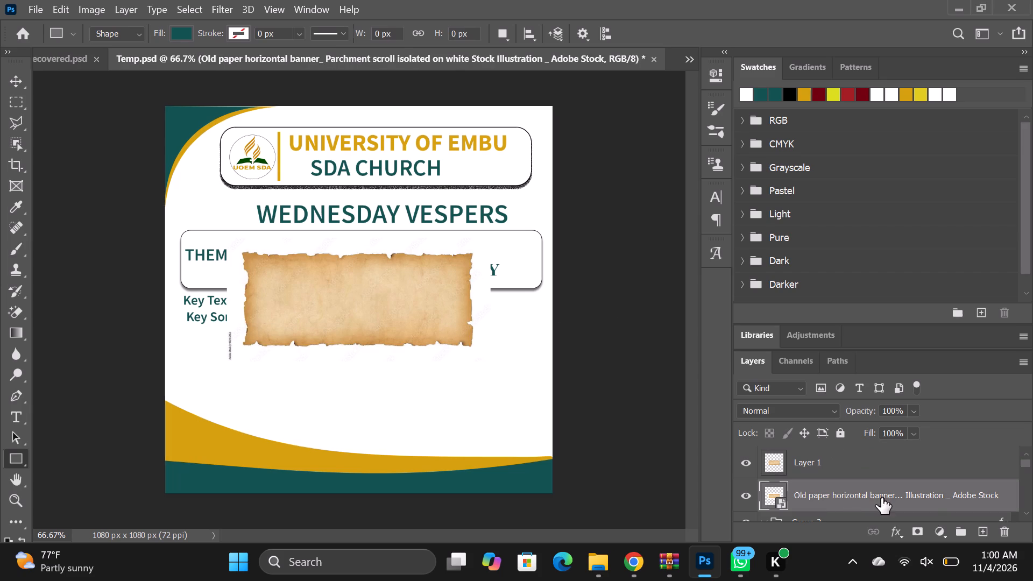
{"action": "left_click", "coordinate": [1007, 532]}
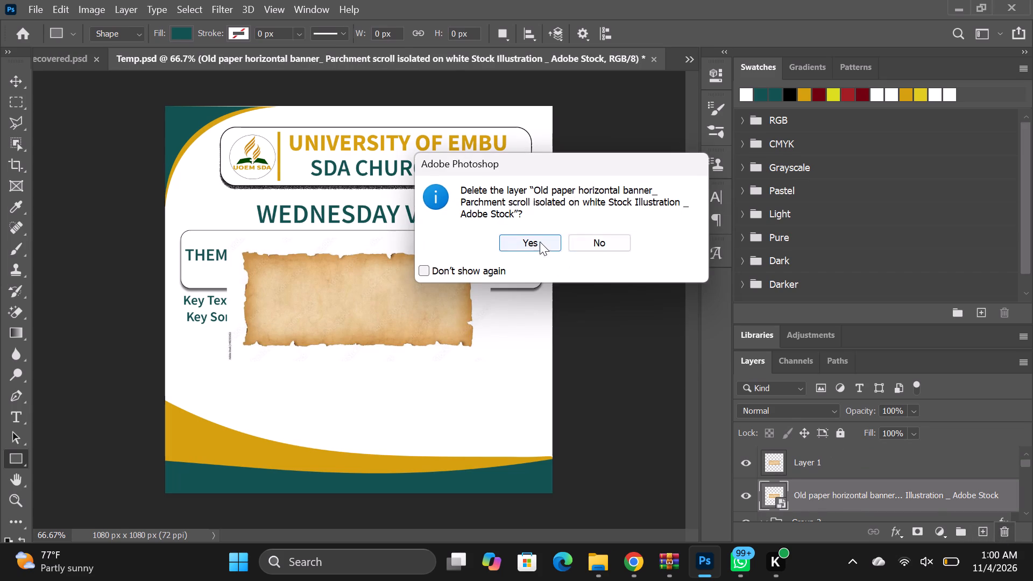
{"action": "left_click", "coordinate": [540, 242]}
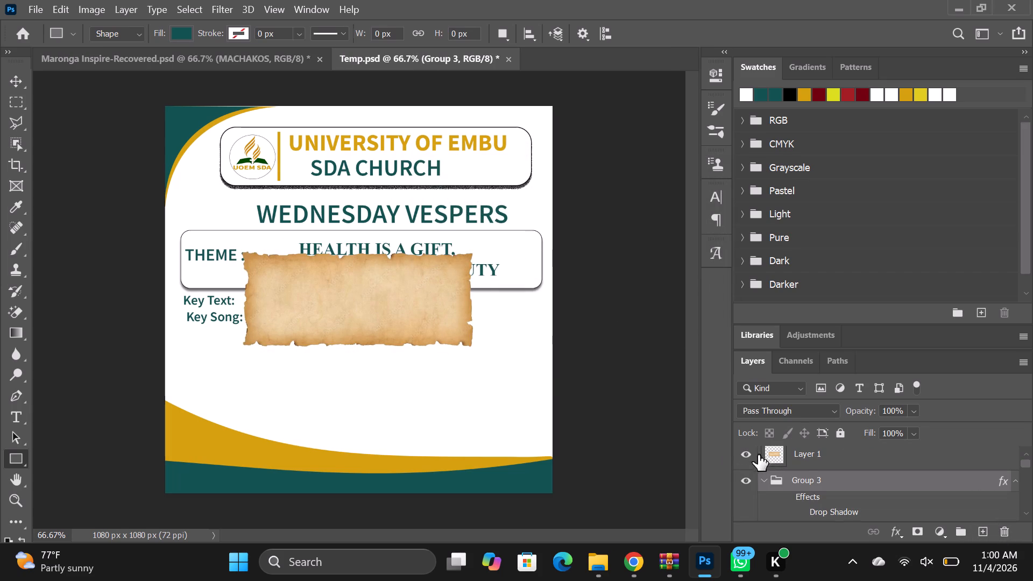
Apply a Color Overlay in gold #d5a00d to the cut-out parchment layer.
{"action": "left_click", "coordinate": [800, 452]}
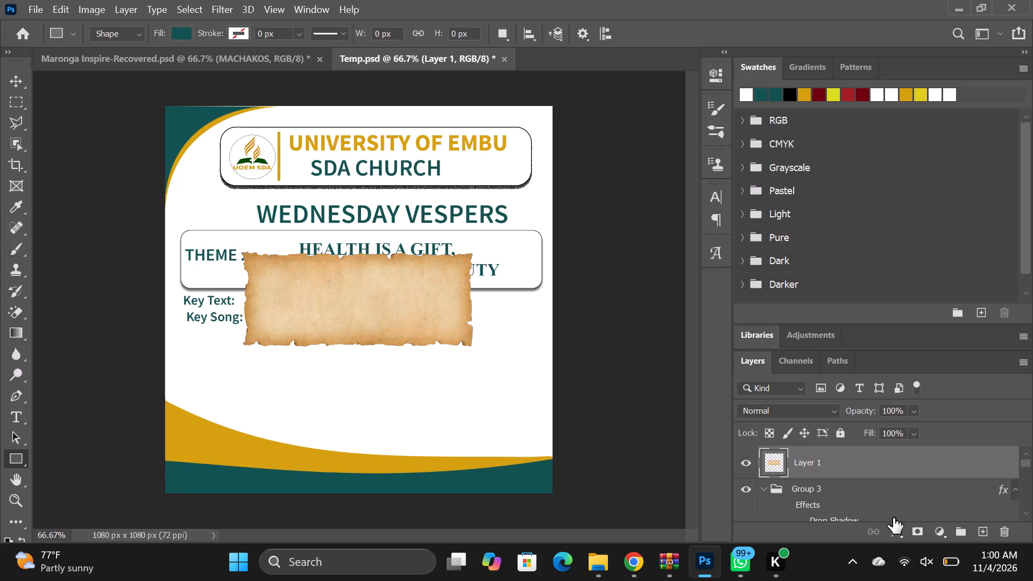
{"action": "left_click", "coordinate": [945, 535]}
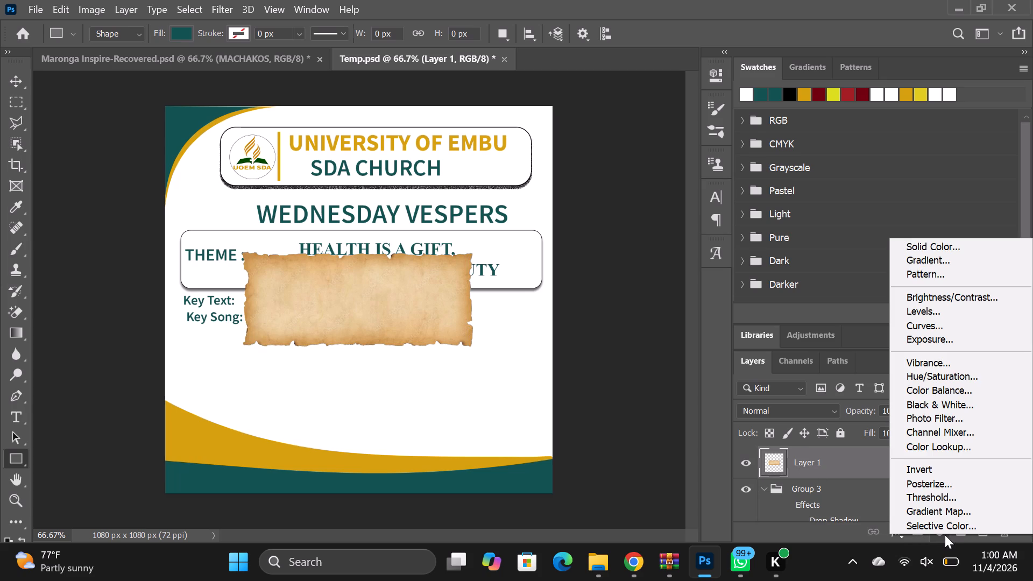
{"action": "left_click", "coordinate": [945, 535]}
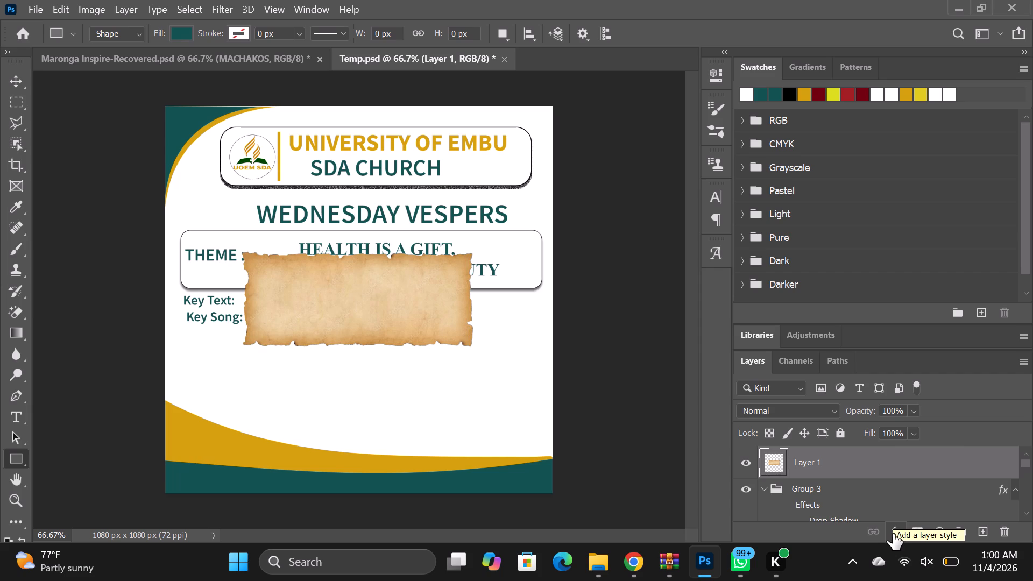
{"action": "left_click", "coordinate": [893, 534]}
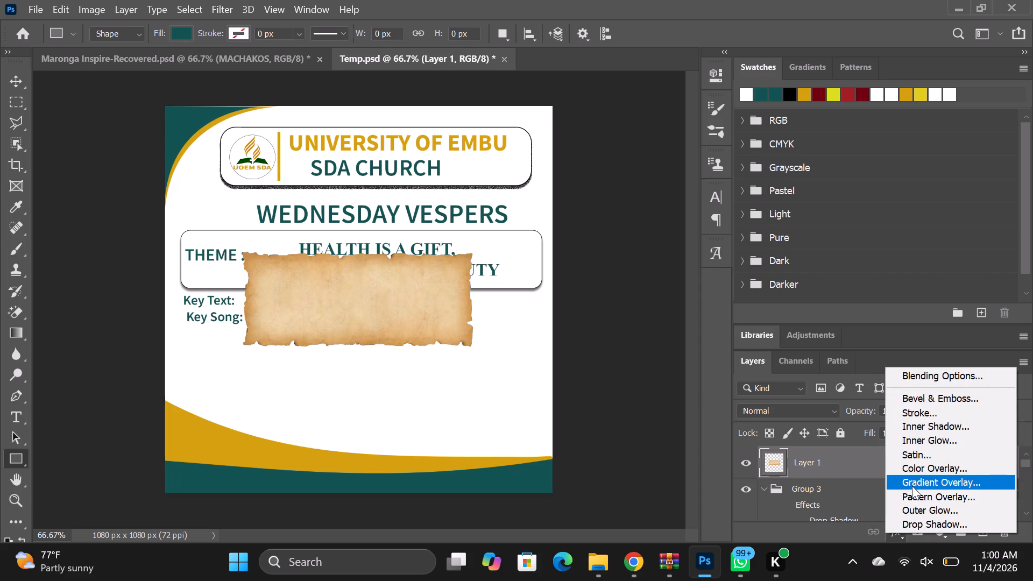
{"action": "left_click", "coordinate": [915, 470]}
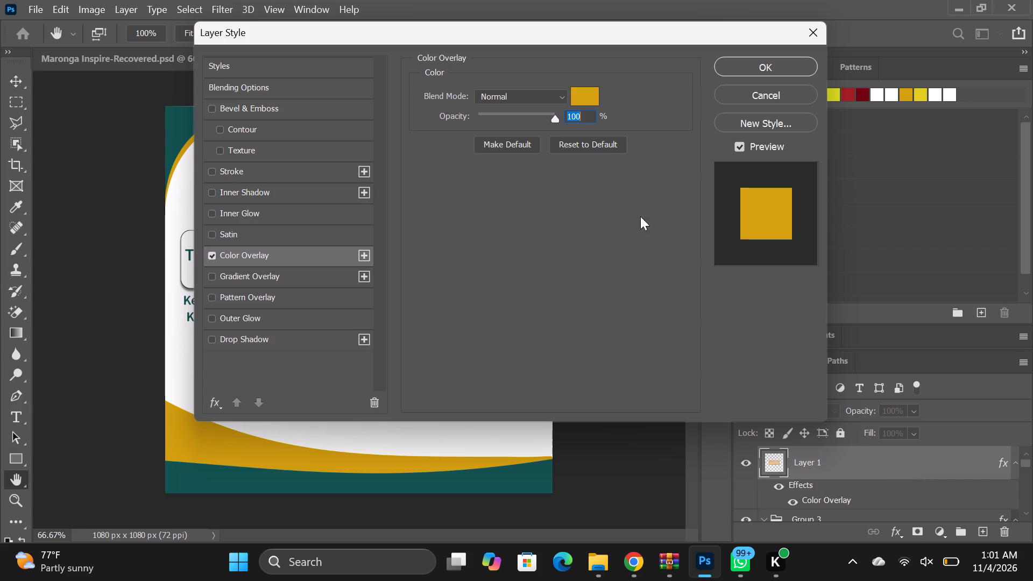
{"action": "left_click", "coordinate": [585, 94]}
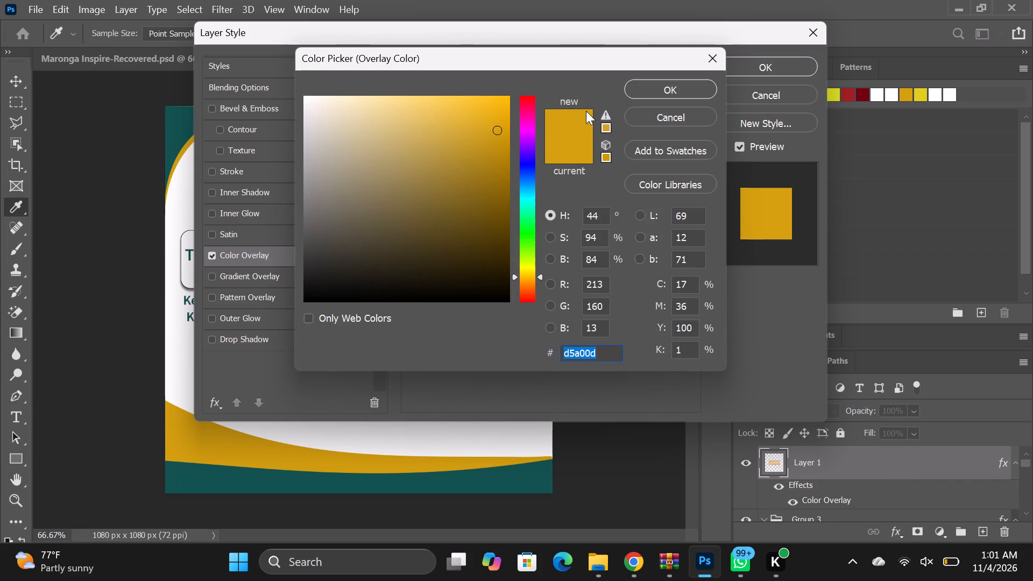
{"action": "left_click", "coordinate": [579, 130]}
{"action": "left_click", "coordinate": [677, 87]}
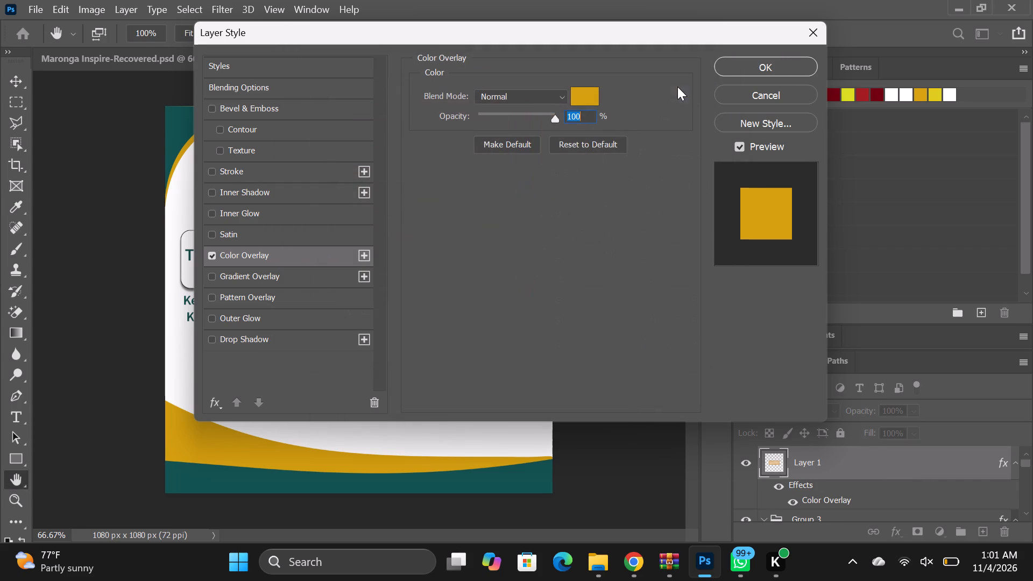
{"action": "left_click", "coordinate": [750, 60]}
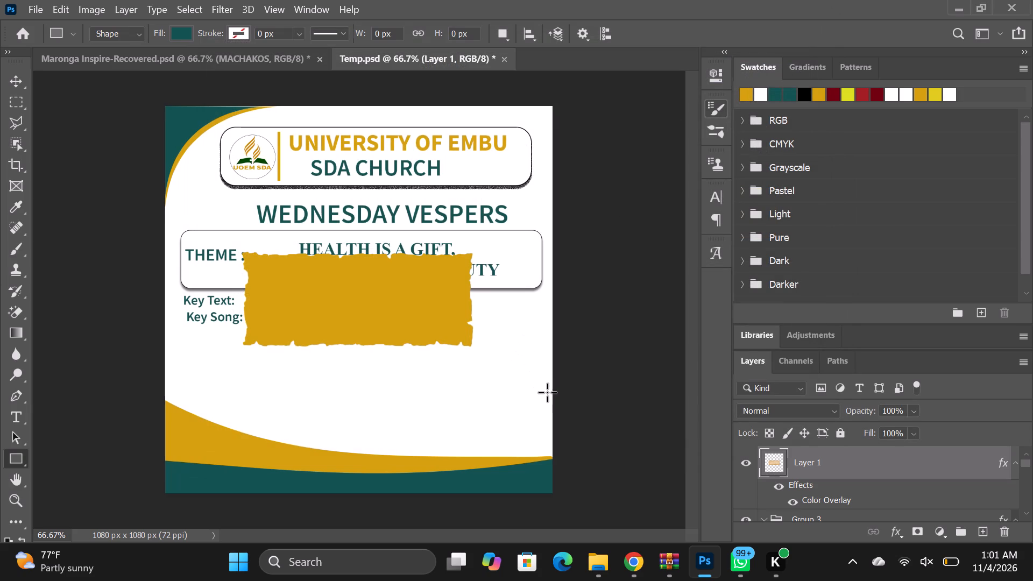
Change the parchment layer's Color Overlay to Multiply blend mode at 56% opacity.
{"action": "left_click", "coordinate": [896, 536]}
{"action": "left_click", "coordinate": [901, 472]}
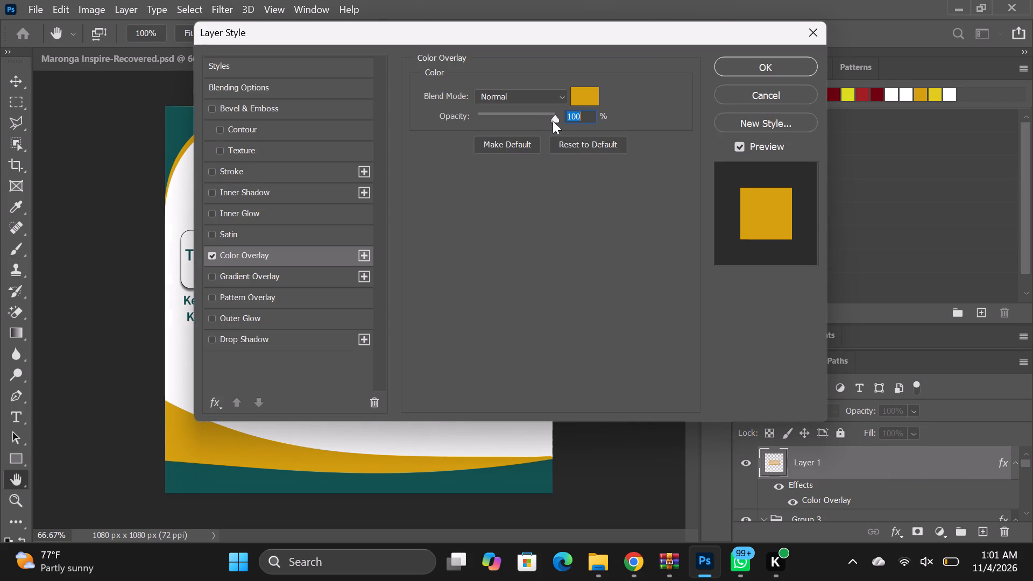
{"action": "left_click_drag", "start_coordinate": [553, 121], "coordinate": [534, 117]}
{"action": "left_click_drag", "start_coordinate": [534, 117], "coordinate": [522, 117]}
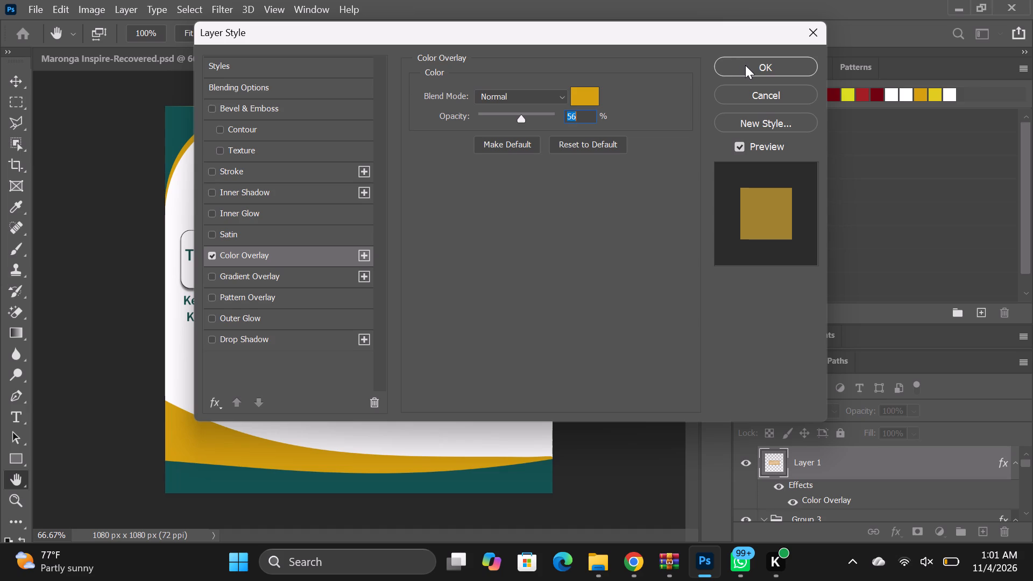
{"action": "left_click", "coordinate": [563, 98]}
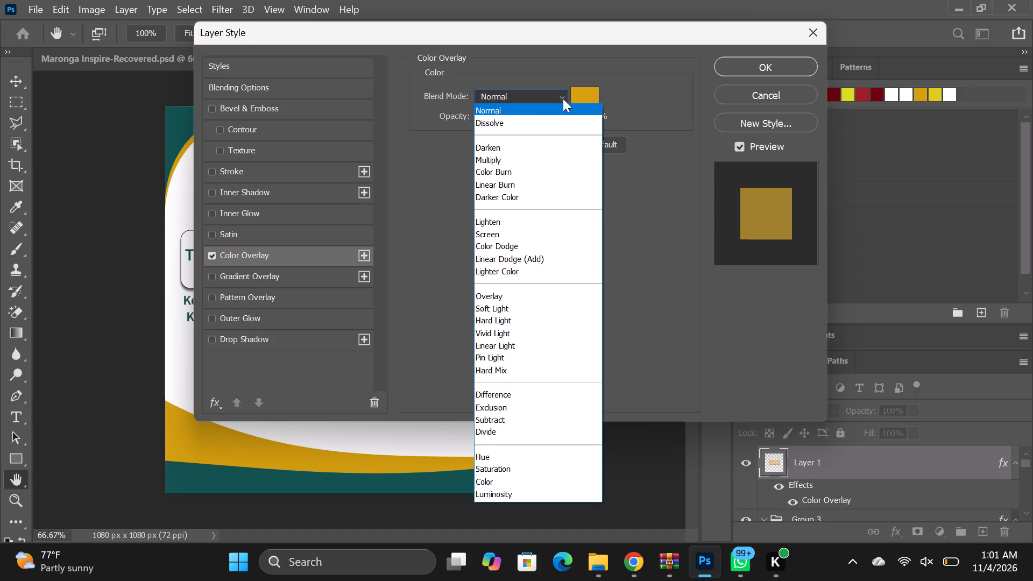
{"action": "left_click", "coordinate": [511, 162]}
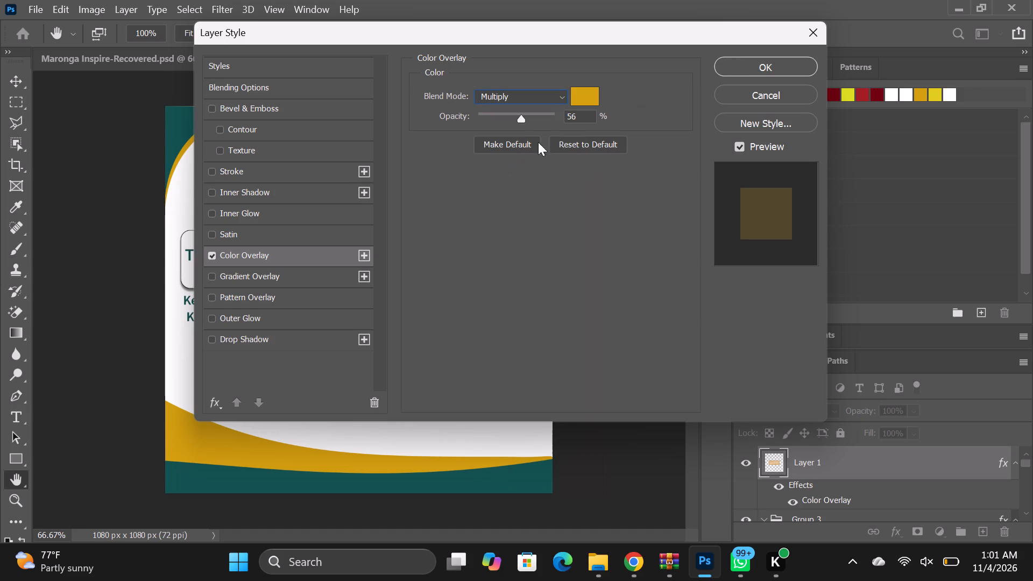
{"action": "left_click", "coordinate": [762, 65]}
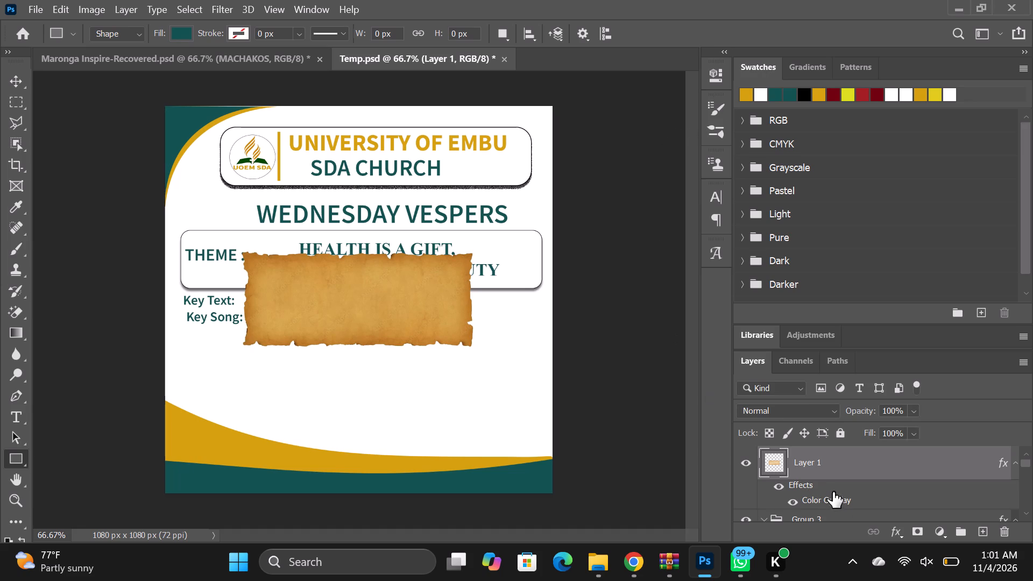
Set the parchment layer's Color Overlay to Normal blend mode at 44% opacity.
{"action": "left_click", "coordinate": [897, 534]}
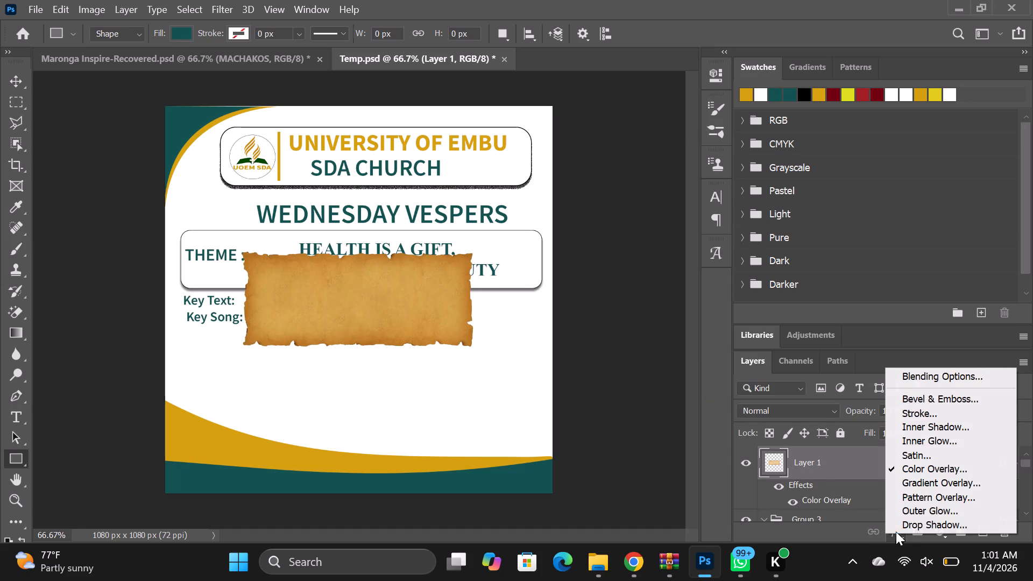
{"action": "left_click", "coordinate": [909, 468]}
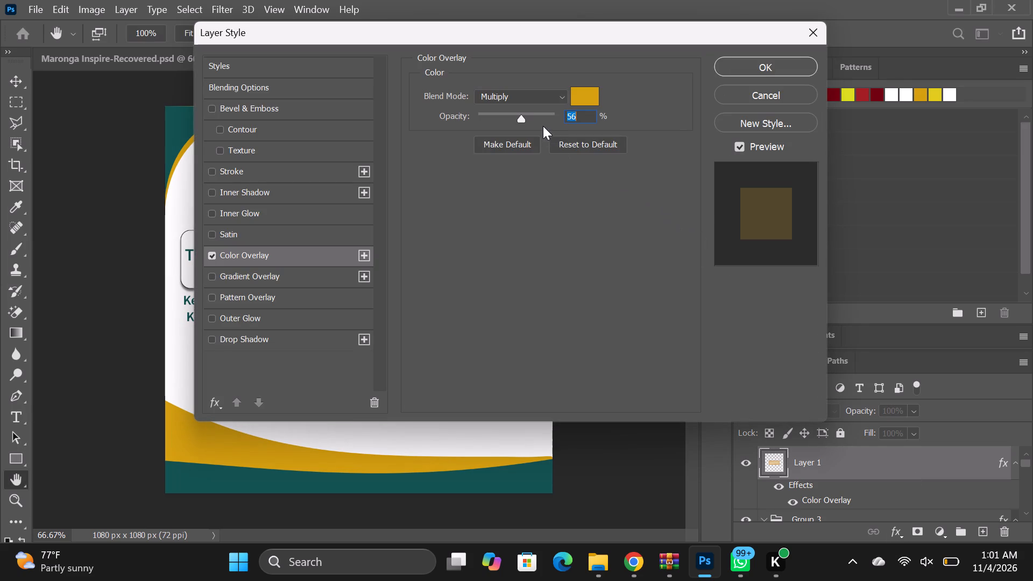
{"action": "left_click", "coordinate": [560, 97]}
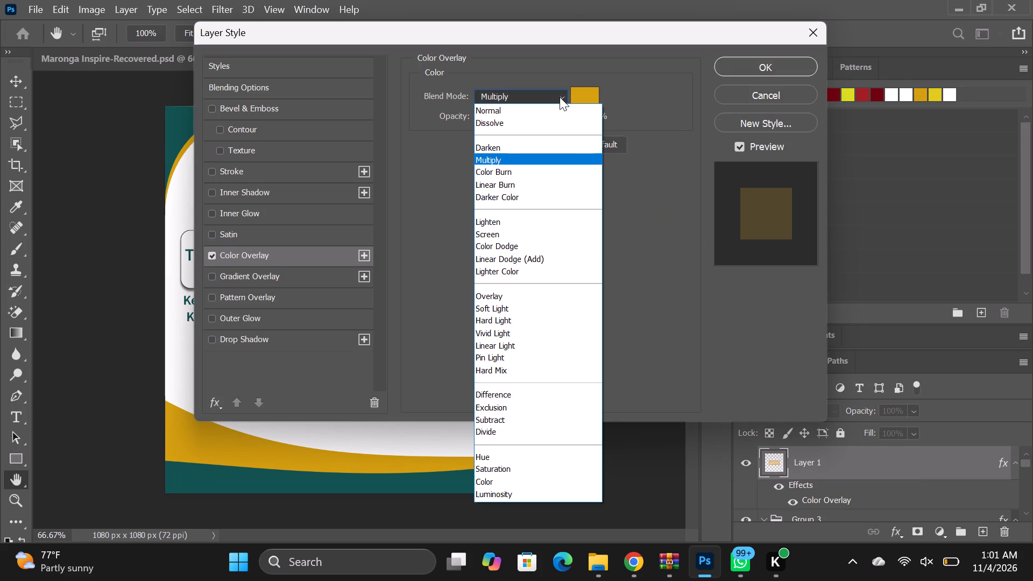
{"action": "left_click", "coordinate": [560, 97]}
{"action": "left_click_drag", "start_coordinate": [522, 119], "coordinate": [512, 119]}
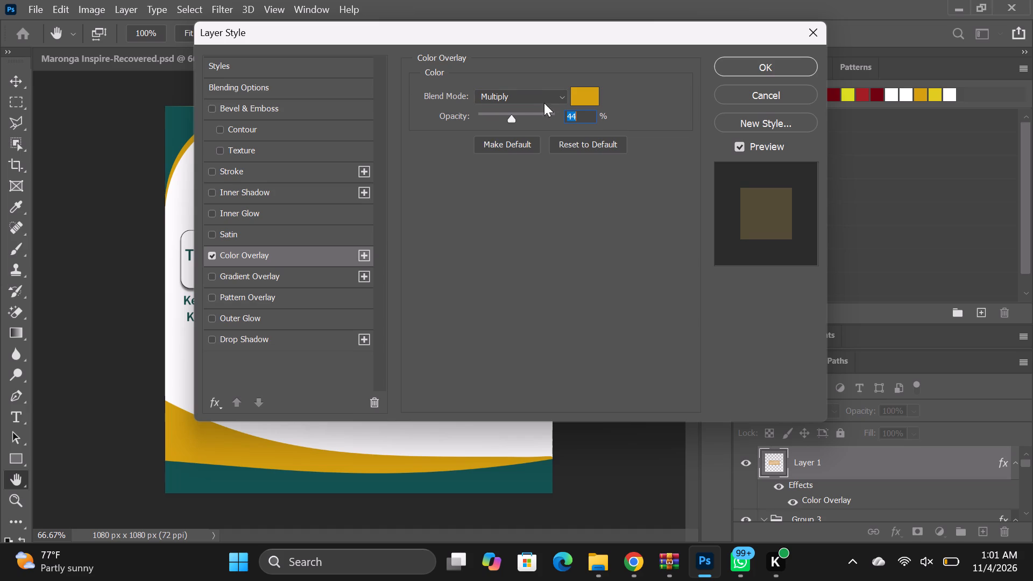
{"action": "left_click", "coordinate": [562, 95]}
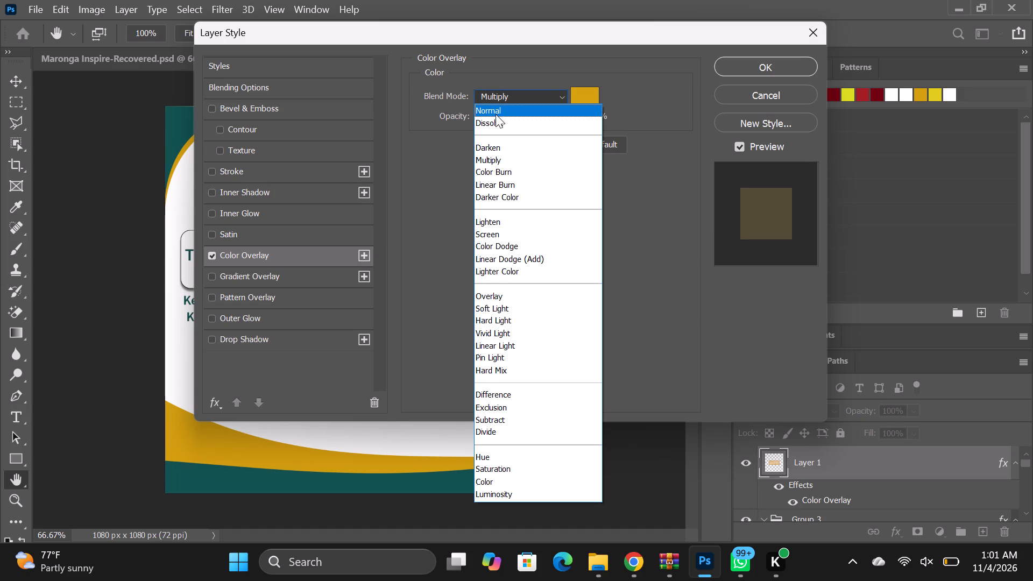
{"action": "left_click", "coordinate": [496, 110]}
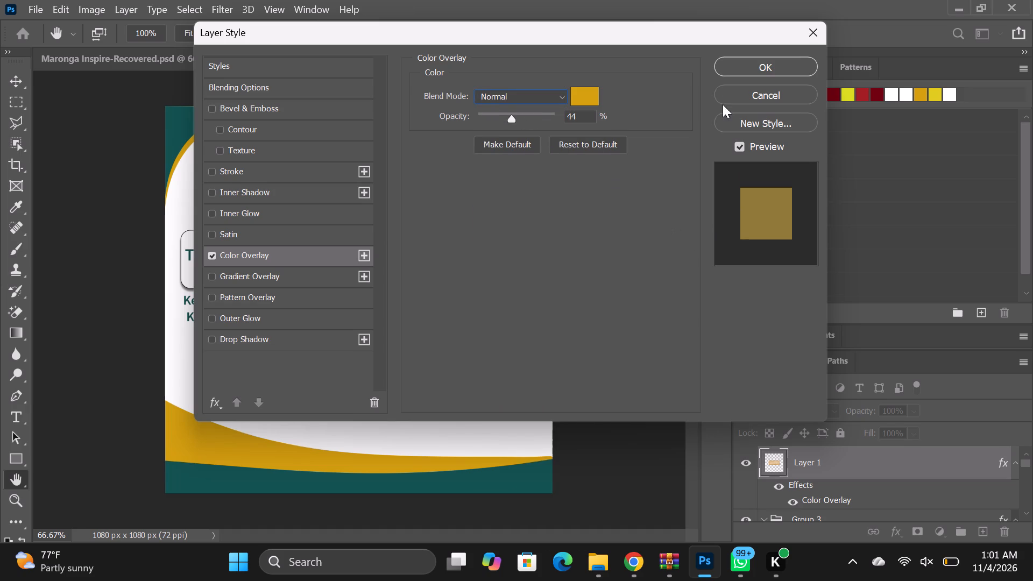
{"action": "left_click", "coordinate": [768, 66]}
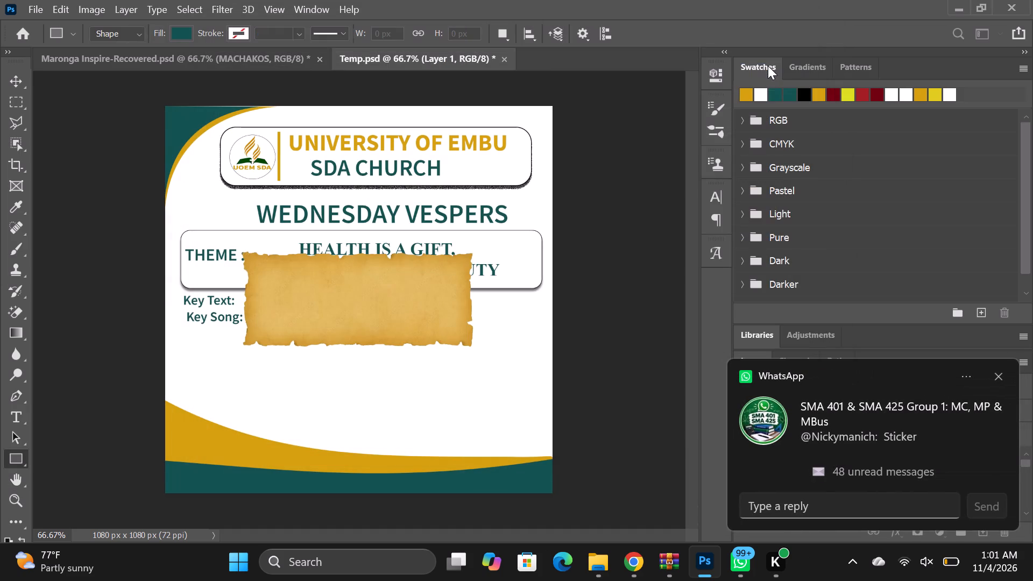
{"action": "left_click", "coordinate": [1002, 378]}
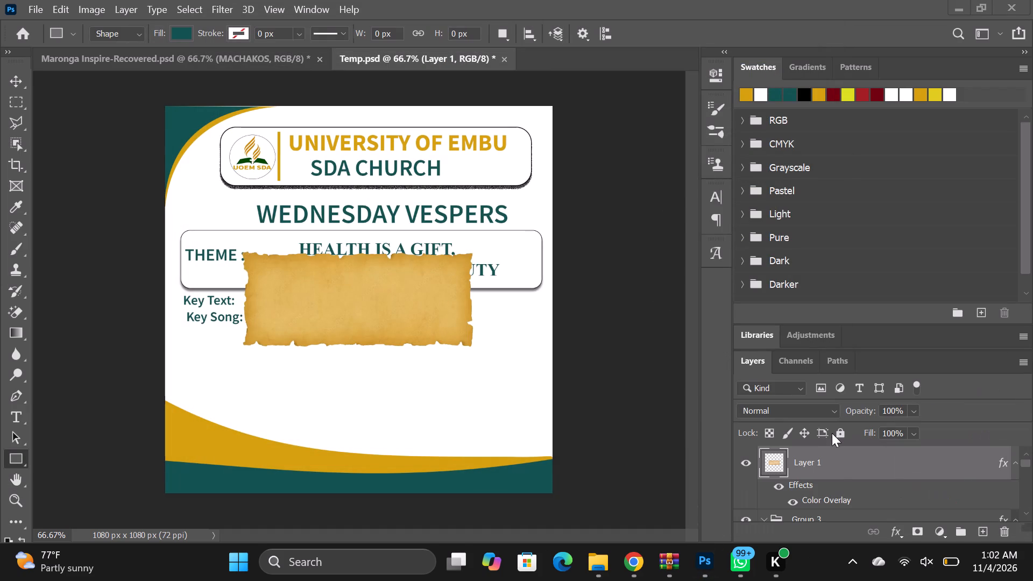
Move the parchment over the Key Text and Key Song lines below the theme box, scaling it to about 89% width and 50% height.
{"action": "left_click", "coordinate": [833, 464]}
{"action": "key", "text": "ctrl+t"}
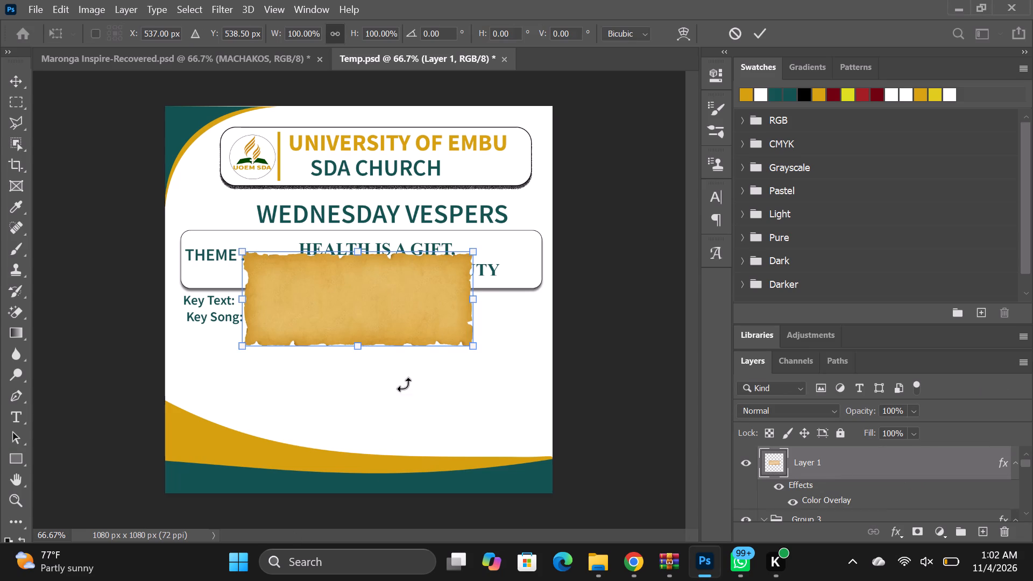
{"action": "left_click_drag", "start_coordinate": [370, 290], "coordinate": [314, 318]}
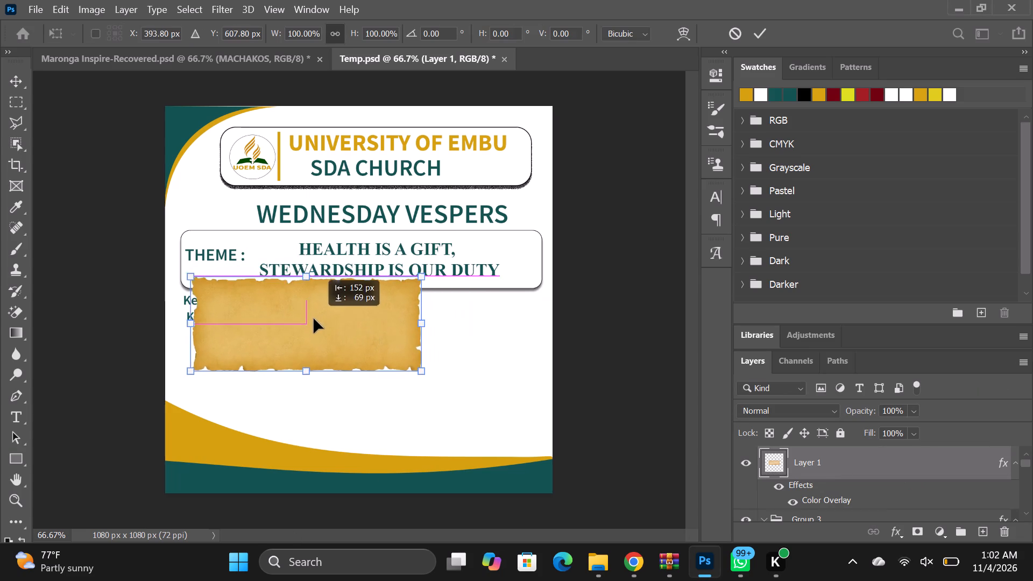
{"action": "left_click_drag", "start_coordinate": [314, 318], "coordinate": [307, 323]}
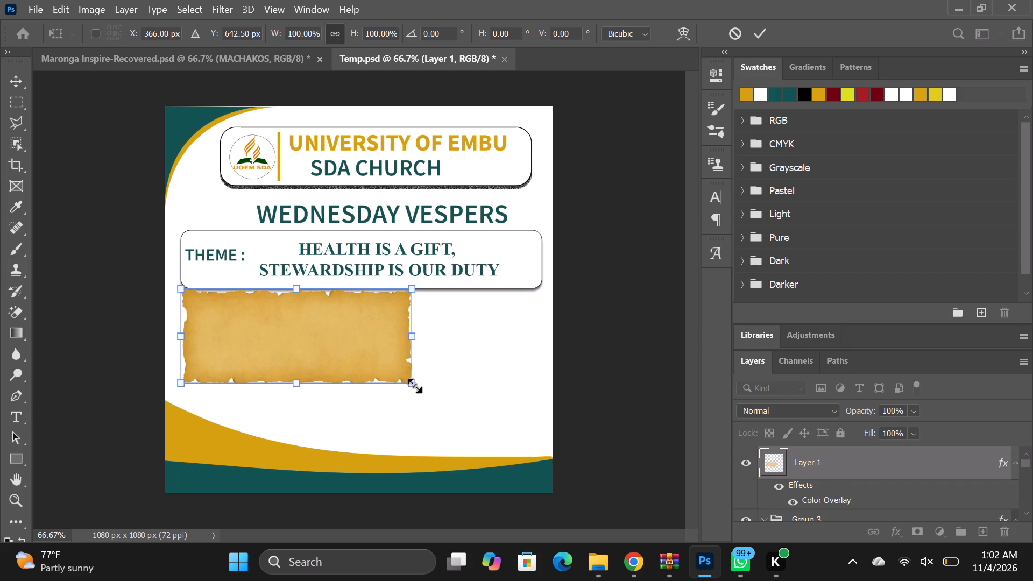
{"action": "left_click_drag", "start_coordinate": [412, 384], "coordinate": [363, 332]}
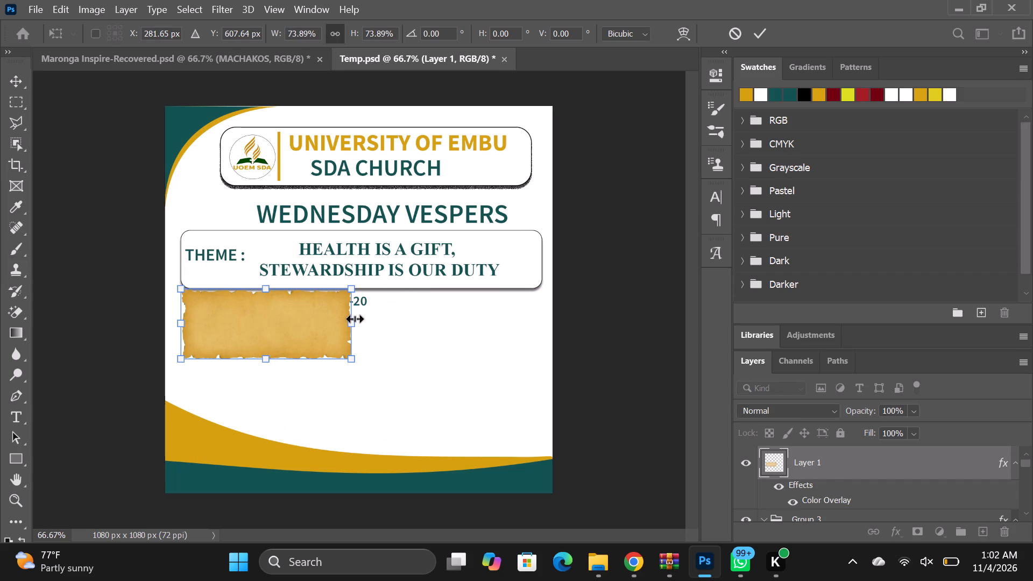
{"action": "left_click_drag", "start_coordinate": [354, 323], "coordinate": [383, 323], "text": "shift"}
{"action": "left_click_drag", "start_coordinate": [279, 360], "coordinate": [282, 340], "text": "shift"}
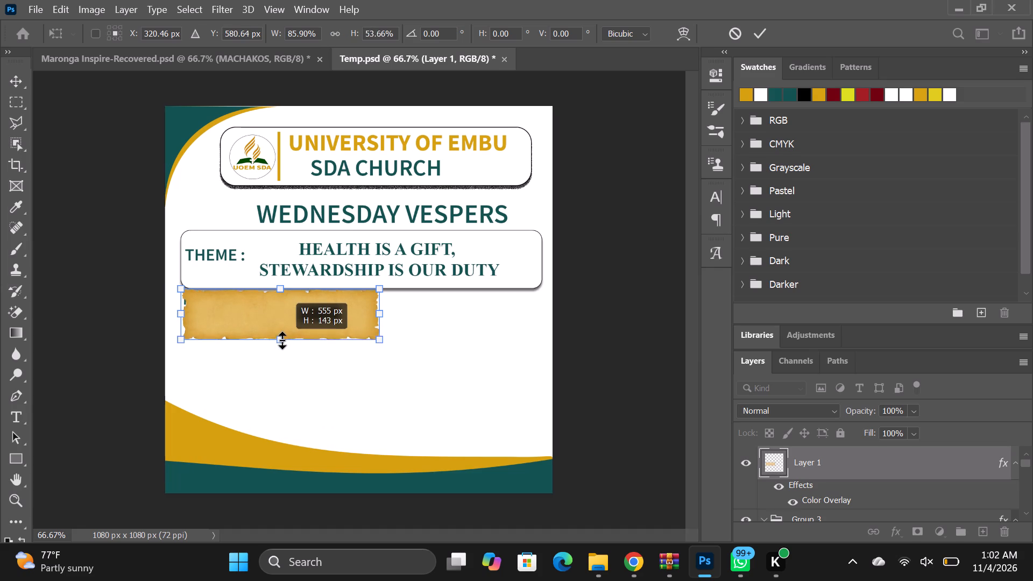
{"action": "left_click_drag", "start_coordinate": [282, 340], "coordinate": [280, 338], "text": "shift"}
{"action": "left_click_drag", "start_coordinate": [180, 313], "coordinate": [173, 313], "text": "shift"}
{"action": "left_click", "coordinate": [844, 462]}
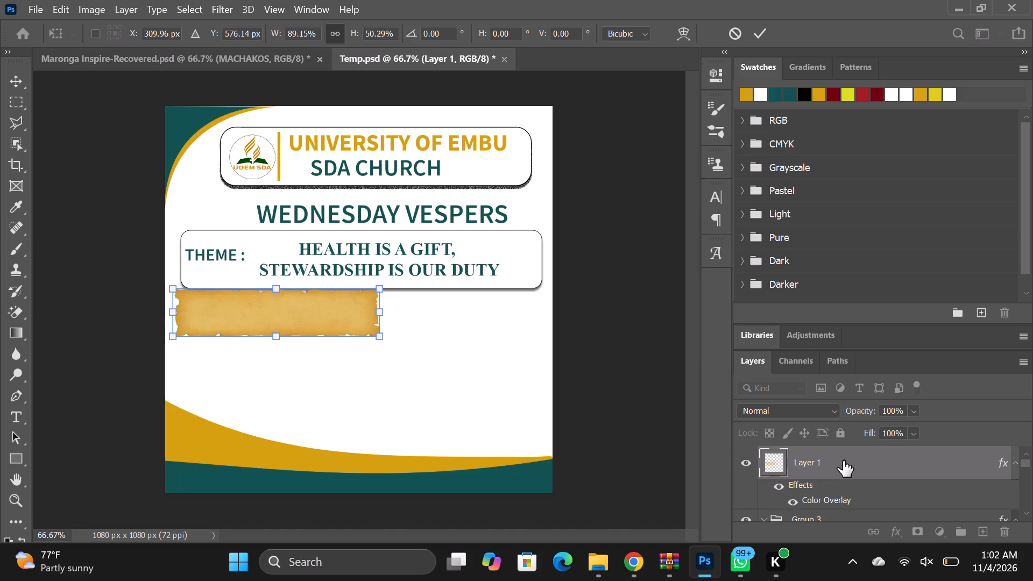
Group the text layers "508 SDAH", "Key Song:", "1 Corinthians 6:19-20" and "Key Text:" together.
{"action": "scroll", "coordinate": [854, 469], "scroll_direction": "down", "scroll_amount": 2}
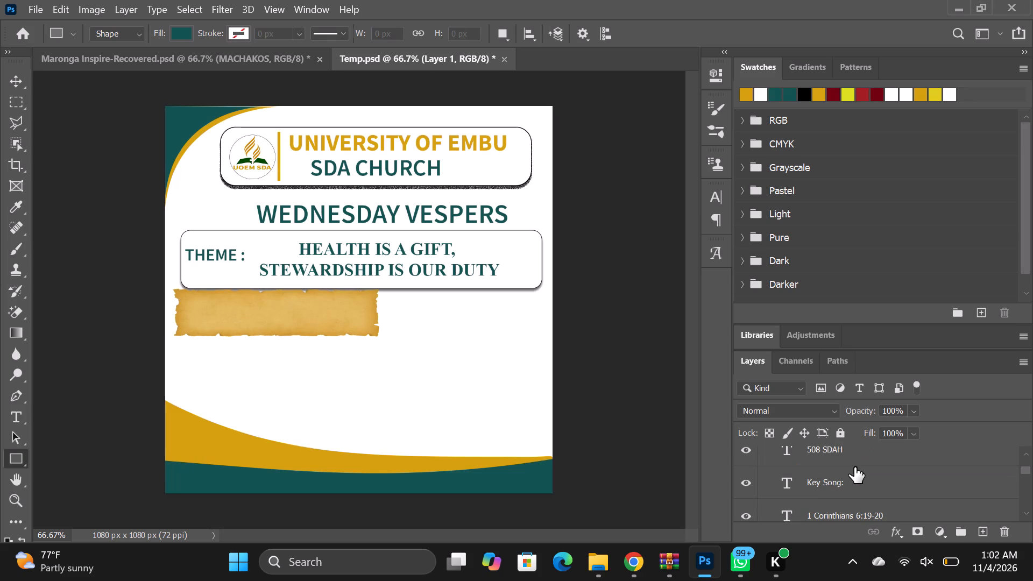
{"action": "scroll", "coordinate": [854, 467], "scroll_direction": "up", "scroll_amount": 1}
{"action": "scroll", "coordinate": [854, 467], "scroll_direction": "down", "scroll_amount": 1}
{"action": "scroll", "coordinate": [853, 465], "scroll_direction": "up", "scroll_amount": 1}
{"action": "scroll", "coordinate": [823, 488], "scroll_direction": "down", "scroll_amount": 1}
{"action": "left_click", "coordinate": [821, 452]}
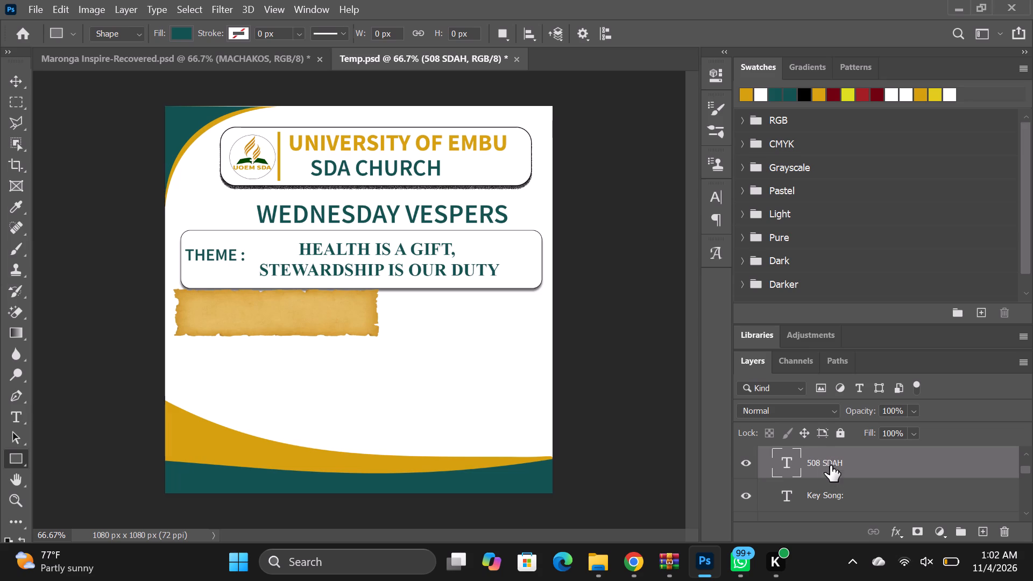
{"action": "left_click", "coordinate": [826, 492], "text": "shift"}
{"action": "scroll", "coordinate": [825, 487], "scroll_direction": "down", "scroll_amount": 2, "text": "shift"}
{"action": "scroll", "coordinate": [831, 481], "scroll_direction": "up", "scroll_amount": 1, "text": "shift"}
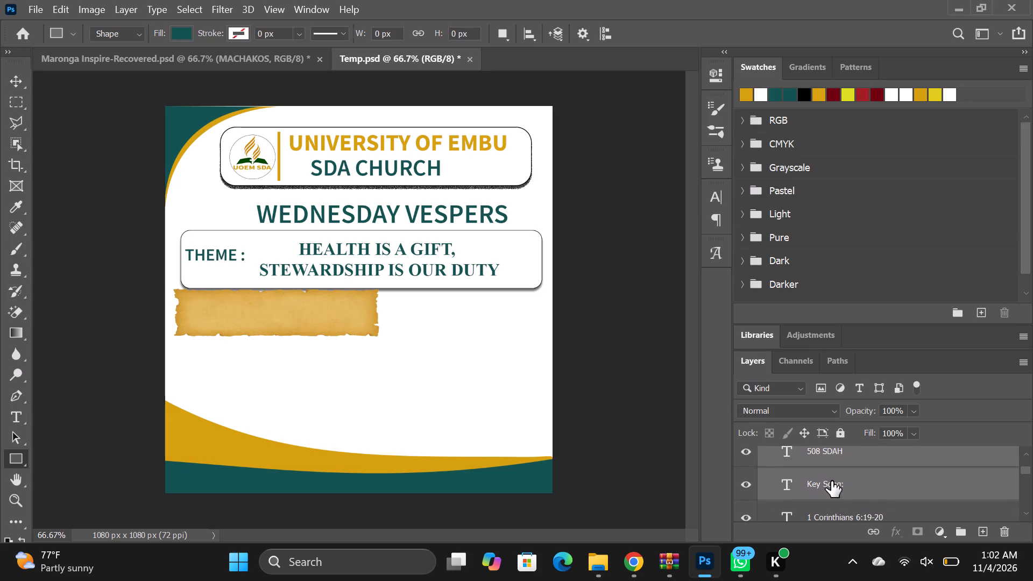
{"action": "scroll", "coordinate": [831, 481], "scroll_direction": "down", "scroll_amount": 2, "text": "shift"}
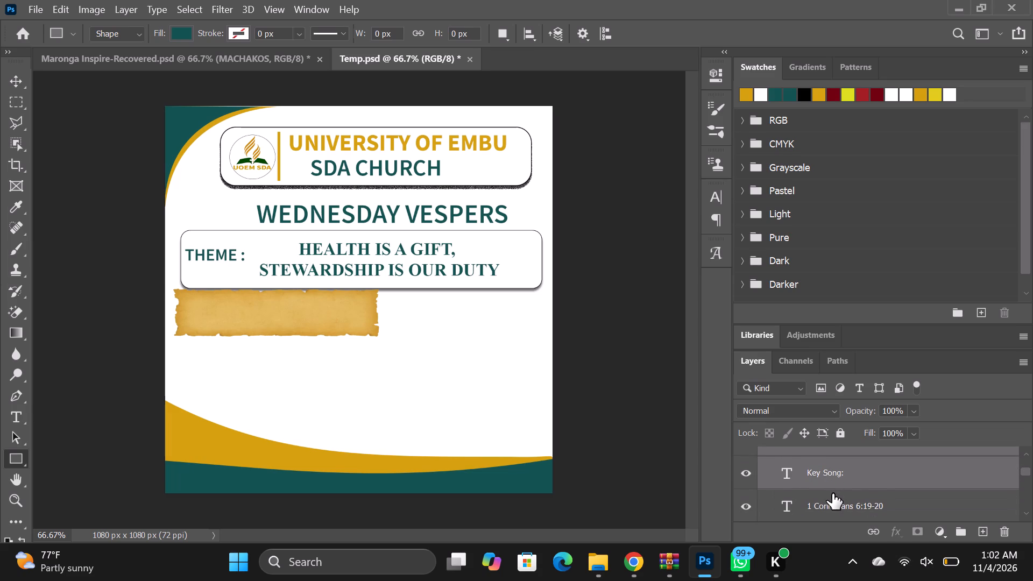
{"action": "left_click", "coordinate": [832, 493], "text": "shift"}
{"action": "scroll", "coordinate": [832, 493], "scroll_direction": "down", "scroll_amount": 2, "text": "shift"}
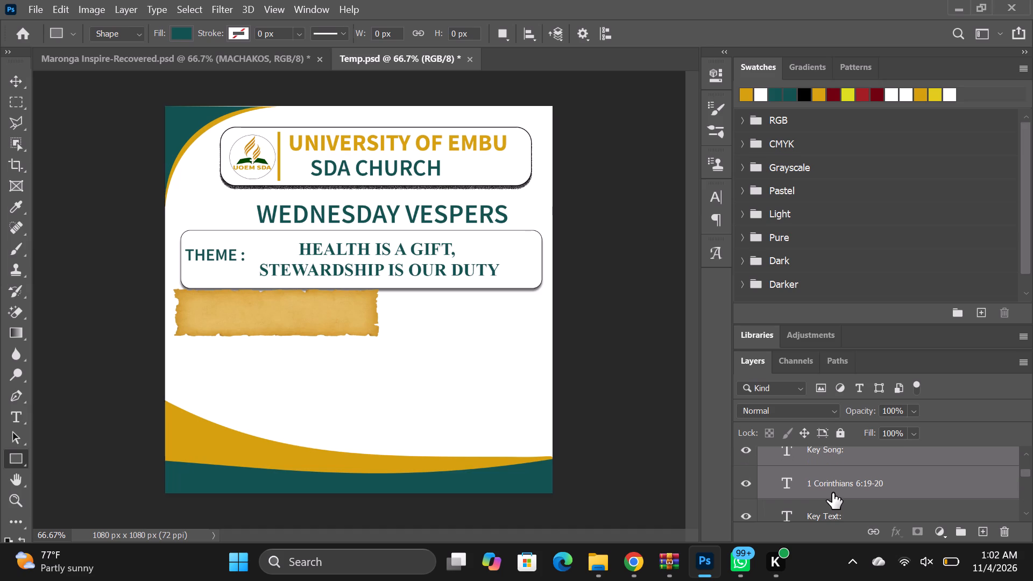
{"action": "left_click", "coordinate": [836, 505], "text": "shift"}
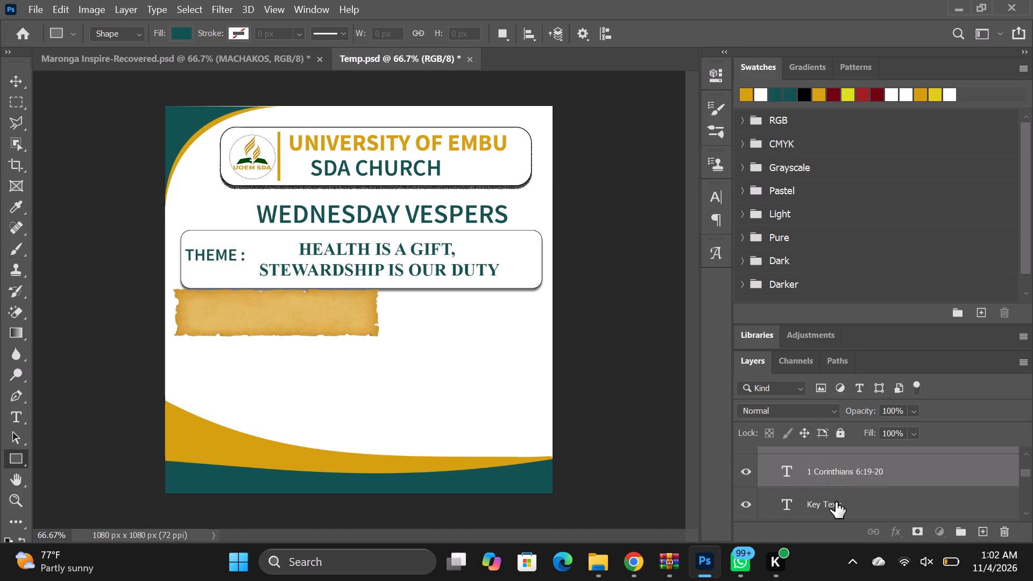
{"action": "scroll", "coordinate": [836, 502], "scroll_direction": "down", "scroll_amount": 2, "text": "shift"}
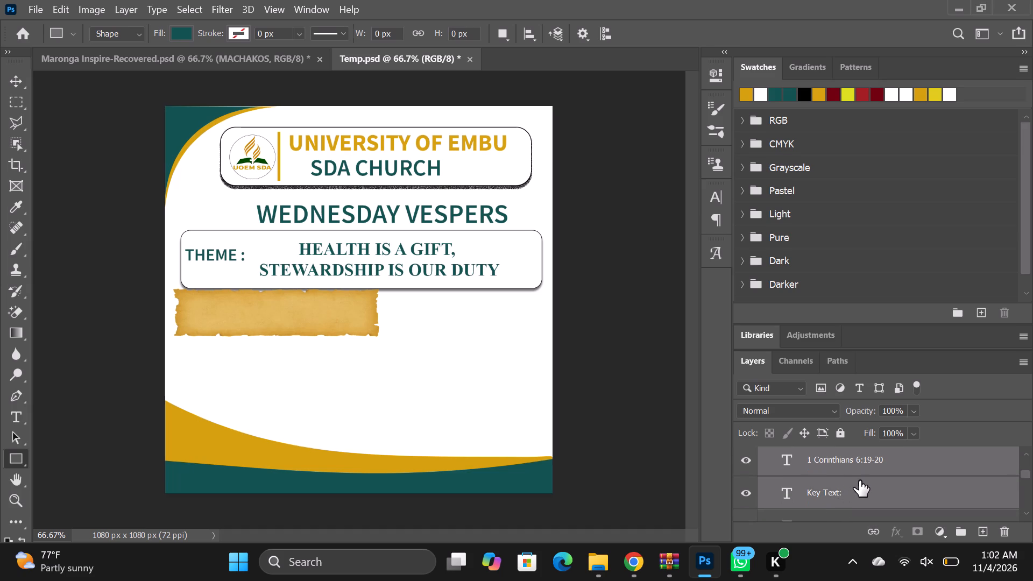
{"action": "left_click", "coordinate": [958, 532]}
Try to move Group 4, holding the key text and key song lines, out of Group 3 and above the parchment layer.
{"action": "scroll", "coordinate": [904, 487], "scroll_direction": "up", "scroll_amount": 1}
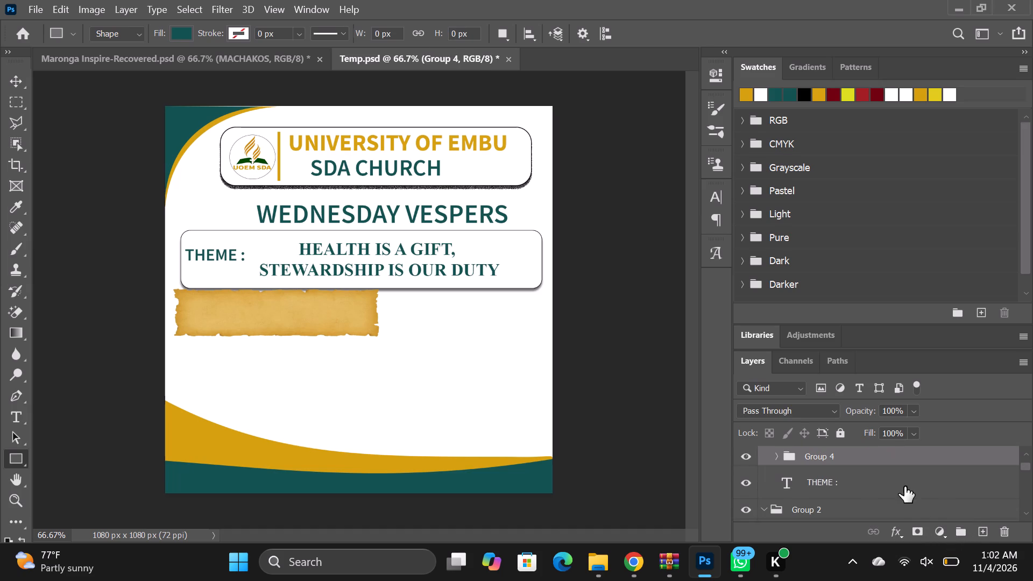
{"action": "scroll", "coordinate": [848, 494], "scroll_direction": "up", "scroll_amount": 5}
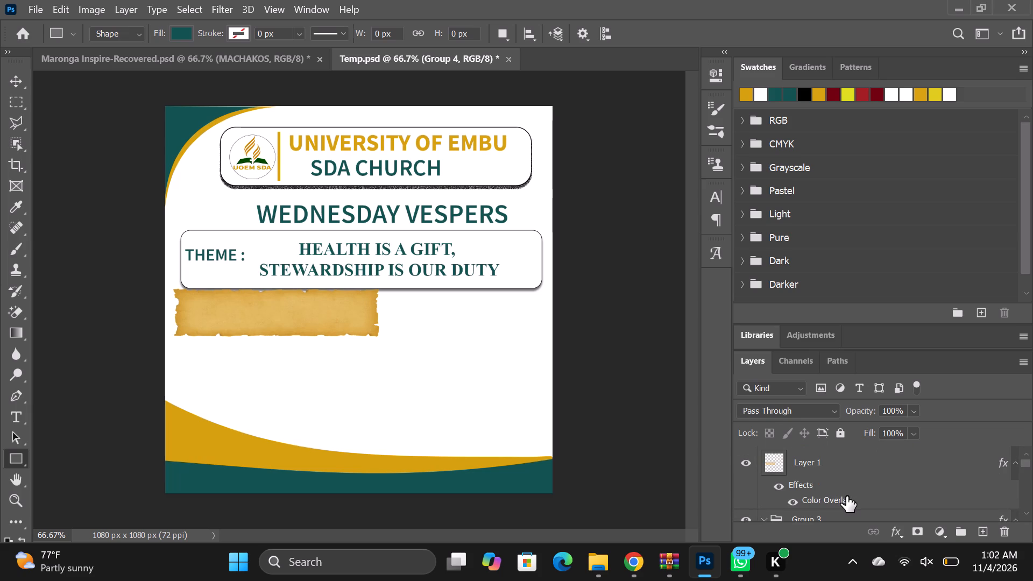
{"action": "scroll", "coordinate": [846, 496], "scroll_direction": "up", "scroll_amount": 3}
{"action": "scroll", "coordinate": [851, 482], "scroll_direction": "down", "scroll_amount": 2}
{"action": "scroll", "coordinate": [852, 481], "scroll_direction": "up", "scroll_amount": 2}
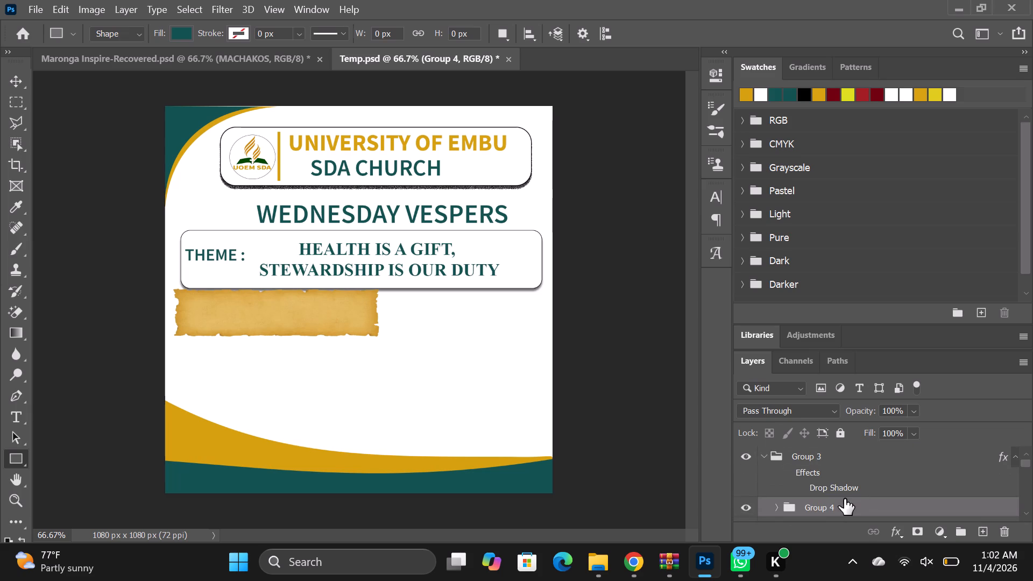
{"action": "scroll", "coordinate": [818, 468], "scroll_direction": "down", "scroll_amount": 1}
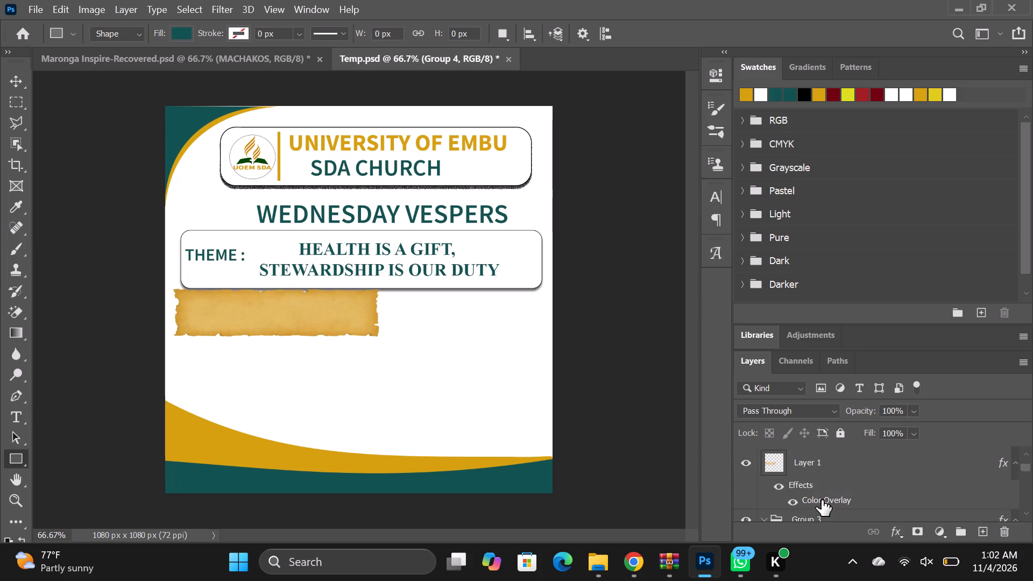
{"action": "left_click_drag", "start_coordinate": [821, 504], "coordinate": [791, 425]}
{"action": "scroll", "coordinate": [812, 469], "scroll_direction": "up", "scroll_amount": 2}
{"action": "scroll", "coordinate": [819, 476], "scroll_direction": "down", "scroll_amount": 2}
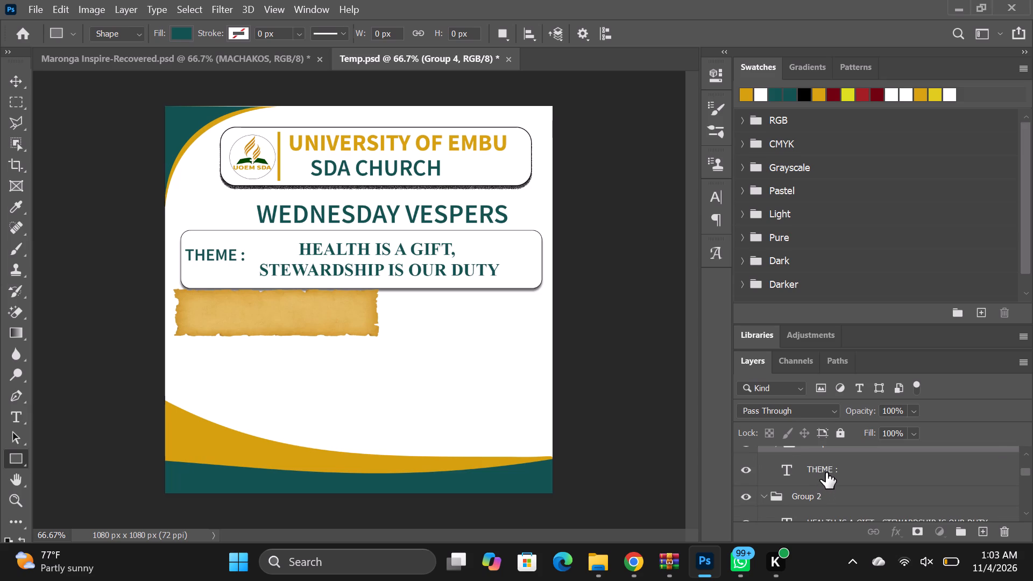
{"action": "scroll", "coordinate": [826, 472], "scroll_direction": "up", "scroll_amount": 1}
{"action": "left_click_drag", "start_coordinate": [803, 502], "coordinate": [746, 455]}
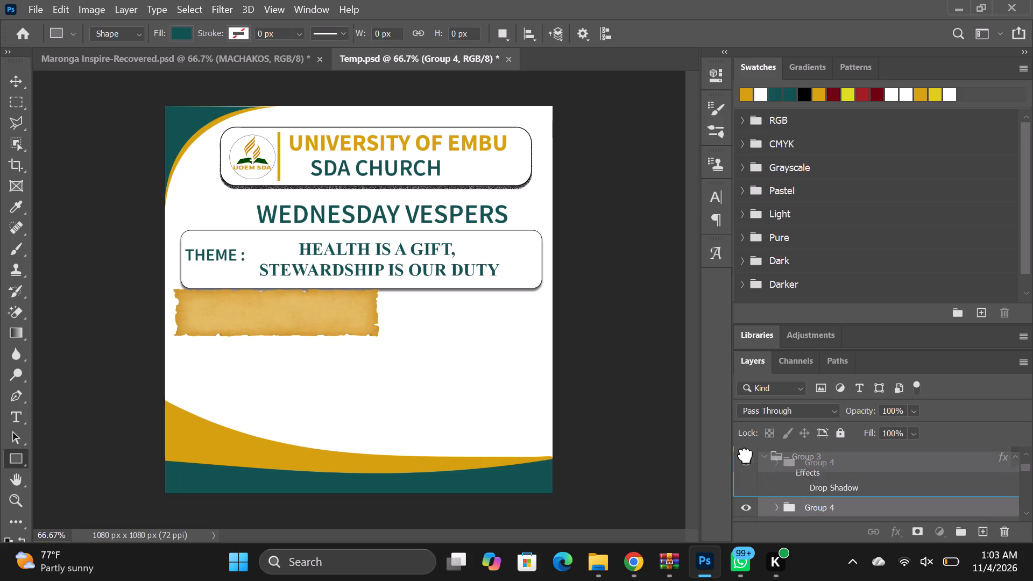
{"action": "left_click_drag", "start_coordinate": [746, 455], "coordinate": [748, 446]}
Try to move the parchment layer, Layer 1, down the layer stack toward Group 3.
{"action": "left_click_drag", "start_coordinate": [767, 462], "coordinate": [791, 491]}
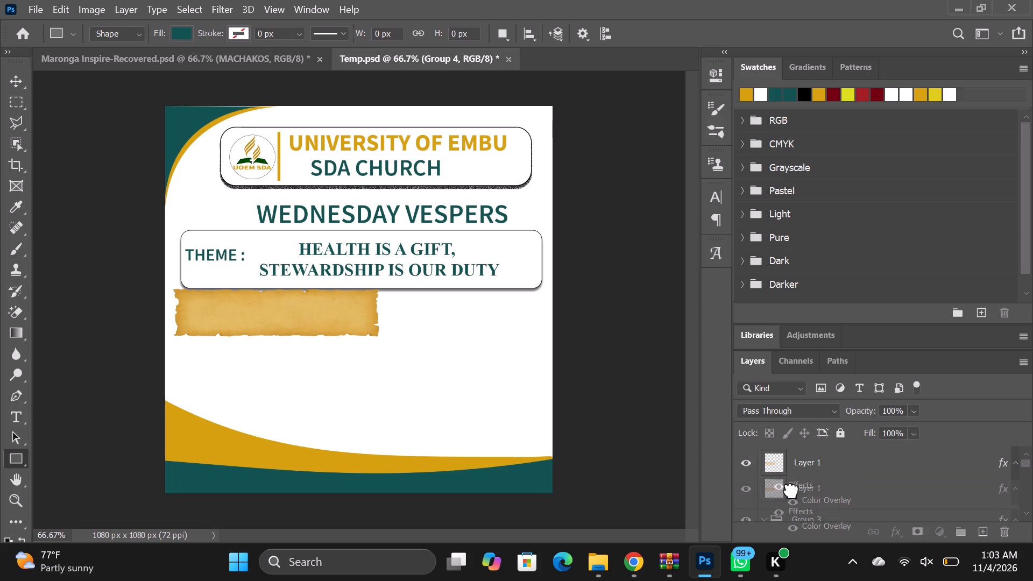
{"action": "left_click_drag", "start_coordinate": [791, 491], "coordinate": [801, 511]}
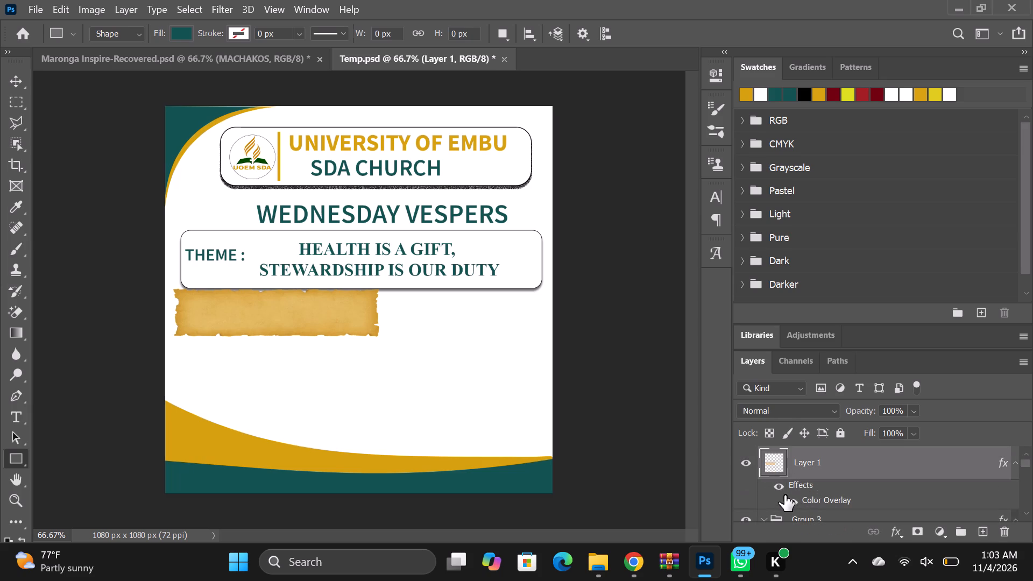
Select Group 4, holding the key text and key song lines, and open its layer commands.
{"action": "scroll", "coordinate": [783, 462], "scroll_direction": "down", "scroll_amount": 2}
{"action": "scroll", "coordinate": [790, 473], "scroll_direction": "up", "scroll_amount": 1}
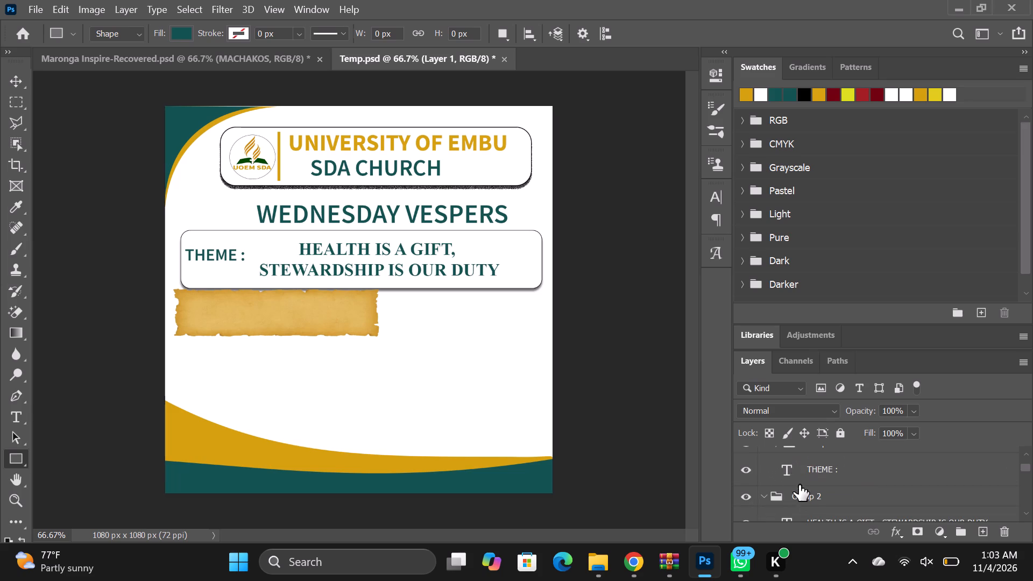
{"action": "scroll", "coordinate": [807, 498], "scroll_direction": "down", "scroll_amount": 1}
{"action": "scroll", "coordinate": [810, 480], "scroll_direction": "up", "scroll_amount": 1}
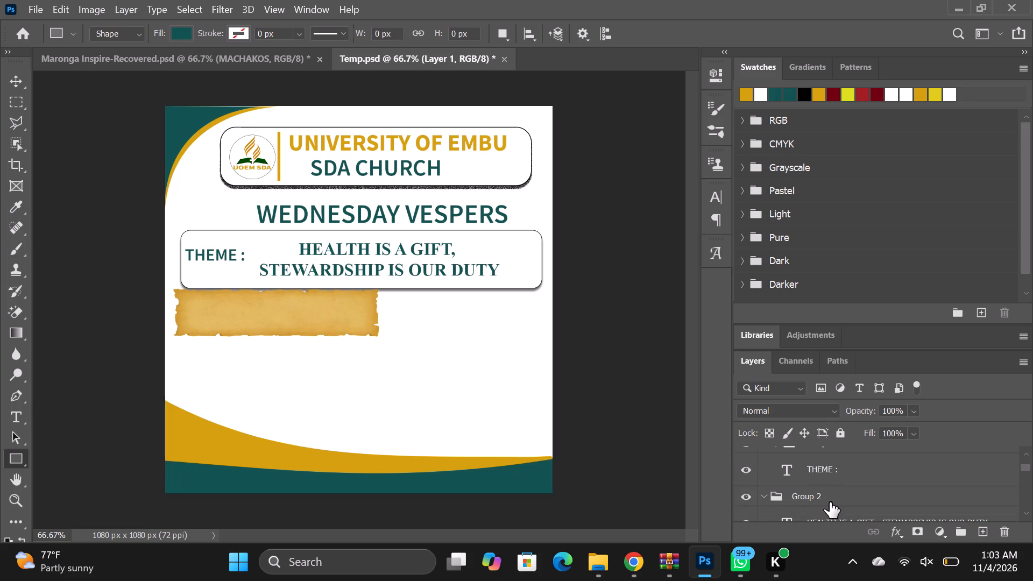
{"action": "left_click", "coordinate": [834, 504]}
{"action": "right_click", "coordinate": [834, 501]}
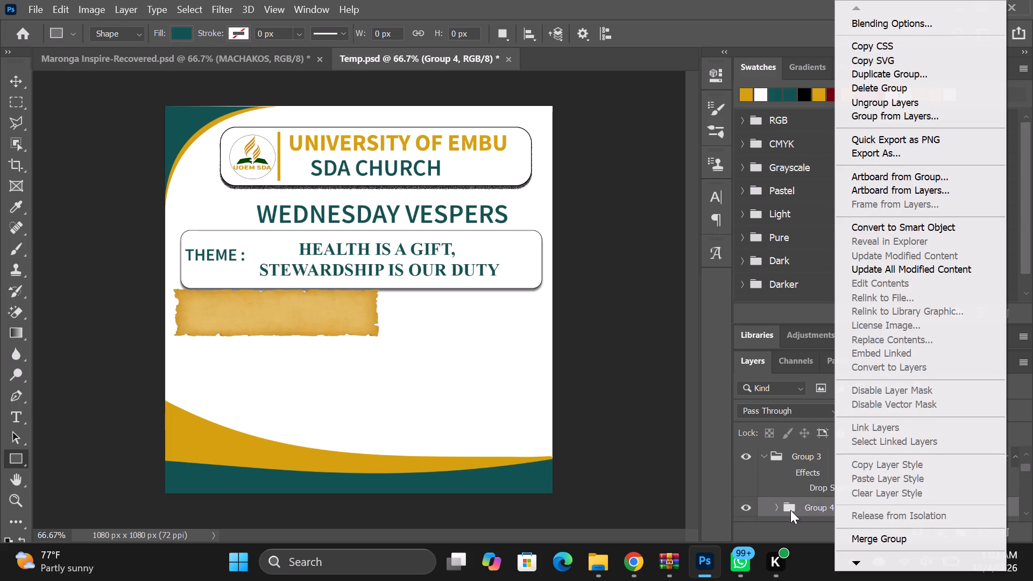
Dismiss the layer commands and expand Group 4 to list the text layers it contains.
{"action": "left_click", "coordinate": [790, 508]}
{"action": "scroll", "coordinate": [790, 505], "scroll_direction": "down", "scroll_amount": 1}
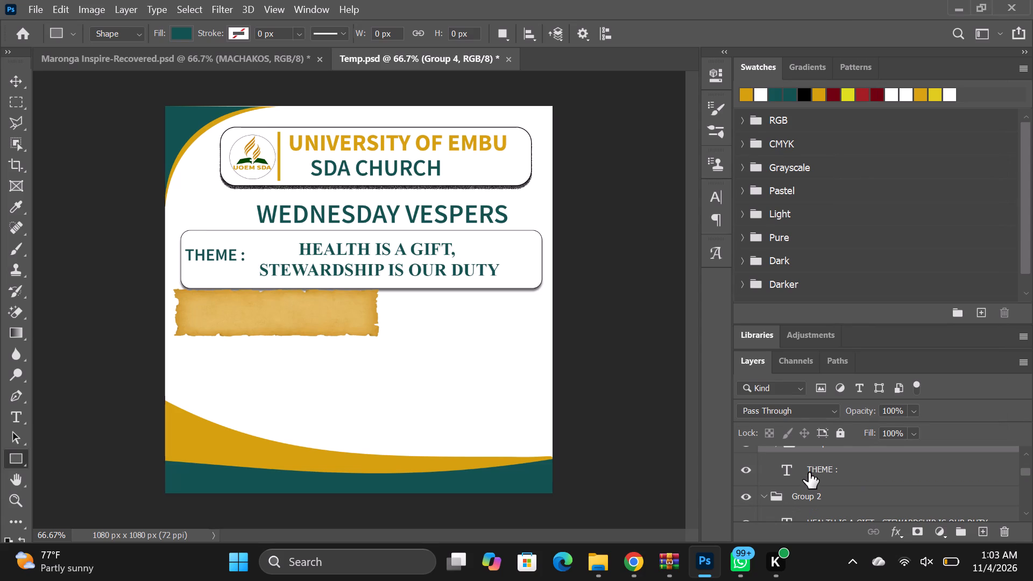
{"action": "scroll", "coordinate": [809, 472], "scroll_direction": "up", "scroll_amount": 1}
{"action": "left_click", "coordinate": [776, 509]}
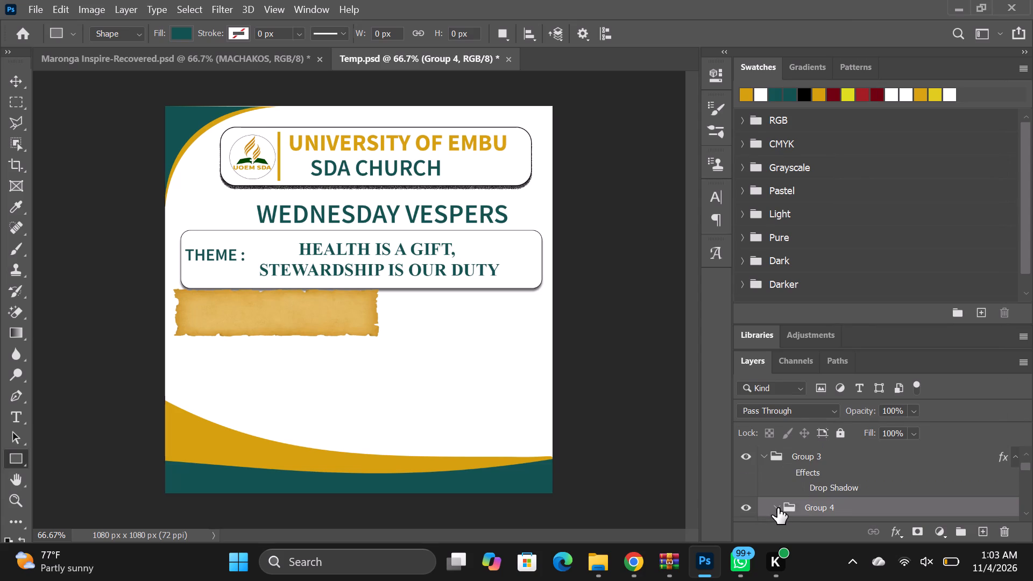
Move the "THEME :" text layer into Group 2, above the "HEALTH IS A GIFT, STEWARDSHIP IS OUR DUTY" text layer.
{"action": "scroll", "coordinate": [777, 508], "scroll_direction": "down", "scroll_amount": 3}
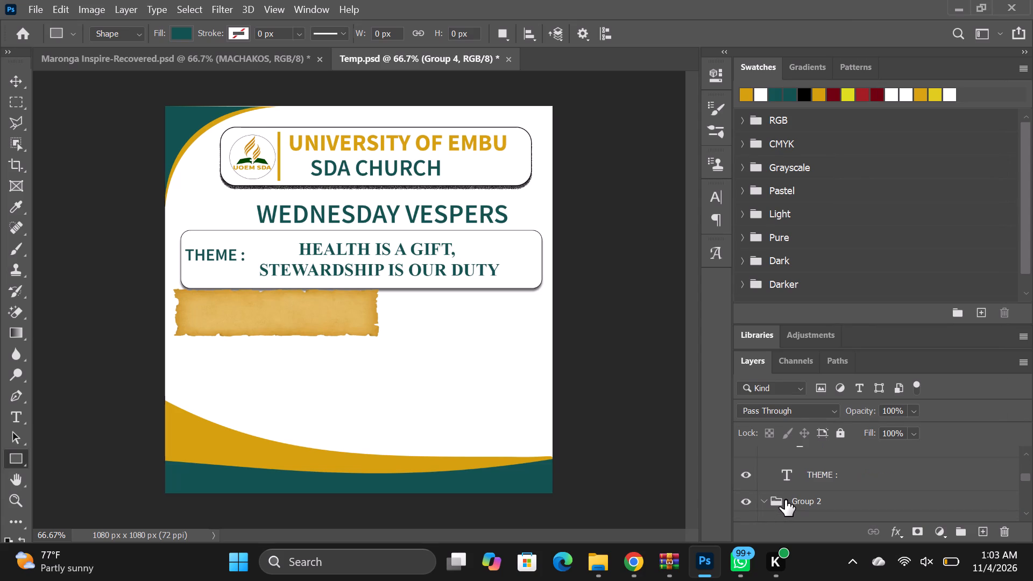
{"action": "scroll", "coordinate": [785, 500], "scroll_direction": "up", "scroll_amount": 1}
{"action": "scroll", "coordinate": [785, 500], "scroll_direction": "down", "scroll_amount": 1}
{"action": "scroll", "coordinate": [785, 500], "scroll_direction": "up", "scroll_amount": 1}
{"action": "scroll", "coordinate": [785, 500], "scroll_direction": "down", "scroll_amount": 1}
{"action": "left_click_drag", "start_coordinate": [814, 473], "coordinate": [829, 506]}
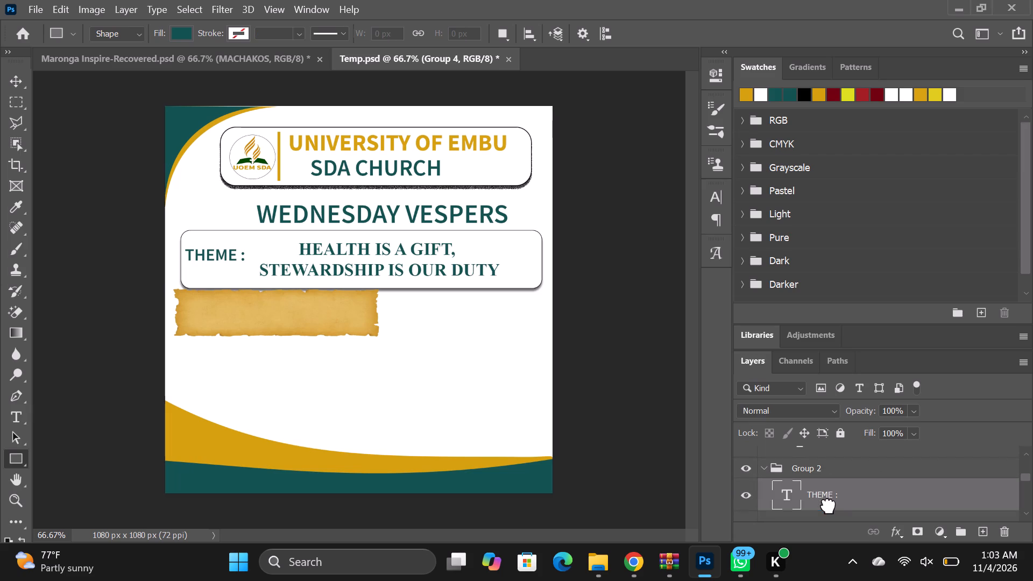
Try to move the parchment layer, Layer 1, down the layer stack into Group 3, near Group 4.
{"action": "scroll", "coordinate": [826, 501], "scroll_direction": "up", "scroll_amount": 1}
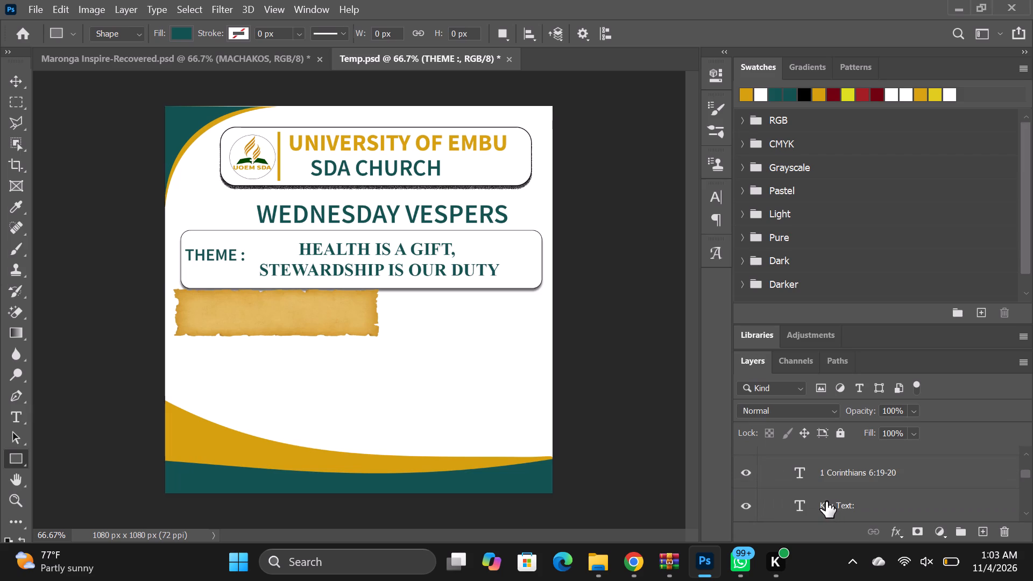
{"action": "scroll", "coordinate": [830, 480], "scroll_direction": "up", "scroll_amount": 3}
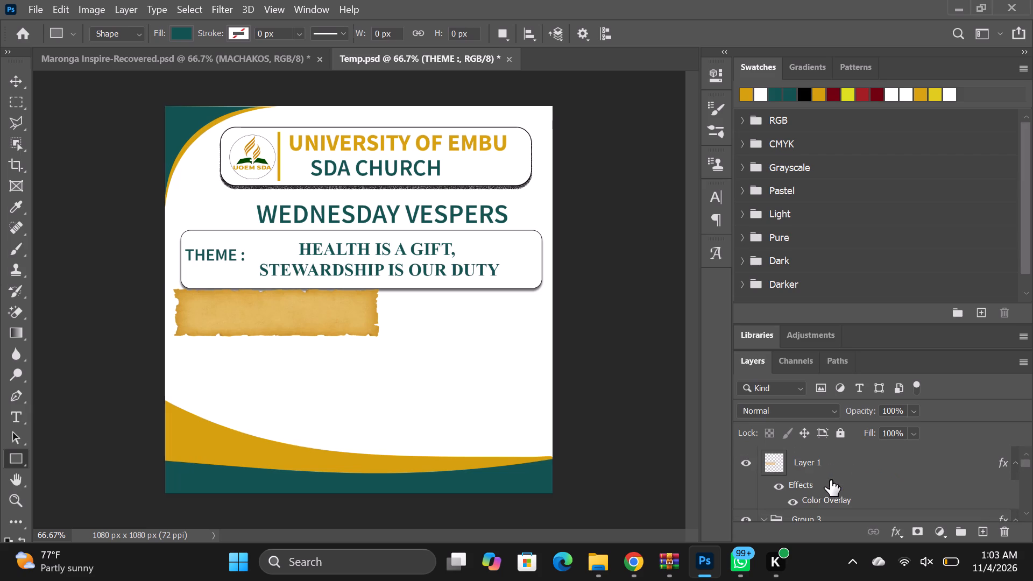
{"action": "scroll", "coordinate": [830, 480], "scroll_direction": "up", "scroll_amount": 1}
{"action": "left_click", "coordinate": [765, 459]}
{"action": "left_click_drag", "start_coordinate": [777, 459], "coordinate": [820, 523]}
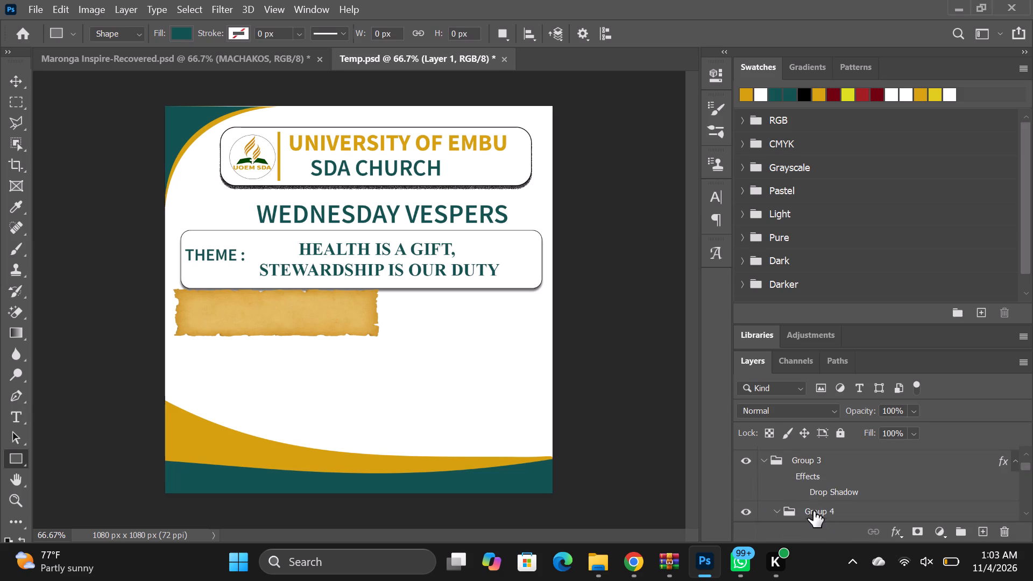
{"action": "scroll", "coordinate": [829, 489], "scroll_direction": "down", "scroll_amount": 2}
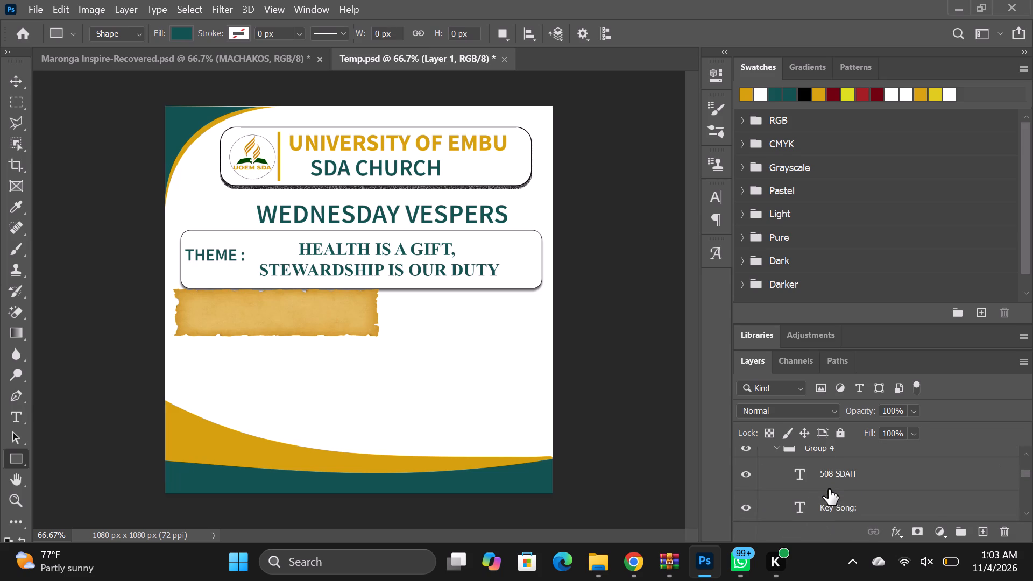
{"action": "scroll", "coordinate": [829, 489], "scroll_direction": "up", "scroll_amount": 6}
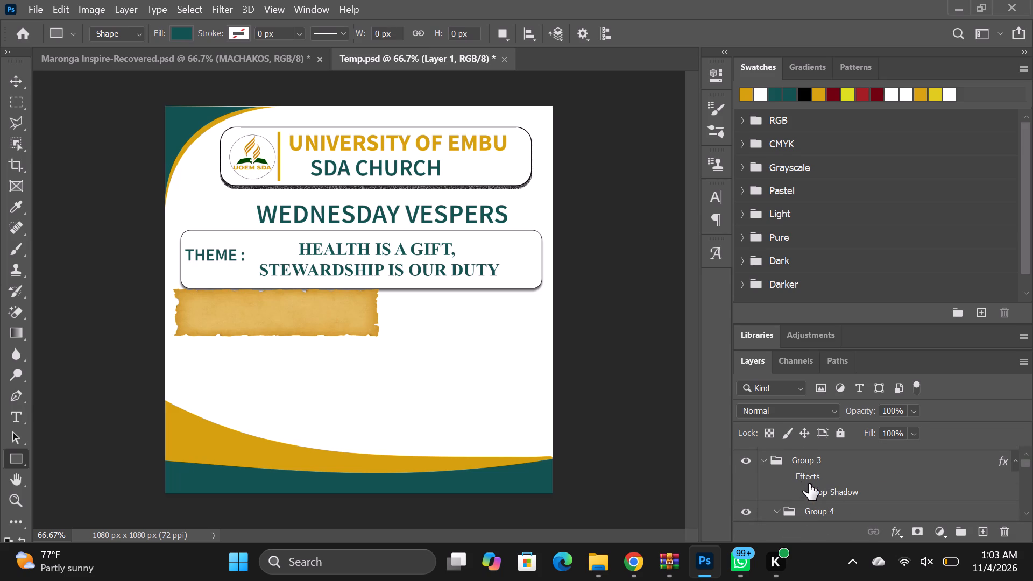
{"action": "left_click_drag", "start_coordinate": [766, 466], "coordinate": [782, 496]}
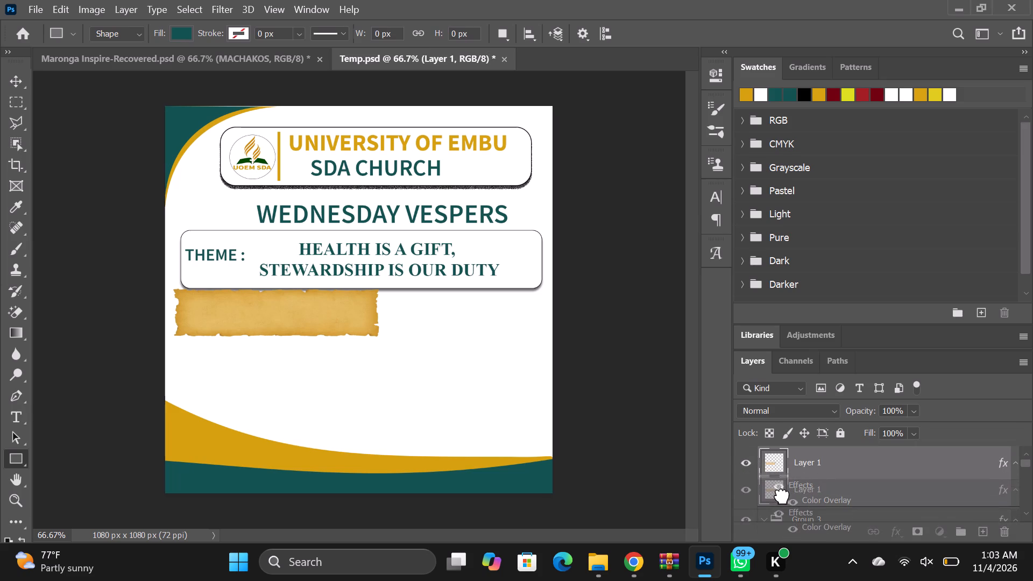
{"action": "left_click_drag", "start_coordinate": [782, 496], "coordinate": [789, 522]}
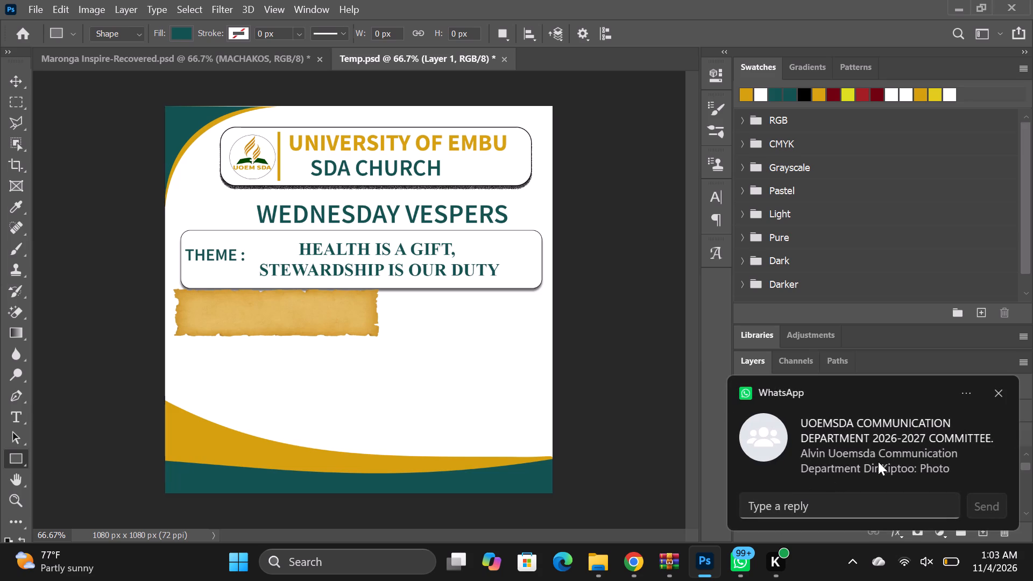
Open the incoming WhatsApp photo message from the UOEMSDA Communication Department 2026-2027 committee group.
{"action": "left_click", "coordinate": [894, 462]}
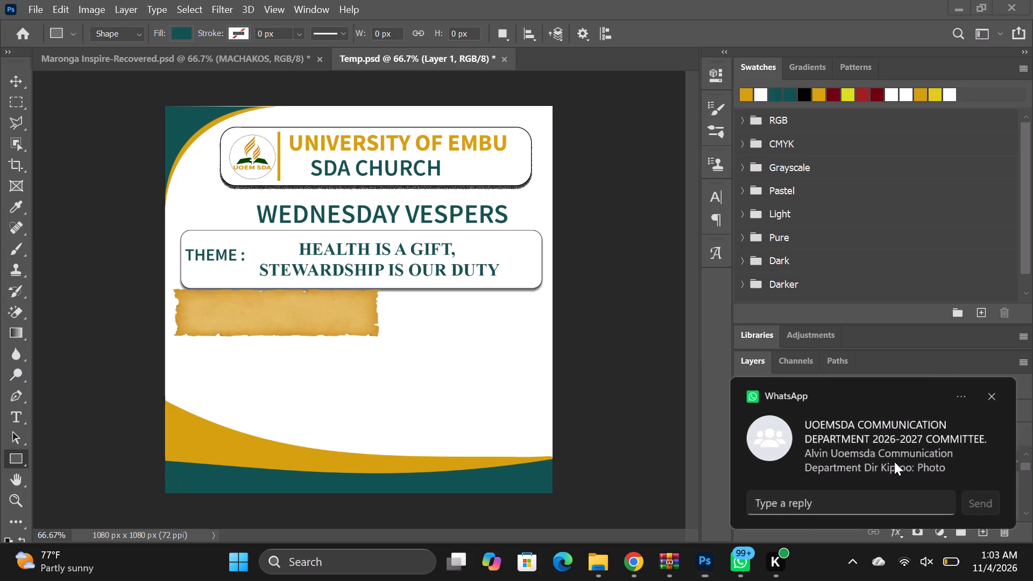
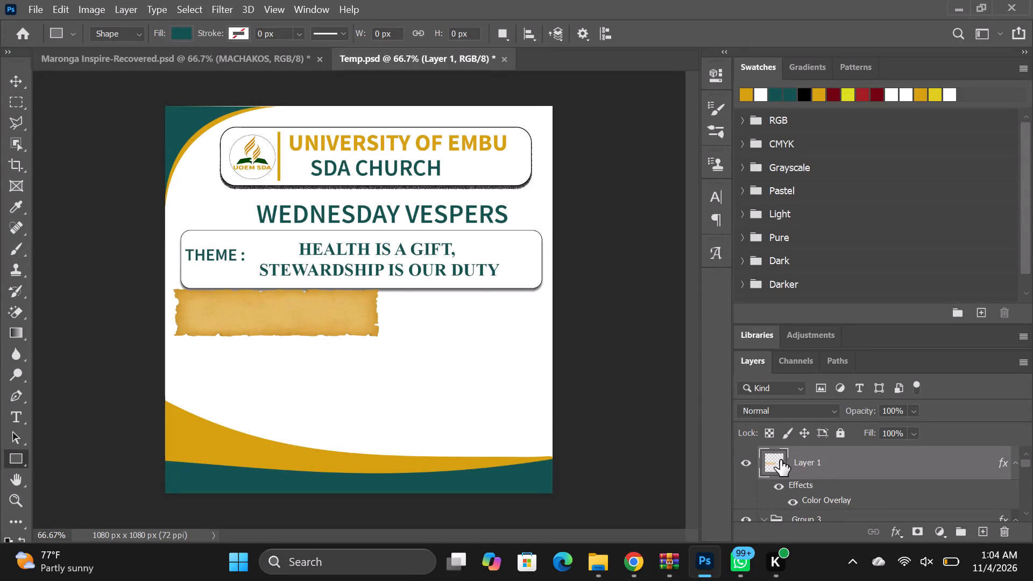
Move the parchment layer, Layer 1, down the layer stack into Group 3, toward the group holding the key text and song lines.
{"action": "left_click_drag", "start_coordinate": [774, 461], "coordinate": [788, 514]}
{"action": "left_click_drag", "start_coordinate": [792, 476], "coordinate": [808, 508]}
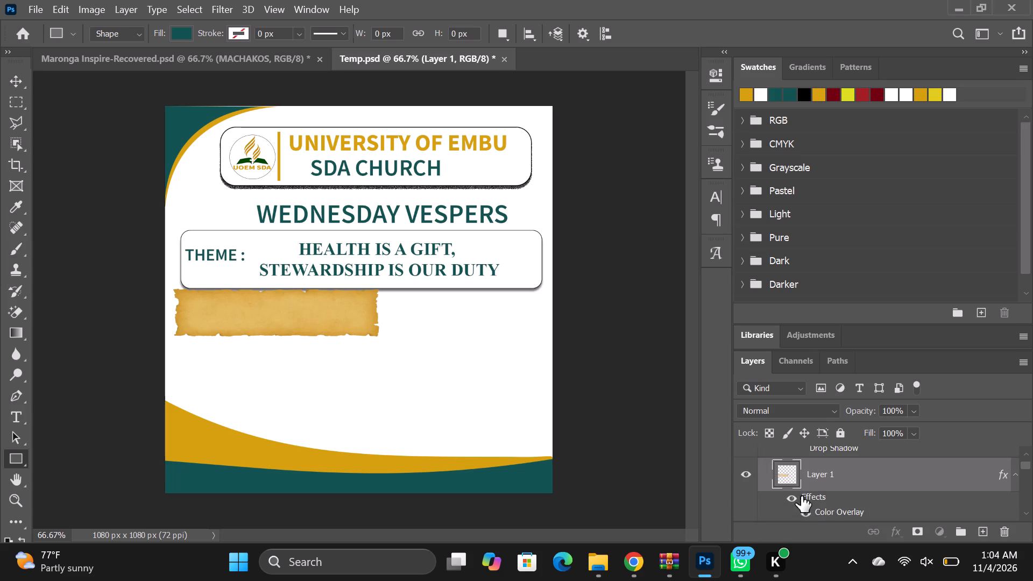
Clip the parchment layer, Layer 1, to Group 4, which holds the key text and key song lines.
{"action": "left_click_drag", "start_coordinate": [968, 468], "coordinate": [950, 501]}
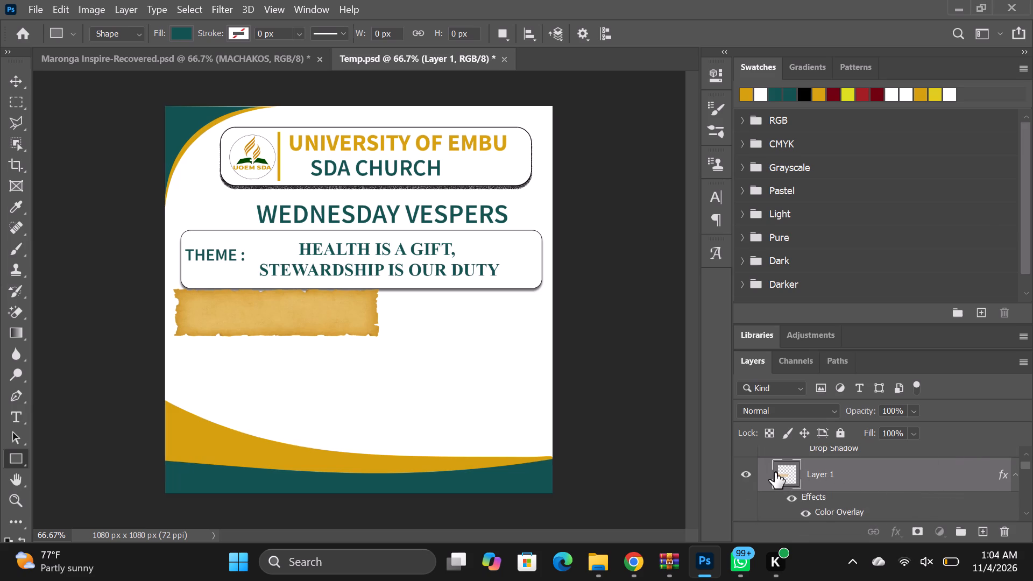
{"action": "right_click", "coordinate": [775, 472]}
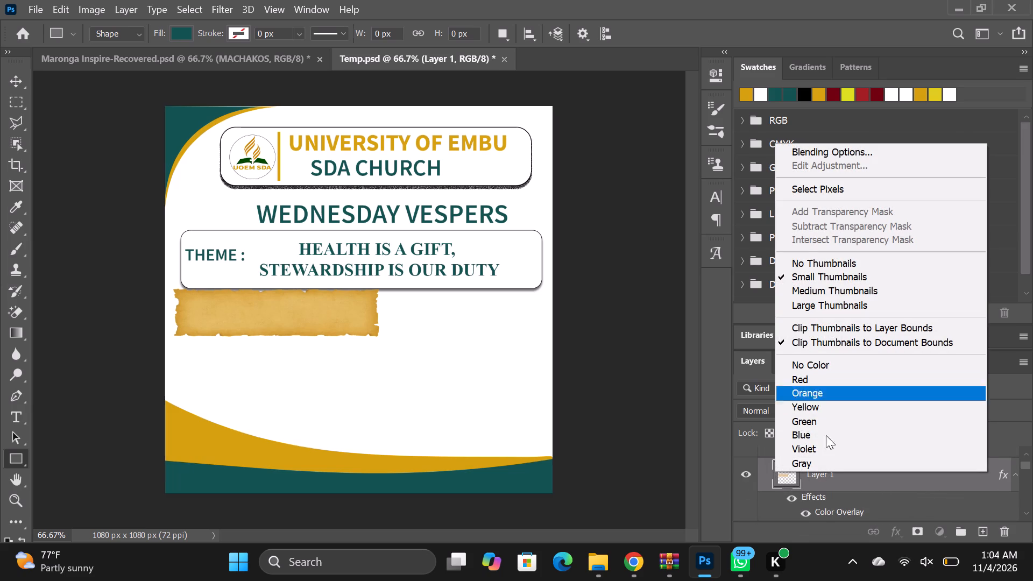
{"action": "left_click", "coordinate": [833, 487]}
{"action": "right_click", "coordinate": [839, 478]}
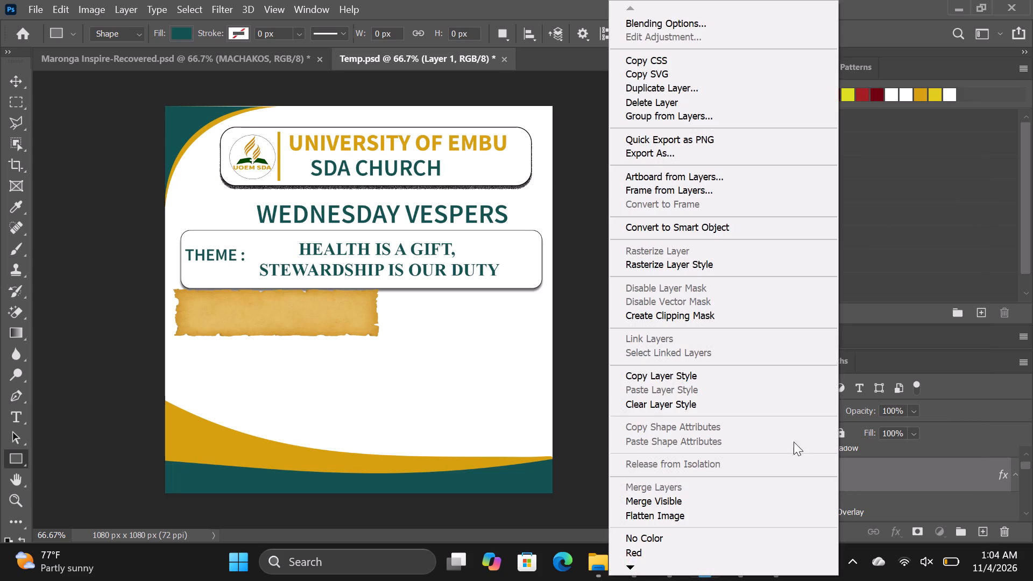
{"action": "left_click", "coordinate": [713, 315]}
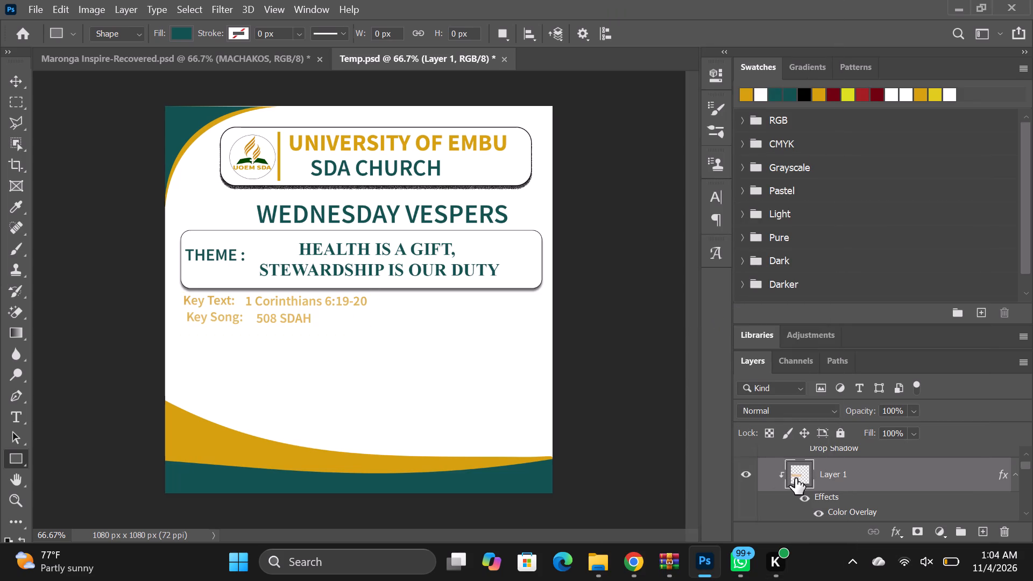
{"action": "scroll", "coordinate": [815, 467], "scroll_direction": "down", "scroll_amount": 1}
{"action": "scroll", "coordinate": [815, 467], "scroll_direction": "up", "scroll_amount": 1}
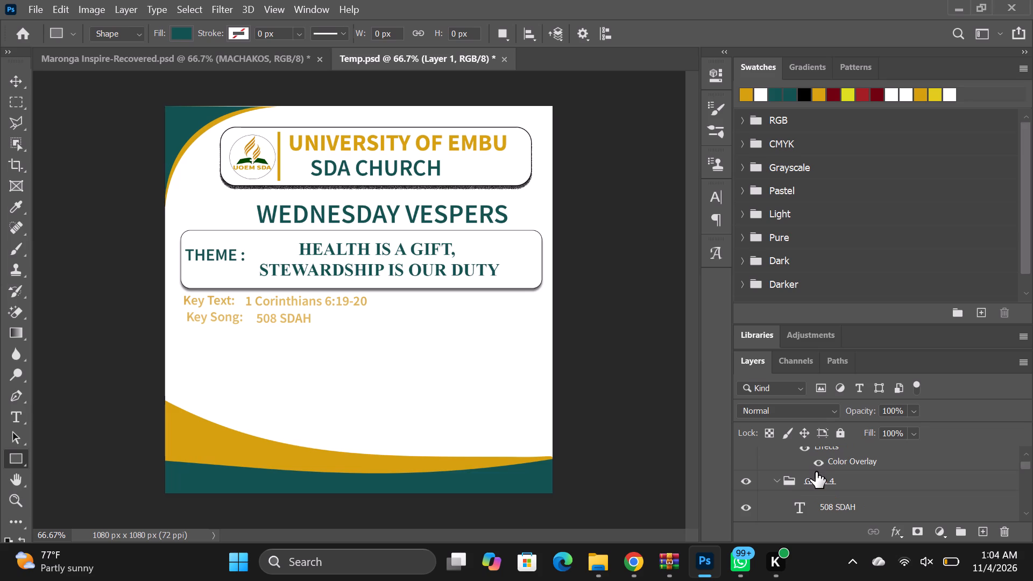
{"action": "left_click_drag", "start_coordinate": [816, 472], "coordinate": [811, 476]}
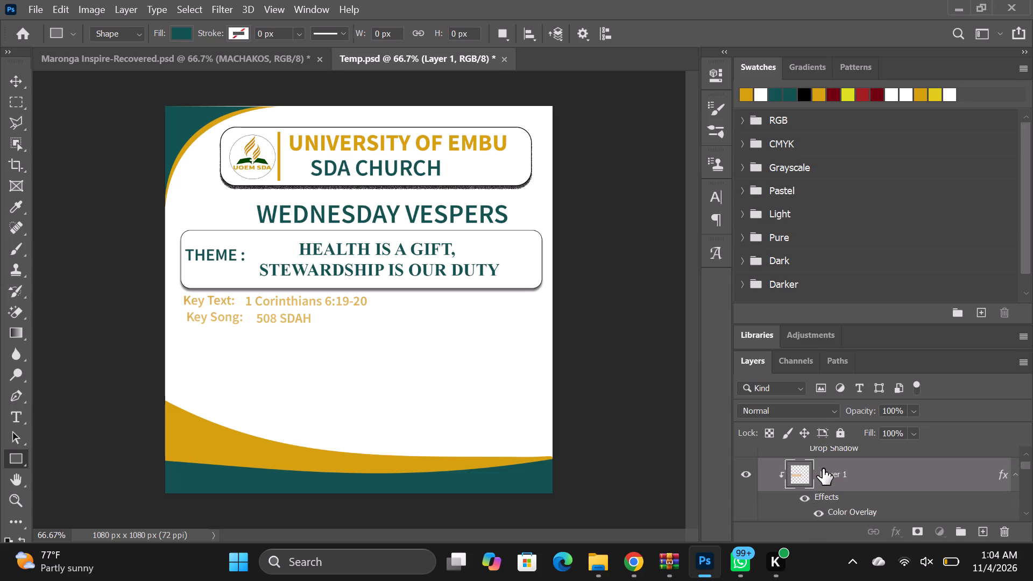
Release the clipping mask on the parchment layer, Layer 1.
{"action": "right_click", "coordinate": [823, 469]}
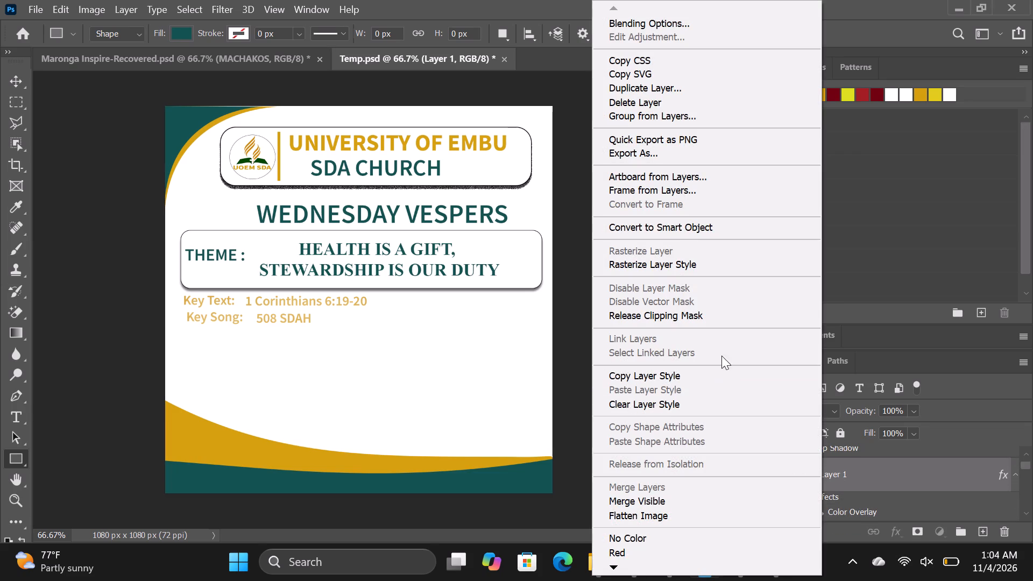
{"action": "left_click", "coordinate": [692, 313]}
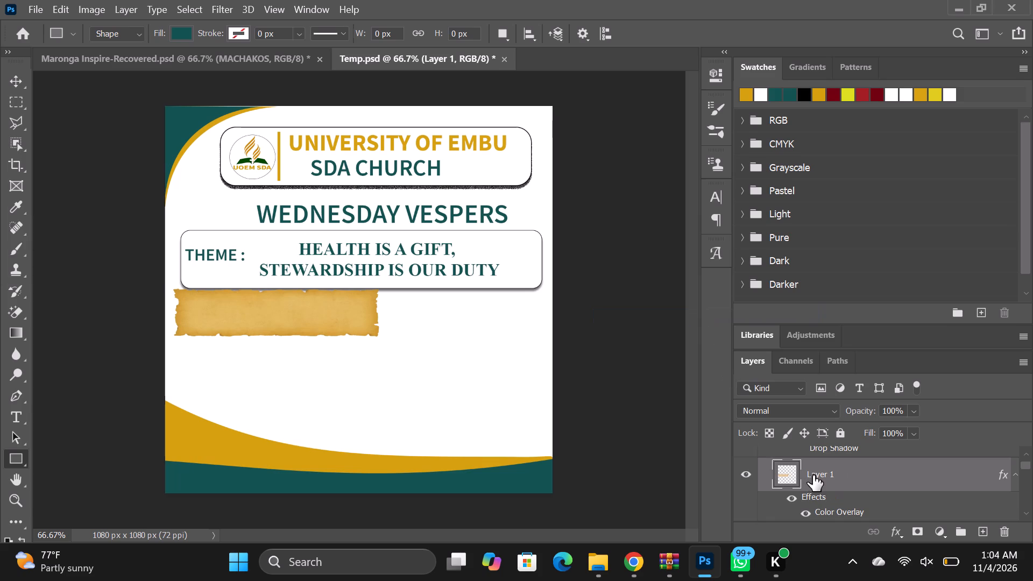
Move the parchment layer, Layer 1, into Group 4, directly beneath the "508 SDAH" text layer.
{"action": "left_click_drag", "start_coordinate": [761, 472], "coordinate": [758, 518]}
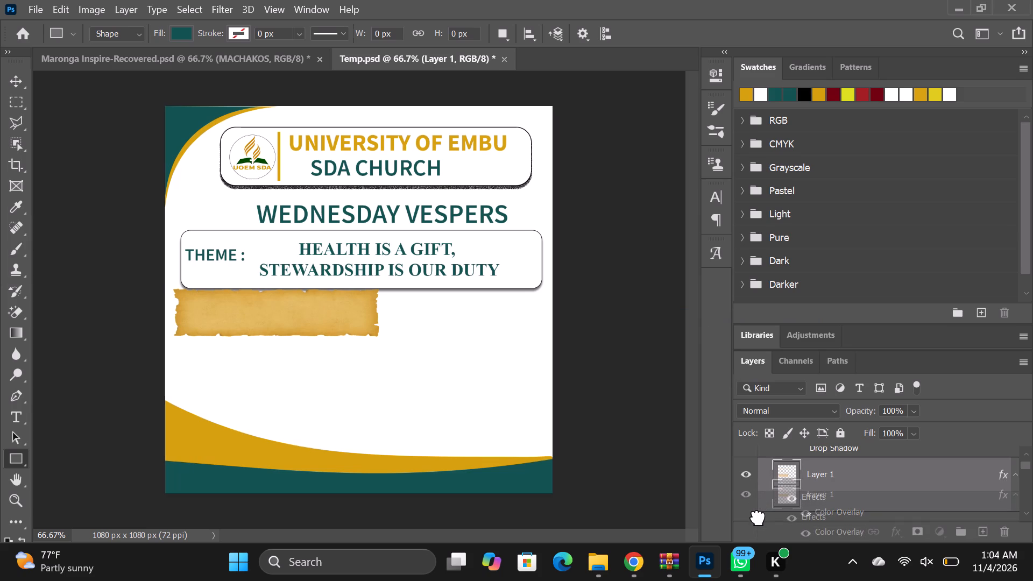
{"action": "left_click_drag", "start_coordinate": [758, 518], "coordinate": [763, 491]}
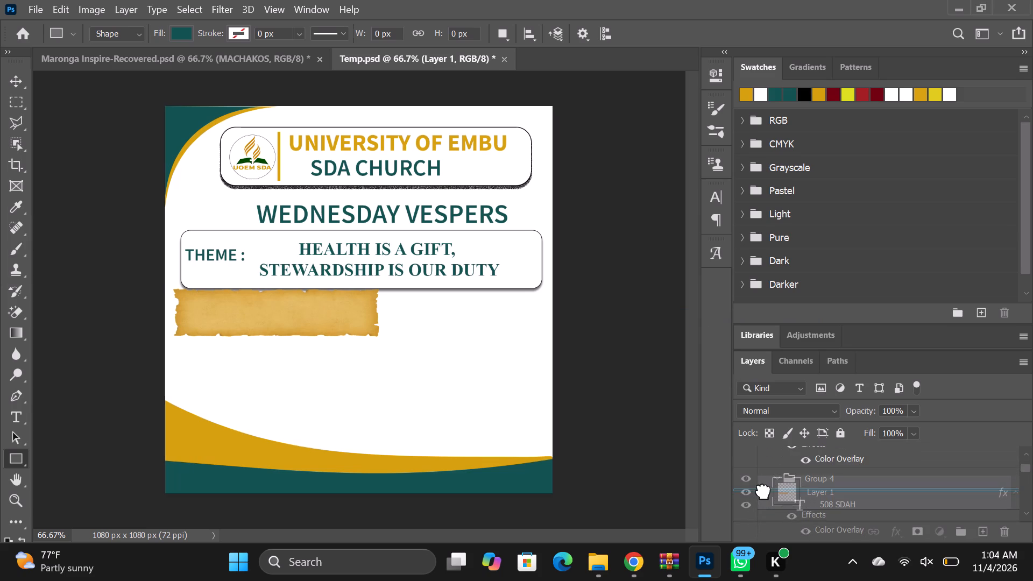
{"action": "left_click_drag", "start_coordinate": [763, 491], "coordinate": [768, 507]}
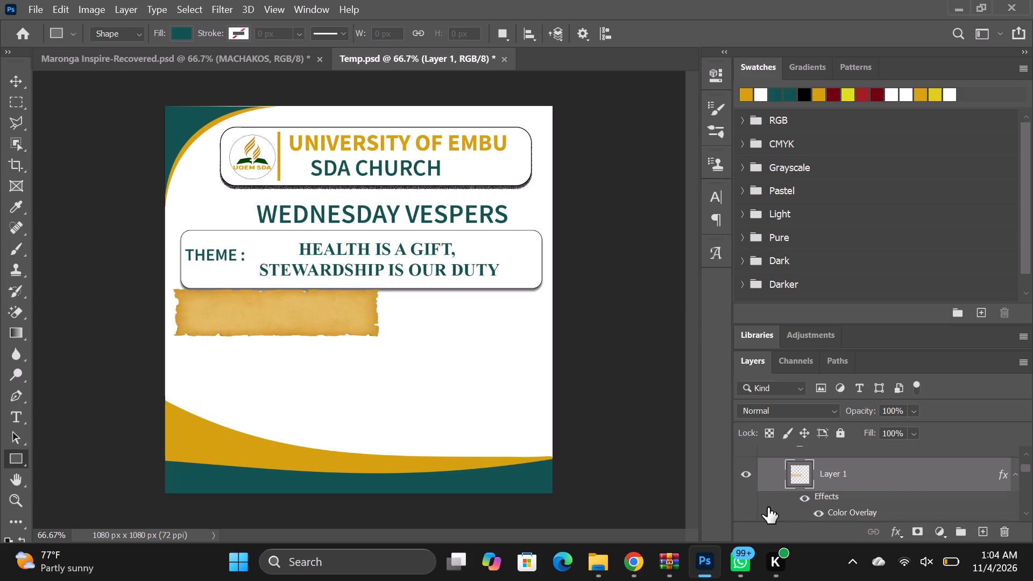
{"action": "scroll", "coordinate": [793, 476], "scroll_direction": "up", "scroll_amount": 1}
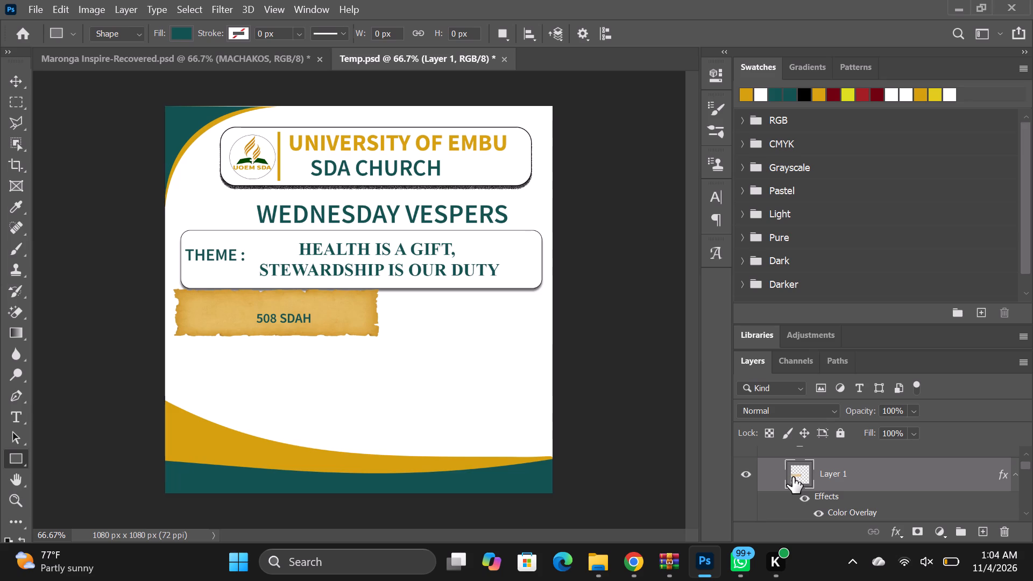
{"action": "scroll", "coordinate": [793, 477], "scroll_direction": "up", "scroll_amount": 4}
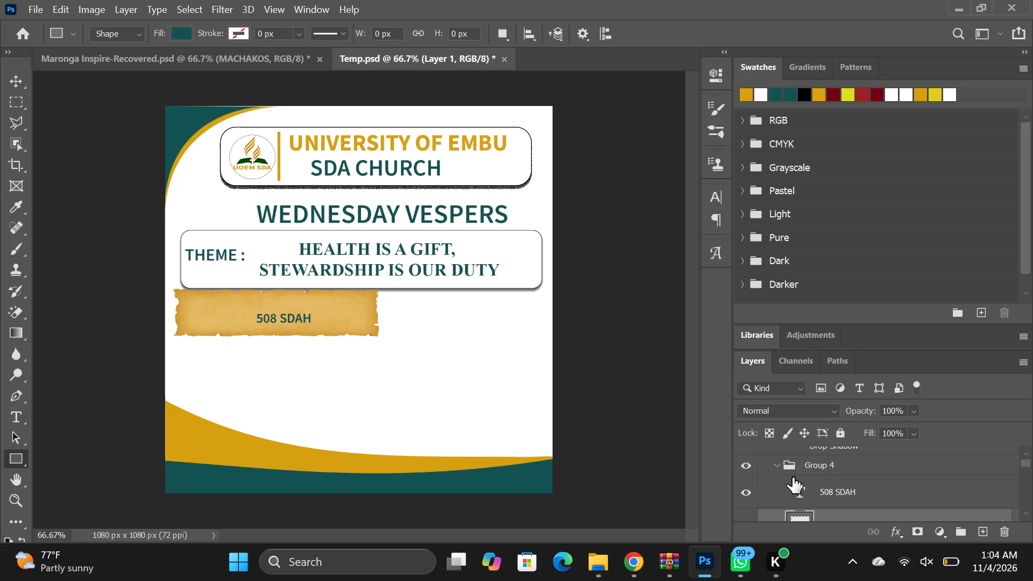
Move the parchment layer, Layer 1, below all the key text and key song layers, to the top of Group 2 above "THEME :".
{"action": "scroll", "coordinate": [793, 477], "scroll_direction": "down", "scroll_amount": 2}
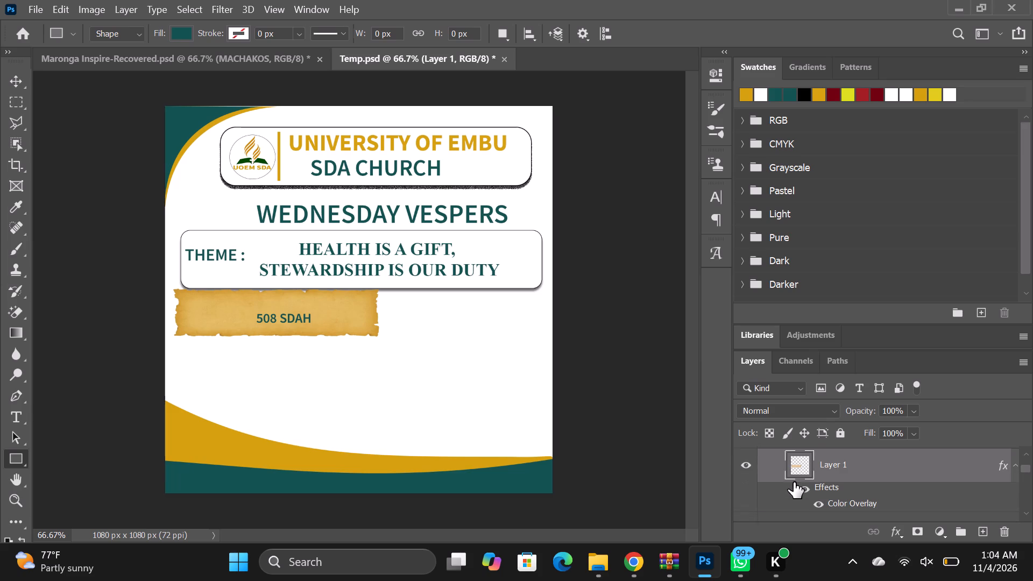
{"action": "left_click_drag", "start_coordinate": [791, 465], "coordinate": [794, 507]}
{"action": "left_click_drag", "start_coordinate": [793, 469], "coordinate": [800, 507]}
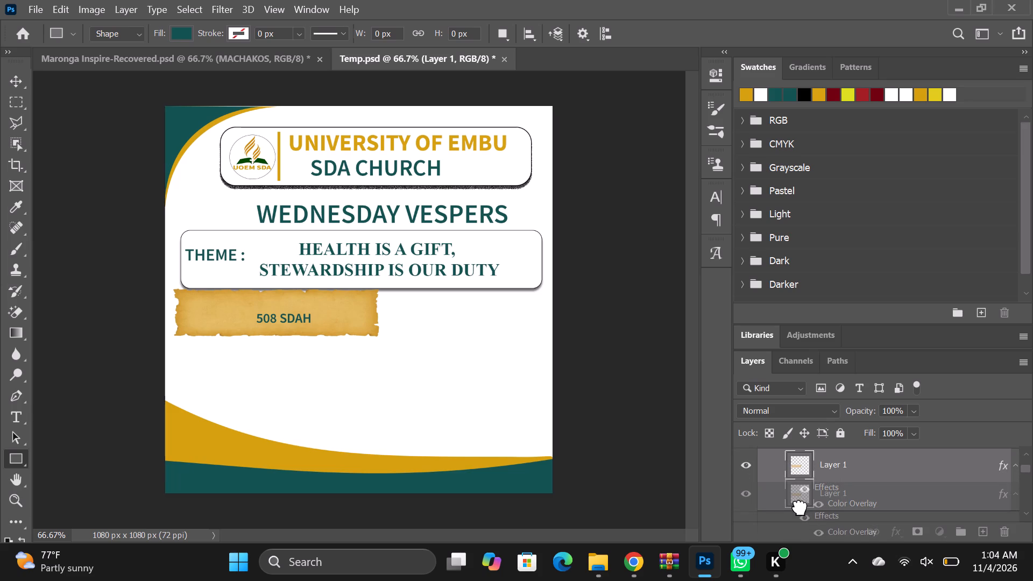
{"action": "left_click_drag", "start_coordinate": [800, 507], "coordinate": [797, 504]}
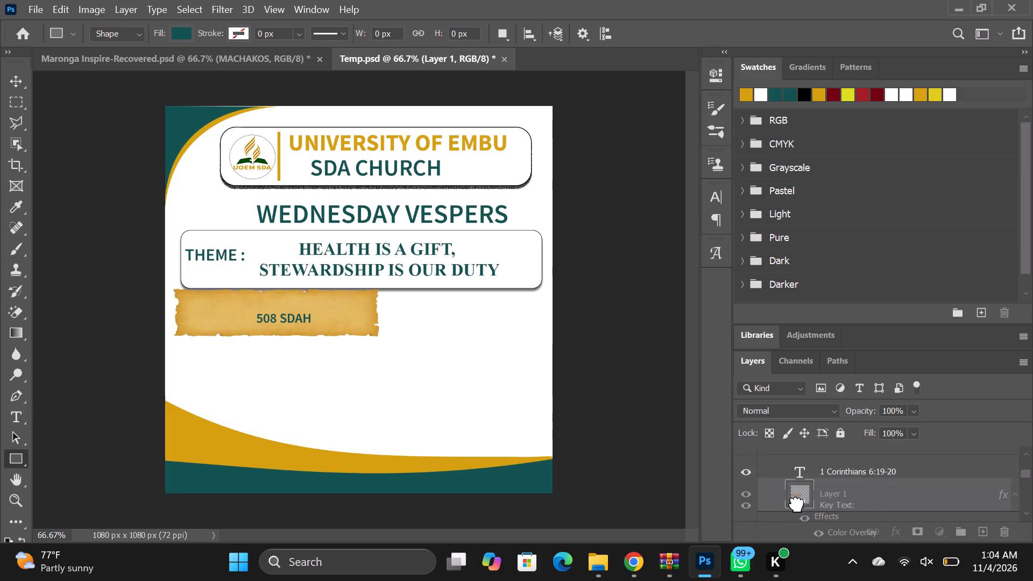
{"action": "left_click_drag", "start_coordinate": [797, 504], "coordinate": [797, 523]}
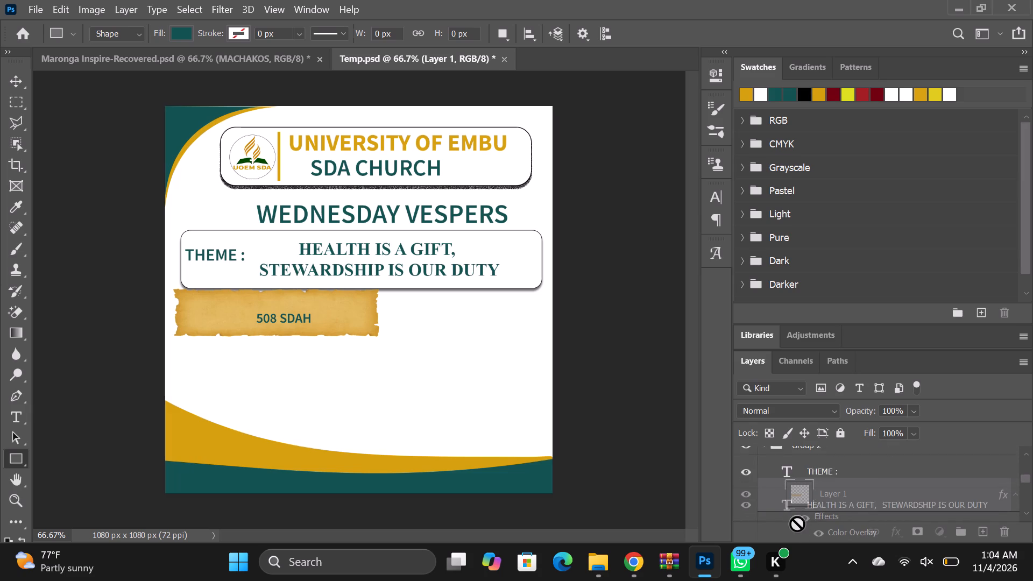
{"action": "left_click_drag", "start_coordinate": [797, 523], "coordinate": [793, 447]}
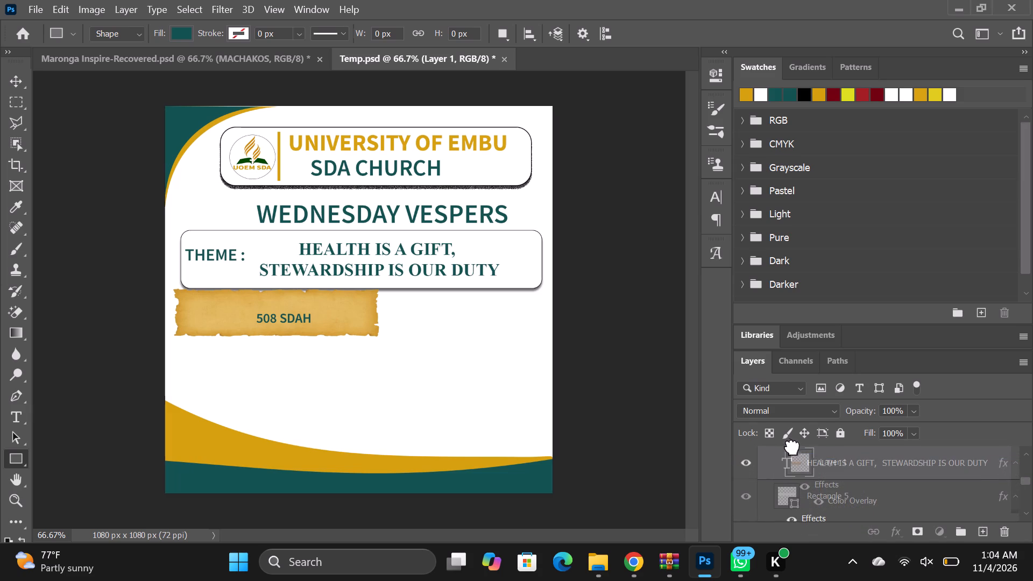
{"action": "left_click_drag", "start_coordinate": [793, 447], "coordinate": [800, 484]}
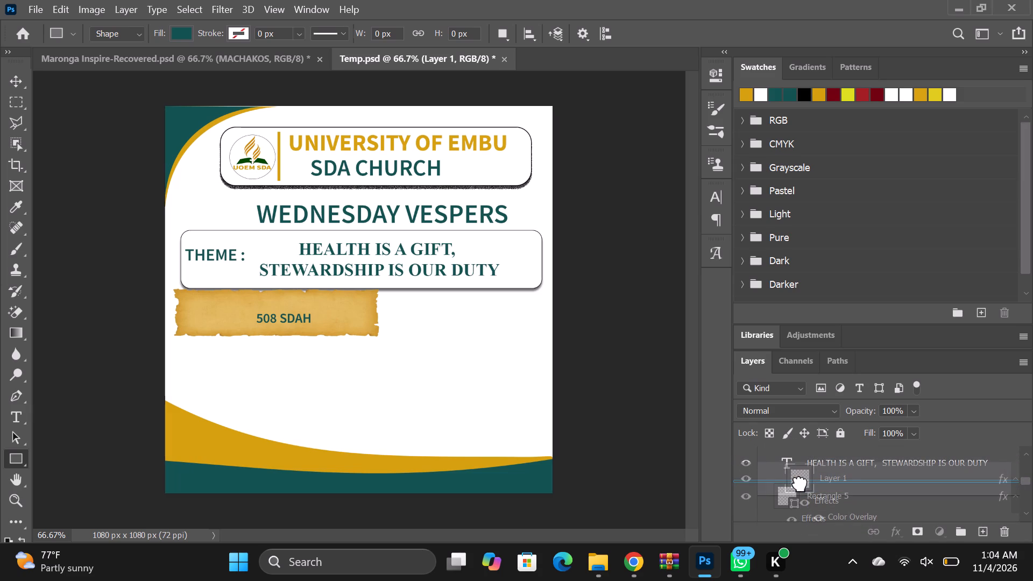
{"action": "left_click_drag", "start_coordinate": [800, 484], "coordinate": [798, 472]}
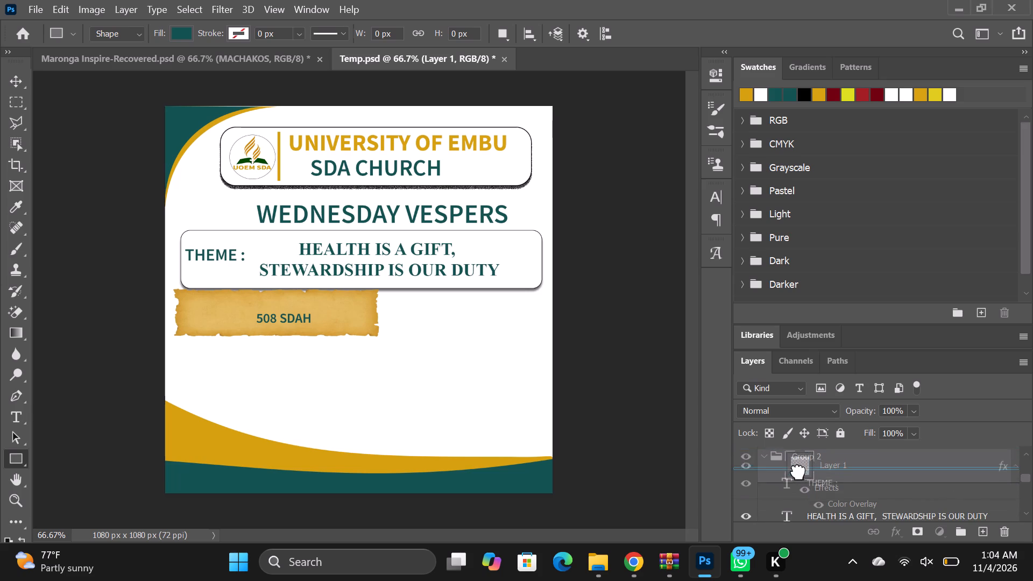
{"action": "left_click_drag", "start_coordinate": [798, 472], "coordinate": [796, 477]}
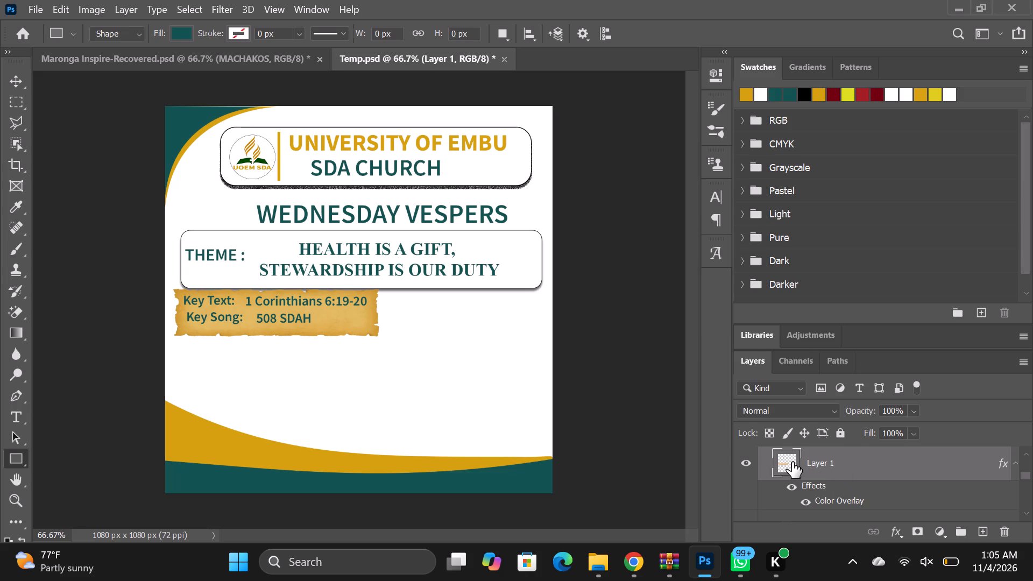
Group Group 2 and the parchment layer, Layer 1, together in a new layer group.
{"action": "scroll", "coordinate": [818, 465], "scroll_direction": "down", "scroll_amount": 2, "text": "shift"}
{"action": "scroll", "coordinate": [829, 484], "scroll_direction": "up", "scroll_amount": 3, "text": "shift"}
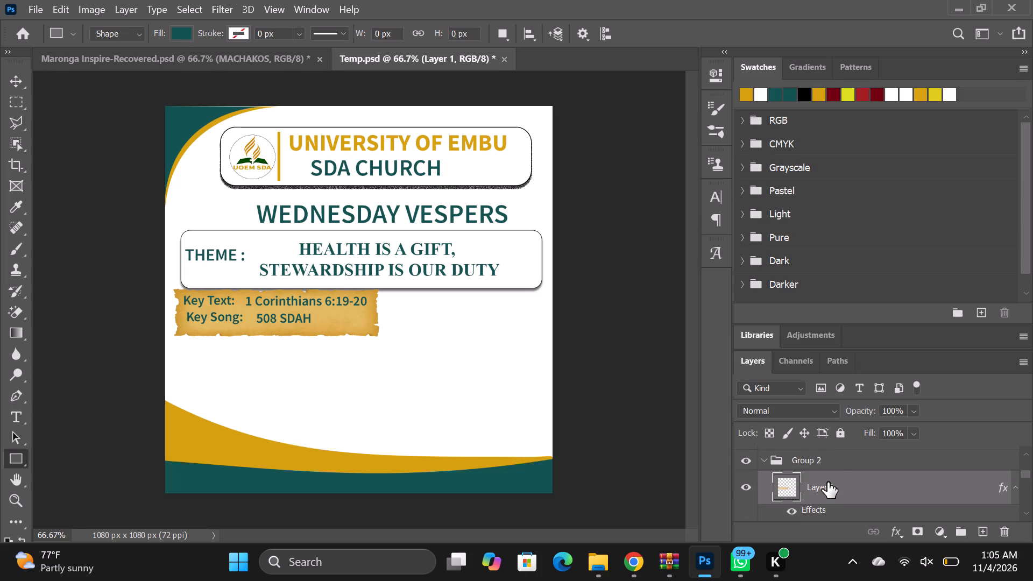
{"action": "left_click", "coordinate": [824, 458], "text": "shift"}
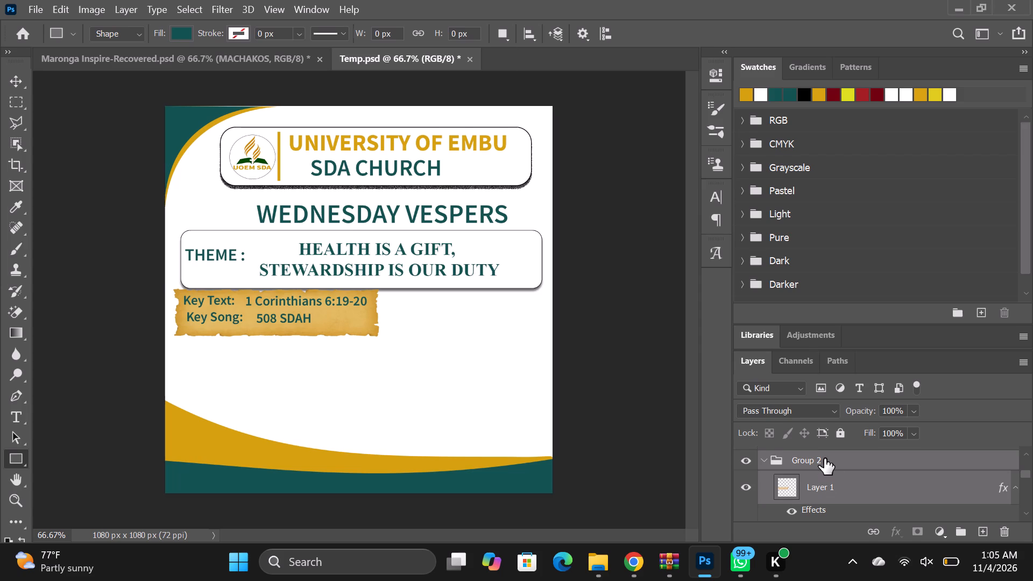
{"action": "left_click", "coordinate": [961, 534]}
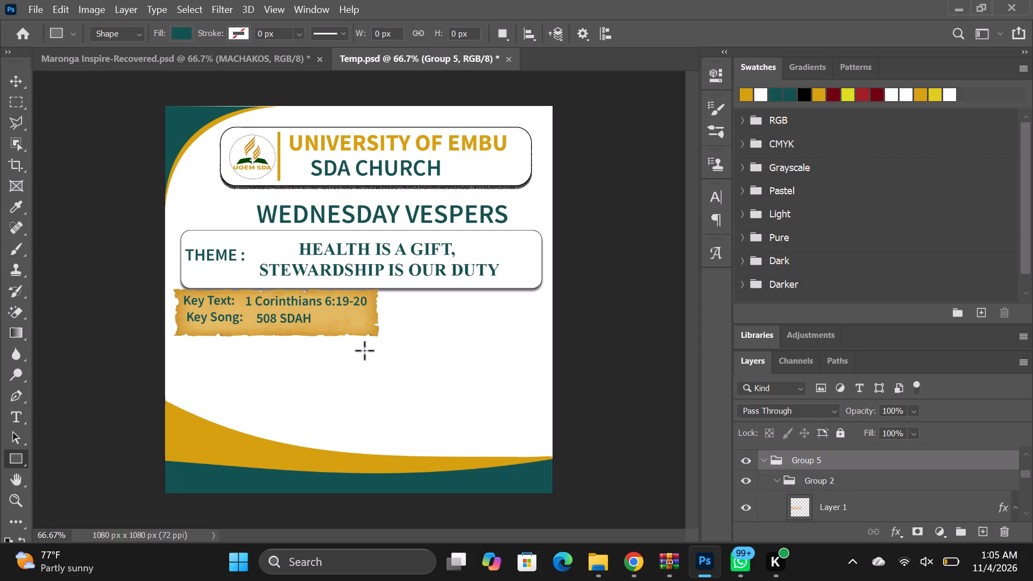
Move the group with the Wednesday Vespers heading, theme box and parchment slightly up and right, to about X 539 px, Y 454 px.
{"action": "key", "text": "ctrl+t"}
{"action": "left_click", "coordinate": [354, 322]}
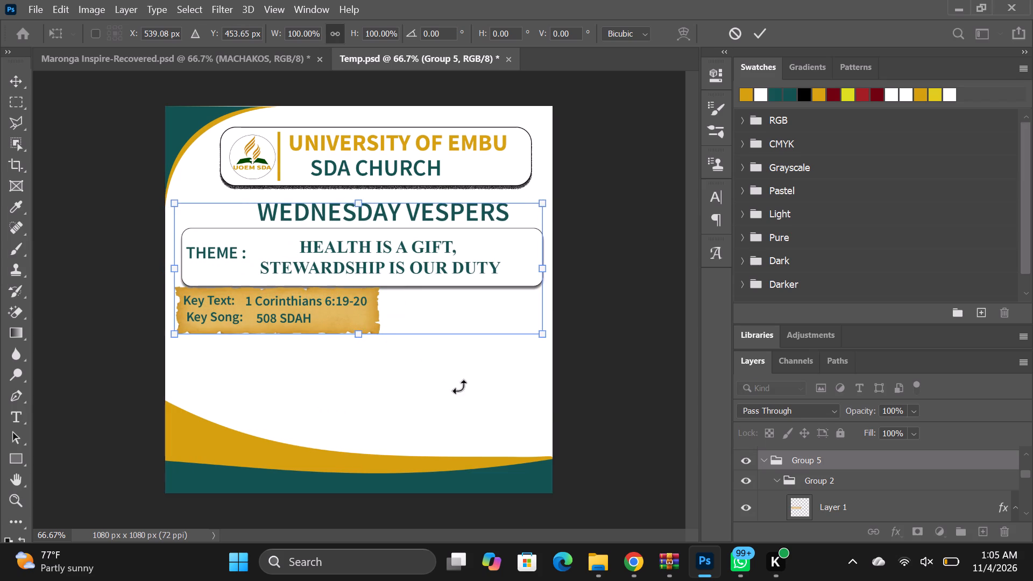
{"action": "right_click", "coordinate": [789, 460]}
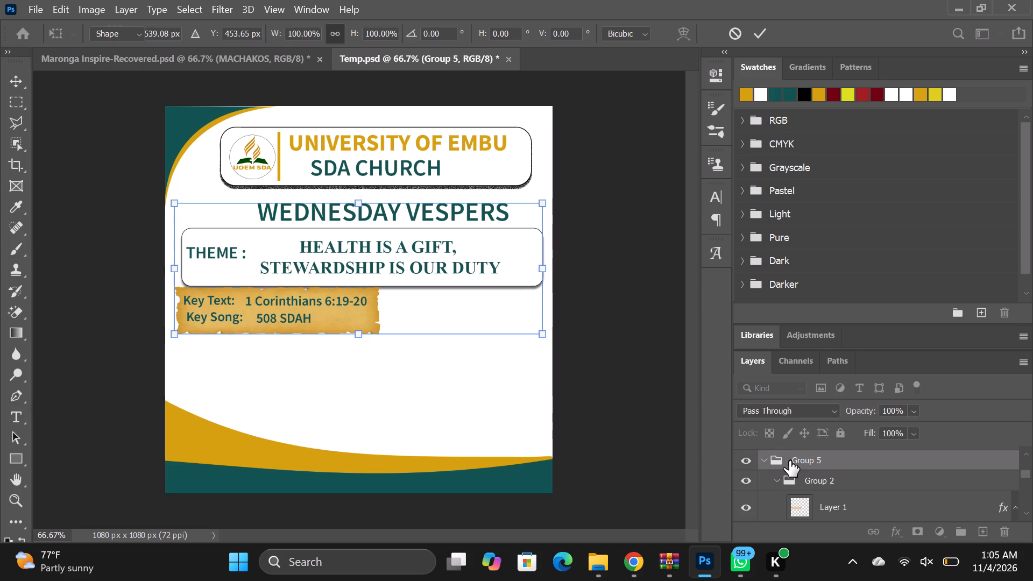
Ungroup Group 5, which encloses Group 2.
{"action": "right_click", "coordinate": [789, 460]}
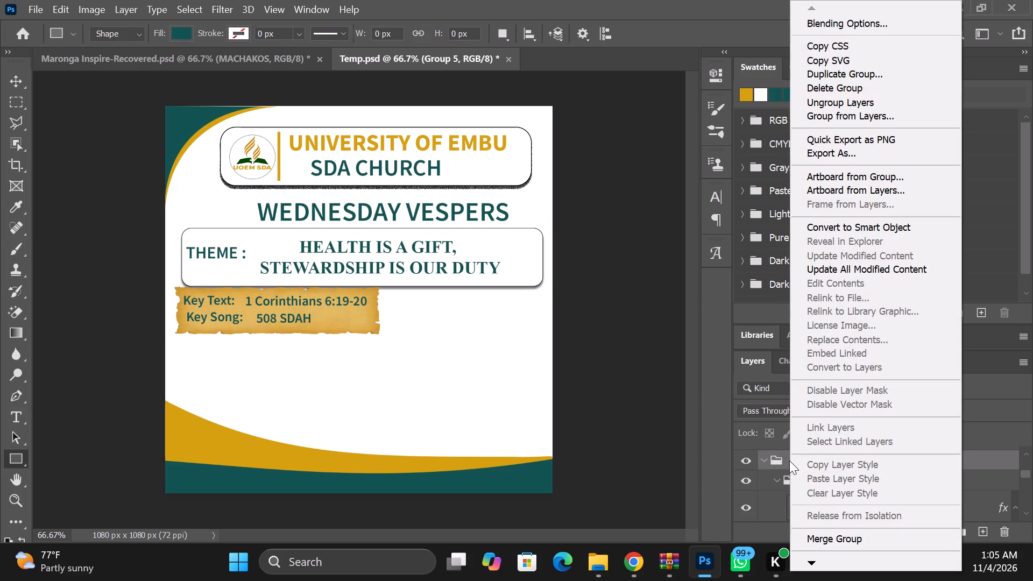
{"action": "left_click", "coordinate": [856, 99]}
Create a new group from Group 2, which holds the parchment and theme layers, keeping the default group settings.
{"action": "left_click", "coordinate": [760, 463]}
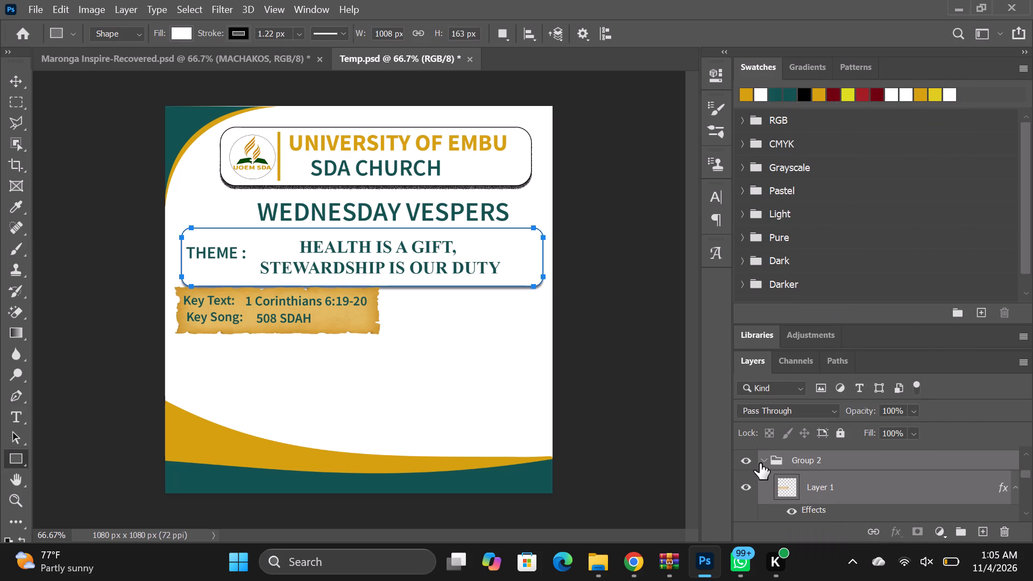
{"action": "left_click", "coordinate": [775, 458]}
{"action": "right_click", "coordinate": [774, 458]}
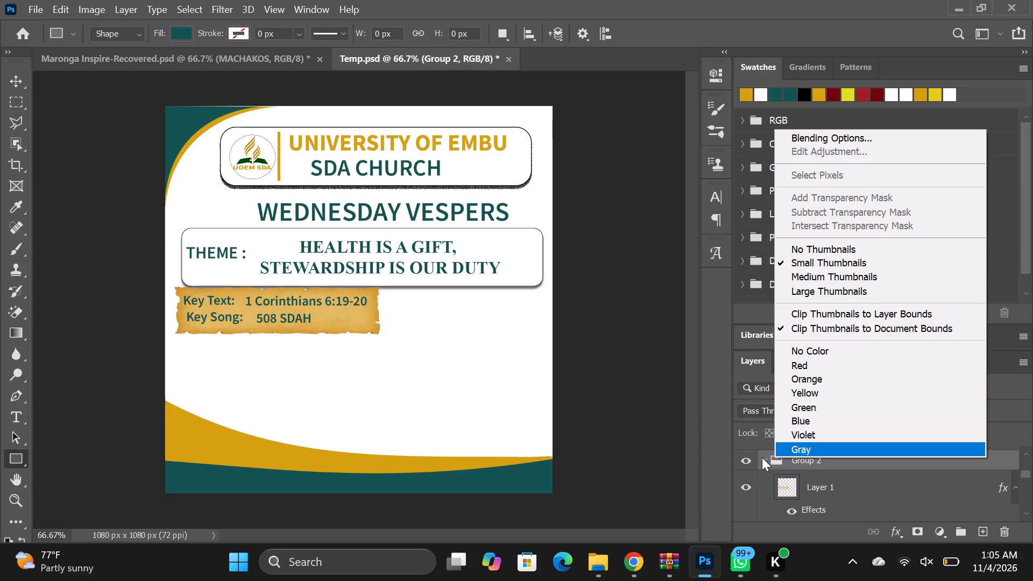
{"action": "left_click", "coordinate": [762, 457]}
{"action": "right_click", "coordinate": [768, 459]}
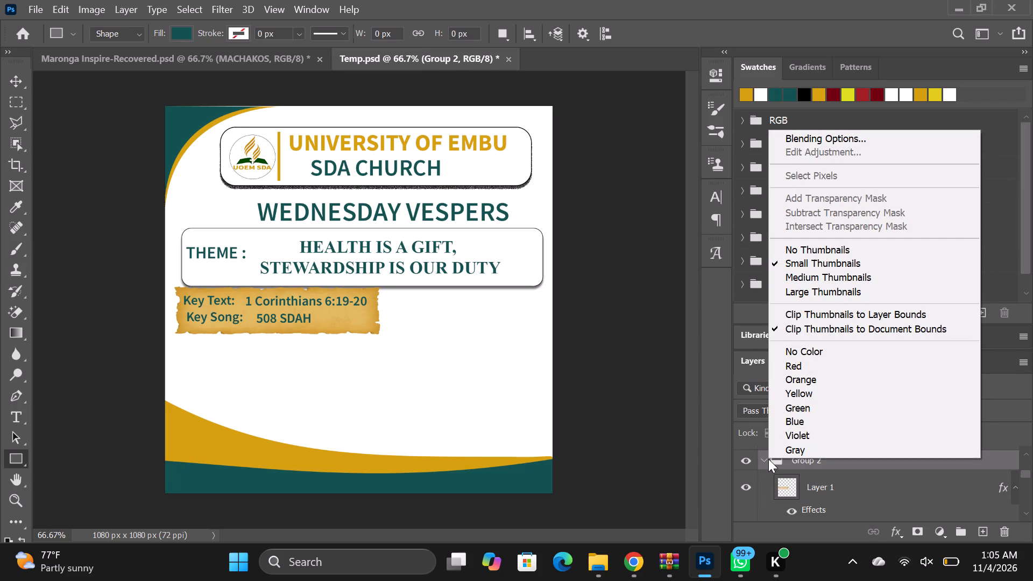
{"action": "left_click", "coordinate": [768, 462]}
{"action": "right_click", "coordinate": [799, 459]}
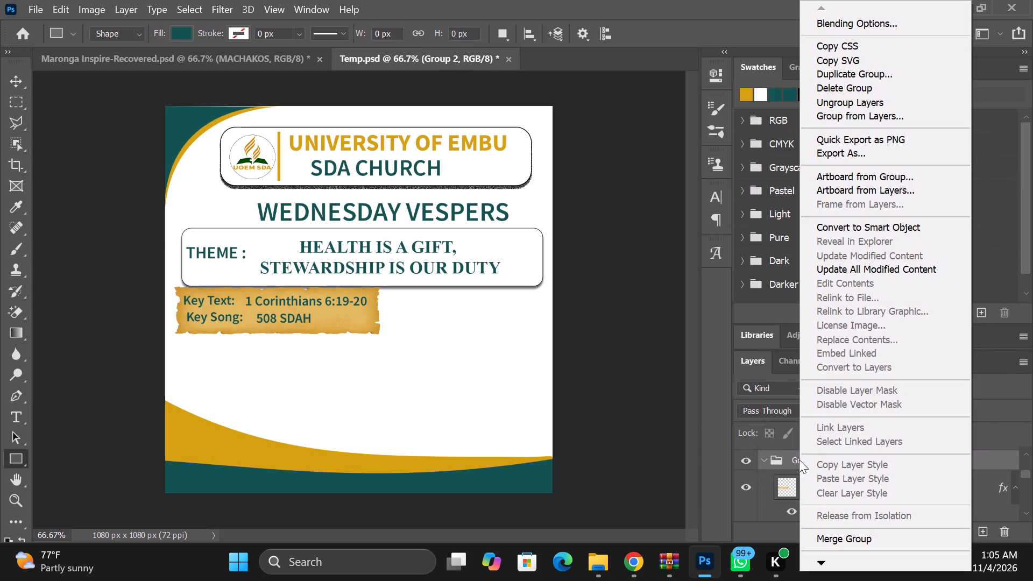
{"action": "left_click", "coordinate": [860, 119]}
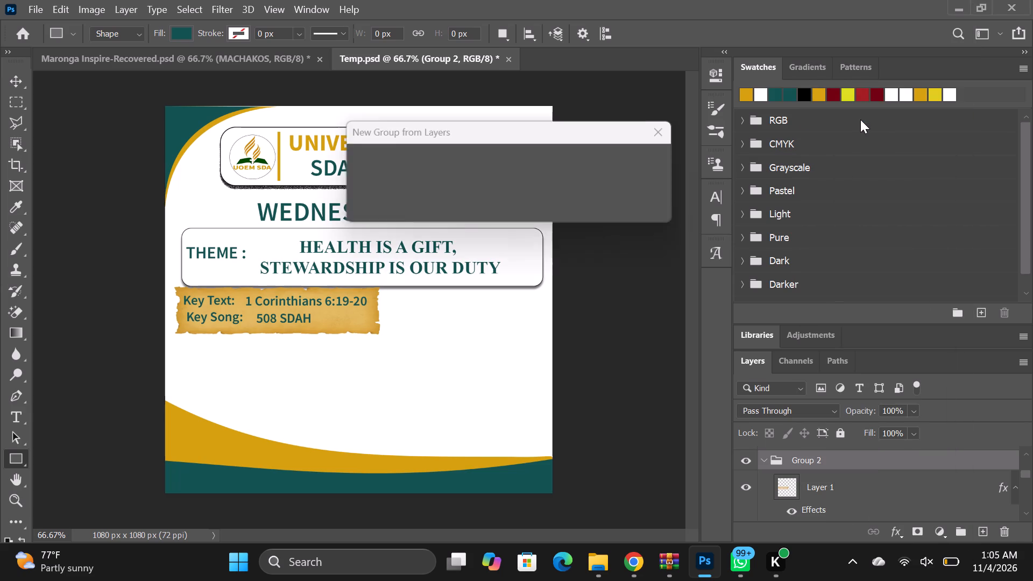
{"action": "left_click", "coordinate": [645, 159]}
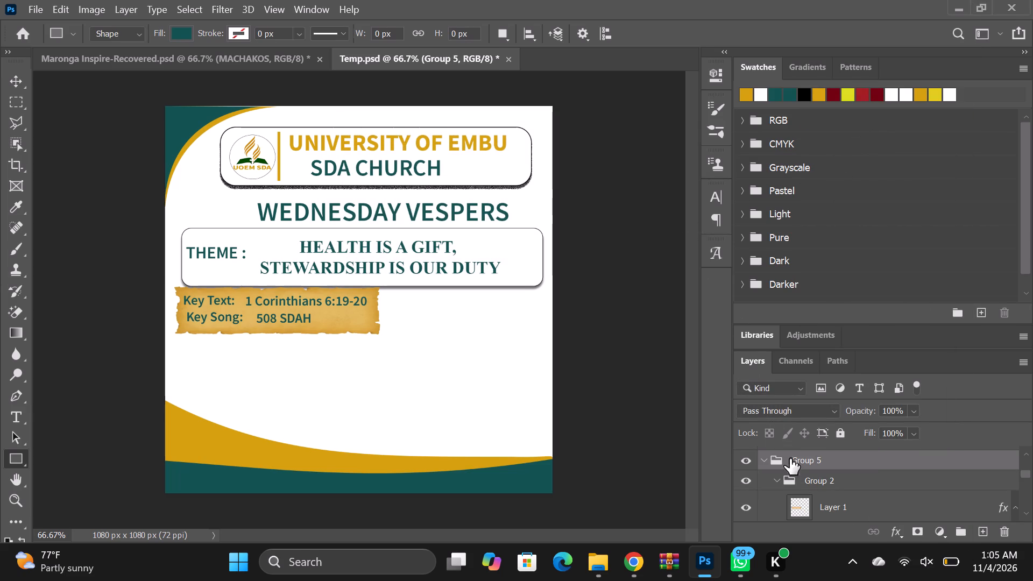
Examine the layer stack, checking what Group 5 and the nested Group 2 contain and which layers lie around them.
{"action": "left_click", "coordinate": [777, 477]}
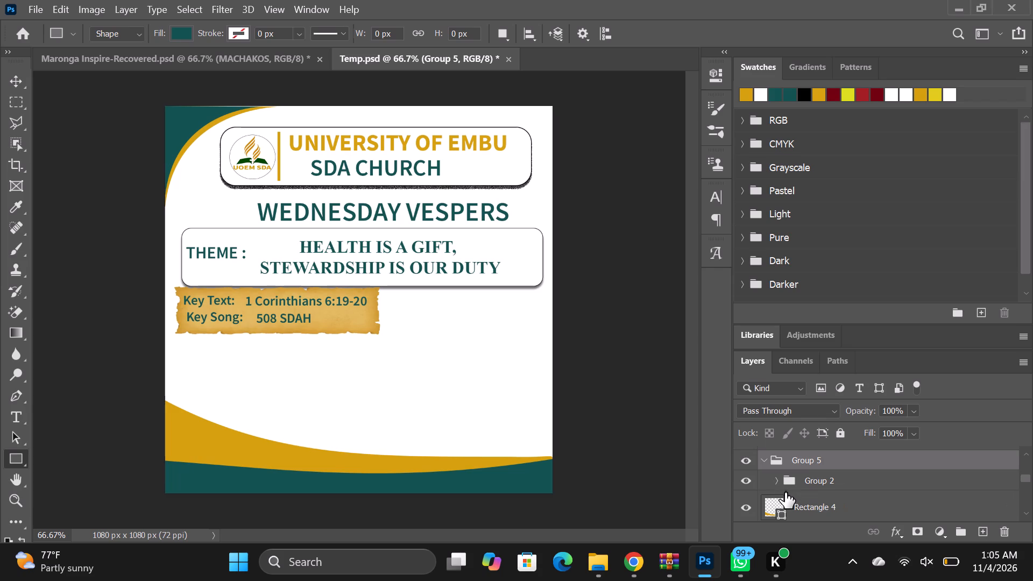
{"action": "scroll", "coordinate": [787, 495], "scroll_direction": "down", "scroll_amount": 1}
{"action": "scroll", "coordinate": [788, 497], "scroll_direction": "up", "scroll_amount": 5}
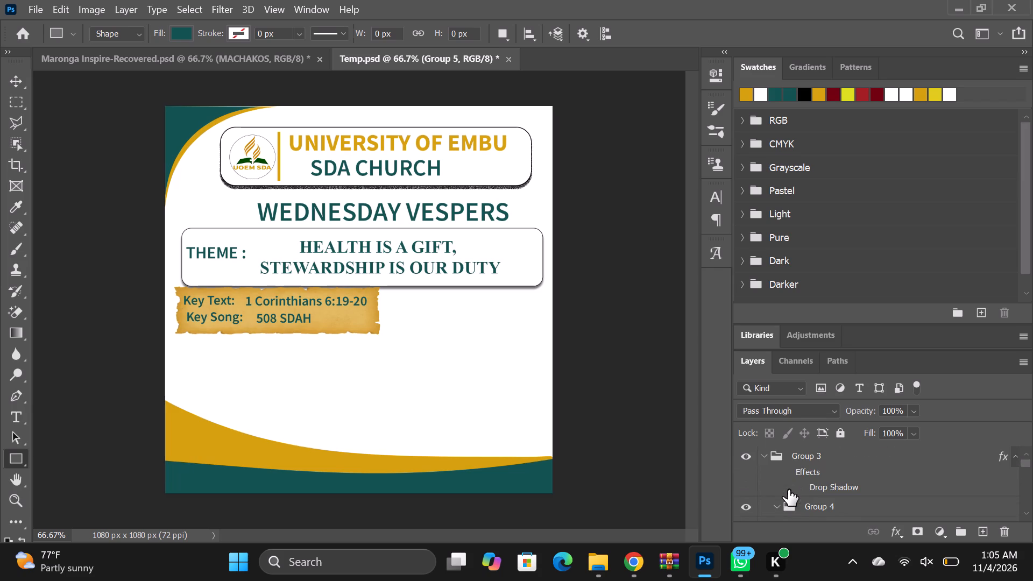
{"action": "scroll", "coordinate": [788, 490], "scroll_direction": "up", "scroll_amount": 9}
{"action": "scroll", "coordinate": [813, 487], "scroll_direction": "down", "scroll_amount": 6}
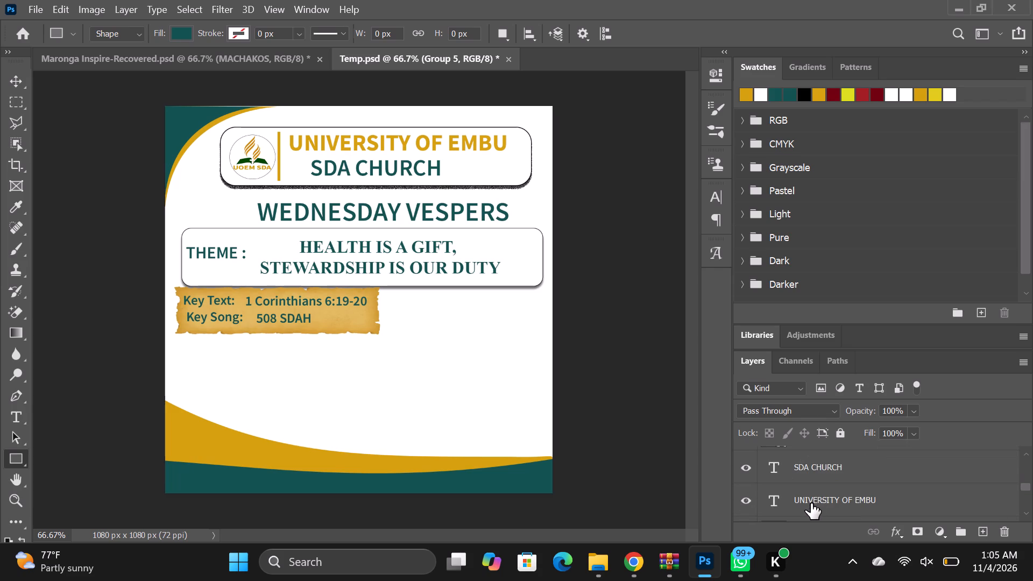
{"action": "scroll", "coordinate": [811, 503], "scroll_direction": "up", "scroll_amount": 1}
{"action": "scroll", "coordinate": [813, 504], "scroll_direction": "down", "scroll_amount": 1}
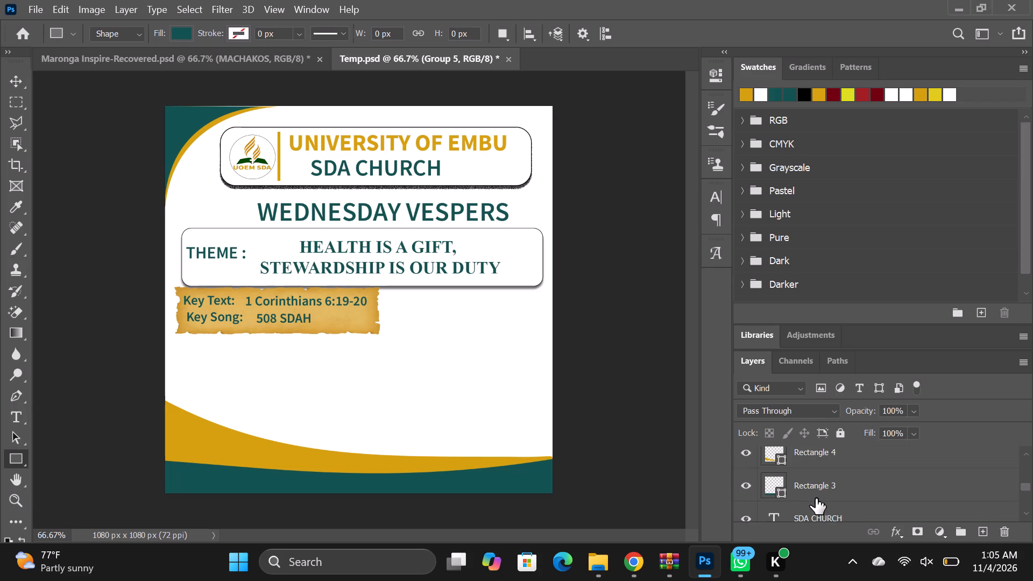
{"action": "scroll", "coordinate": [816, 498], "scroll_direction": "up", "scroll_amount": 2}
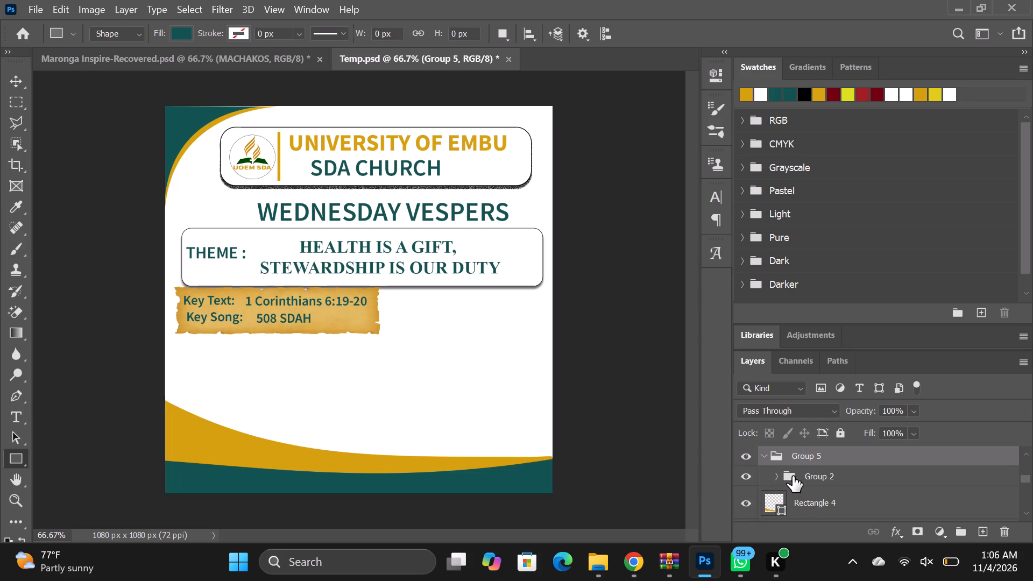
{"action": "left_click", "coordinate": [793, 476]}
{"action": "left_click", "coordinate": [775, 476]}
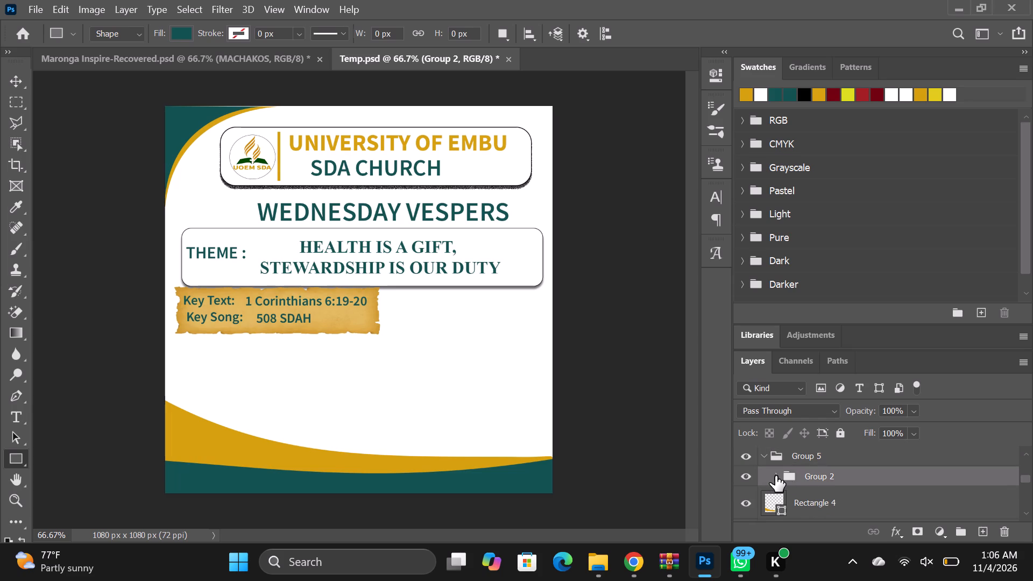
{"action": "scroll", "coordinate": [776, 483], "scroll_direction": "down", "scroll_amount": 2}
{"action": "scroll", "coordinate": [777, 484], "scroll_direction": "up", "scroll_amount": 2}
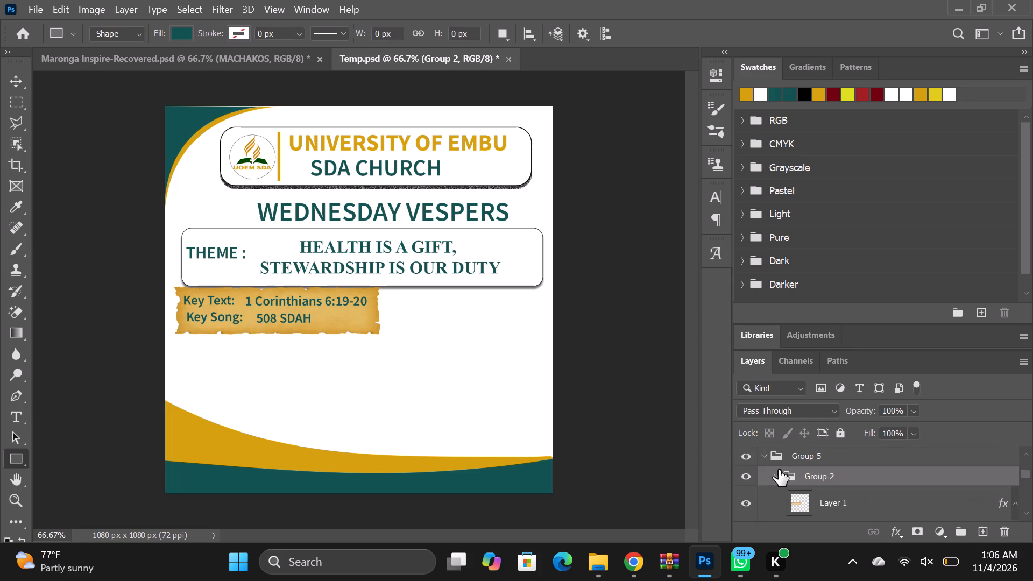
{"action": "left_click", "coordinate": [763, 455]}
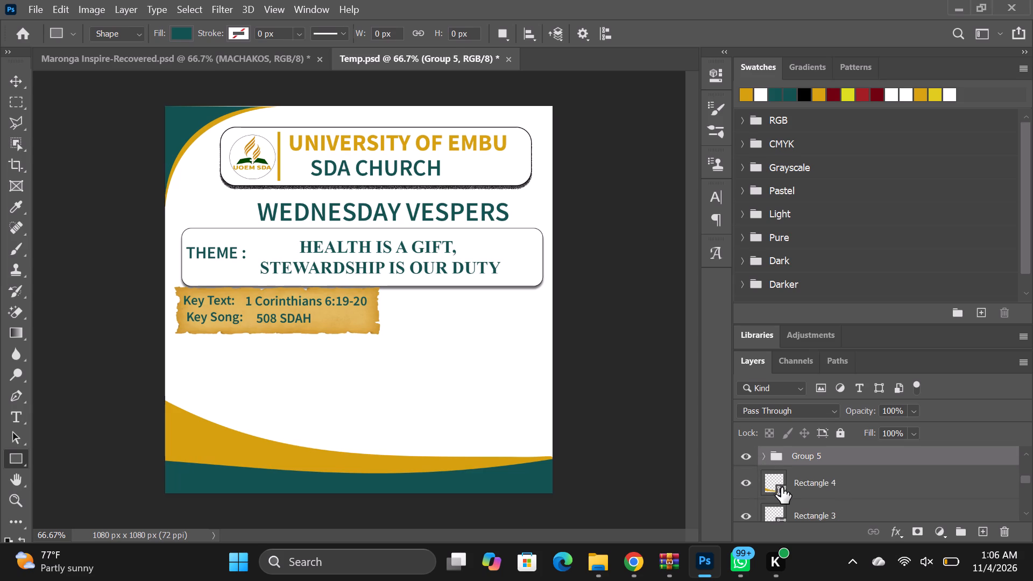
{"action": "scroll", "coordinate": [784, 490], "scroll_direction": "down", "scroll_amount": 1}
{"action": "scroll", "coordinate": [784, 491], "scroll_direction": "up", "scroll_amount": 2}
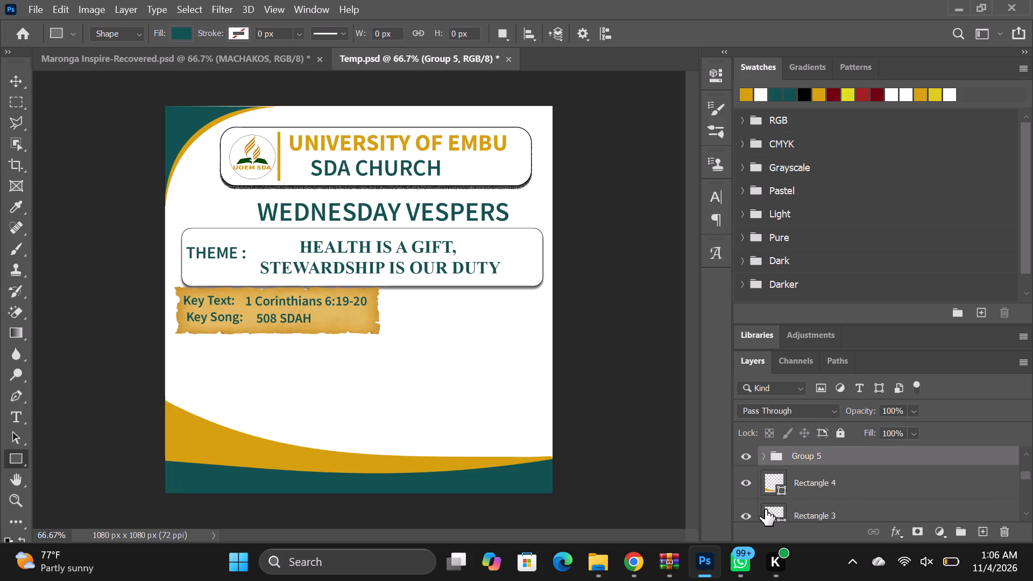
{"action": "left_click", "coordinate": [765, 508]}
{"action": "scroll", "coordinate": [763, 506], "scroll_direction": "down", "scroll_amount": 1}
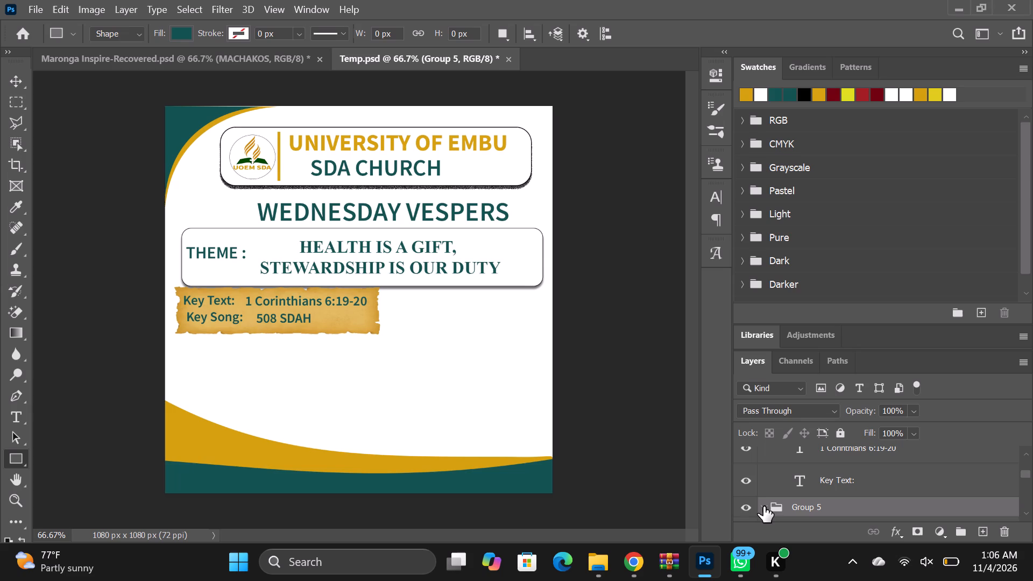
Delete only the Group 5 container, keeping Group 2 and its layers.
{"action": "right_click", "coordinate": [799, 456]}
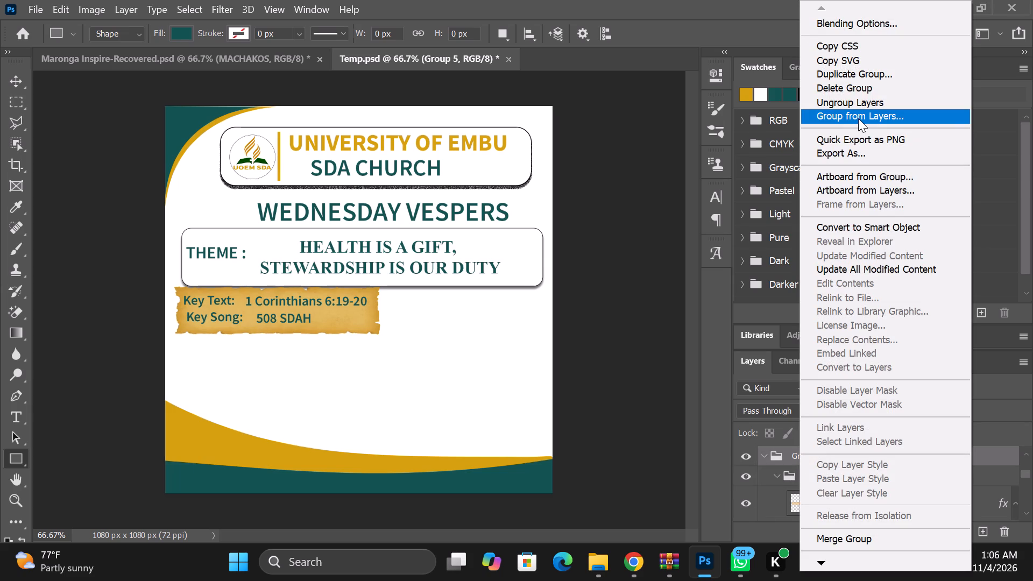
{"action": "left_click", "coordinate": [1004, 528]}
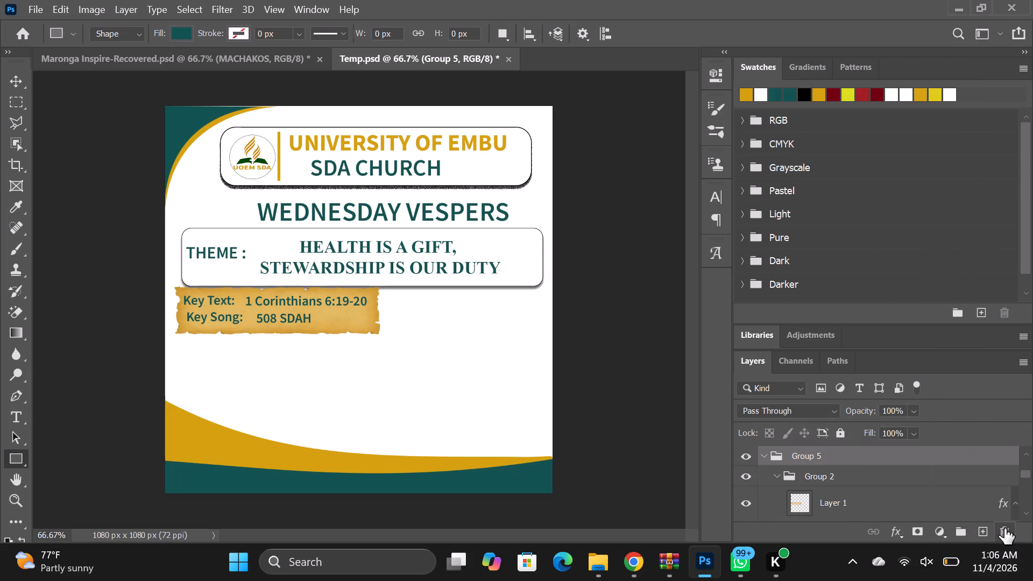
{"action": "left_click", "coordinate": [1004, 532]}
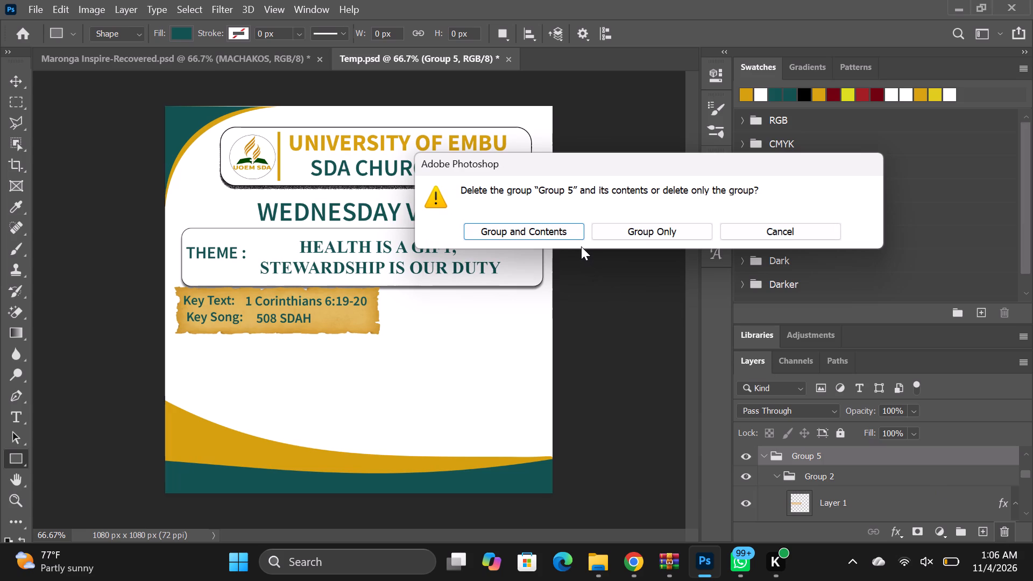
{"action": "left_click", "coordinate": [641, 226]}
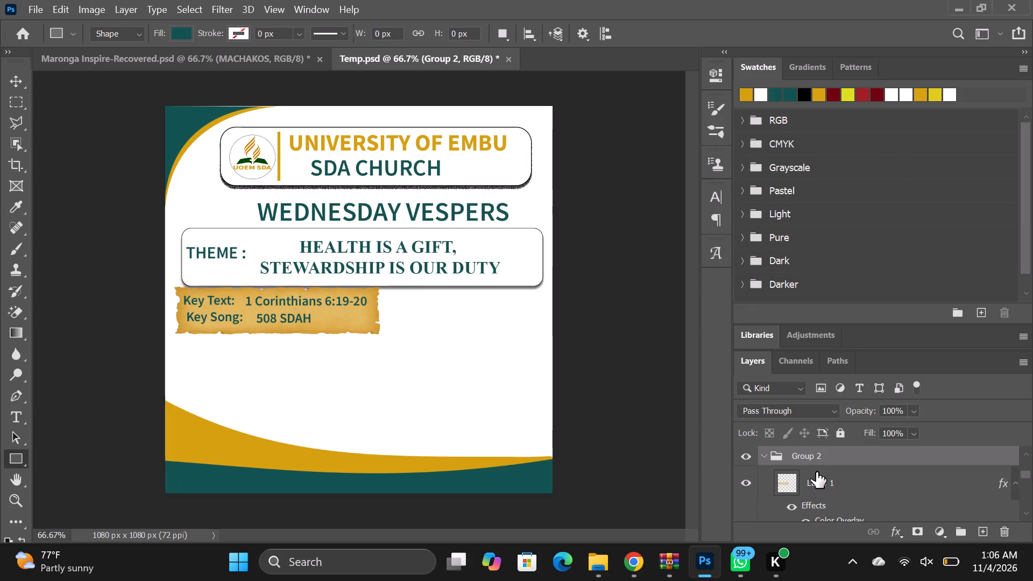
Collapse Group 2 and delete only the Group 4 container, keeping its key text and key song layers.
{"action": "left_click", "coordinate": [766, 456]}
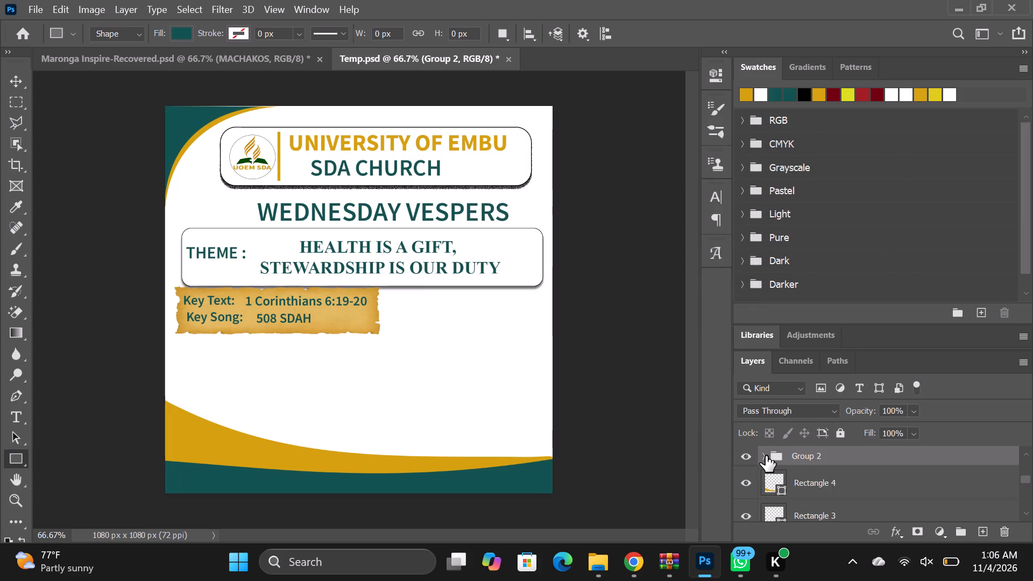
{"action": "scroll", "coordinate": [788, 491], "scroll_direction": "down", "scroll_amount": 1}
{"action": "scroll", "coordinate": [788, 491], "scroll_direction": "up", "scroll_amount": 1}
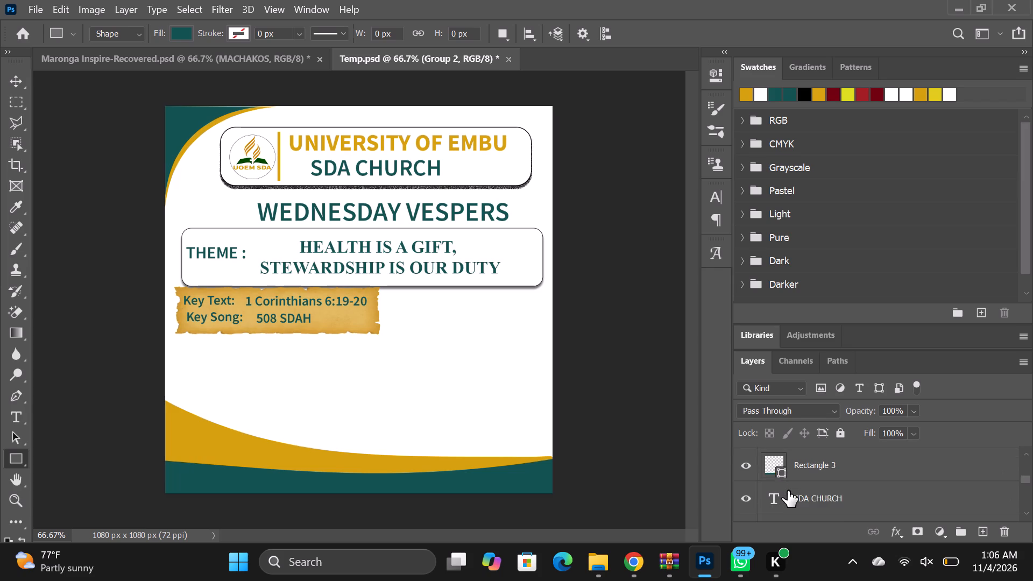
{"action": "scroll", "coordinate": [788, 491], "scroll_direction": "up", "scroll_amount": 2}
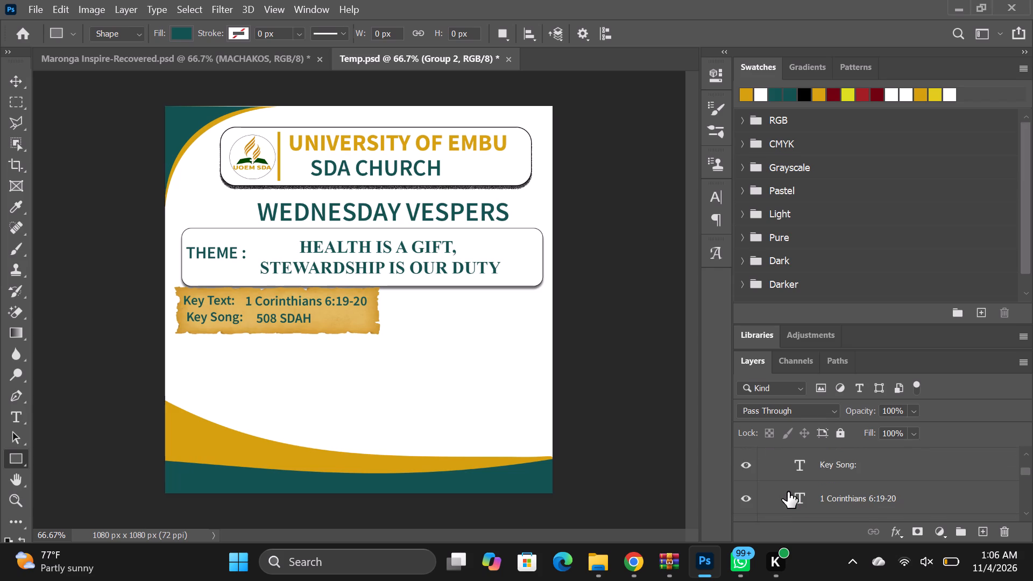
{"action": "scroll", "coordinate": [788, 492], "scroll_direction": "up", "scroll_amount": 1}
{"action": "left_click", "coordinate": [777, 453]}
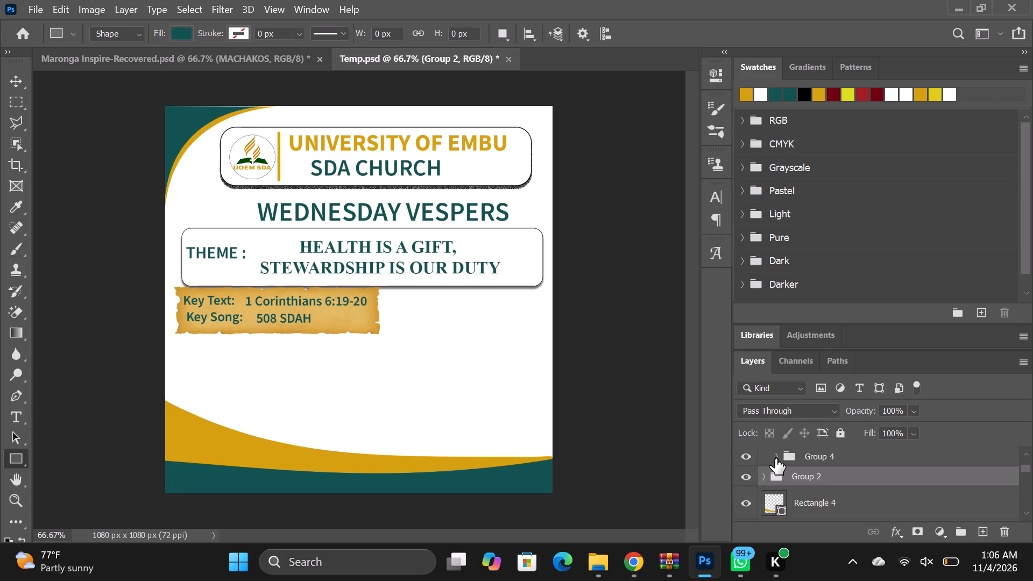
{"action": "left_click", "coordinate": [776, 459]}
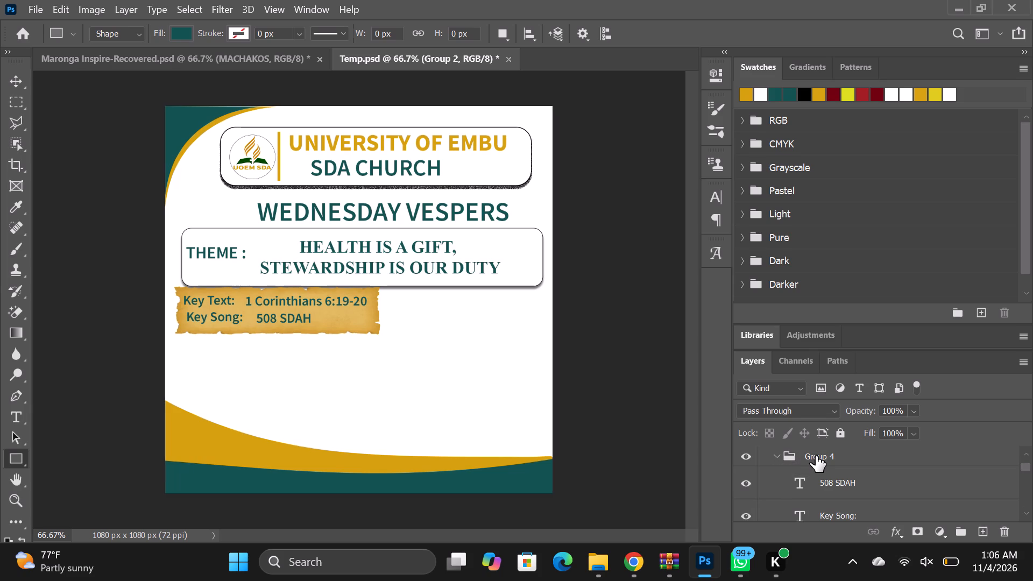
{"action": "left_click", "coordinate": [816, 456]}
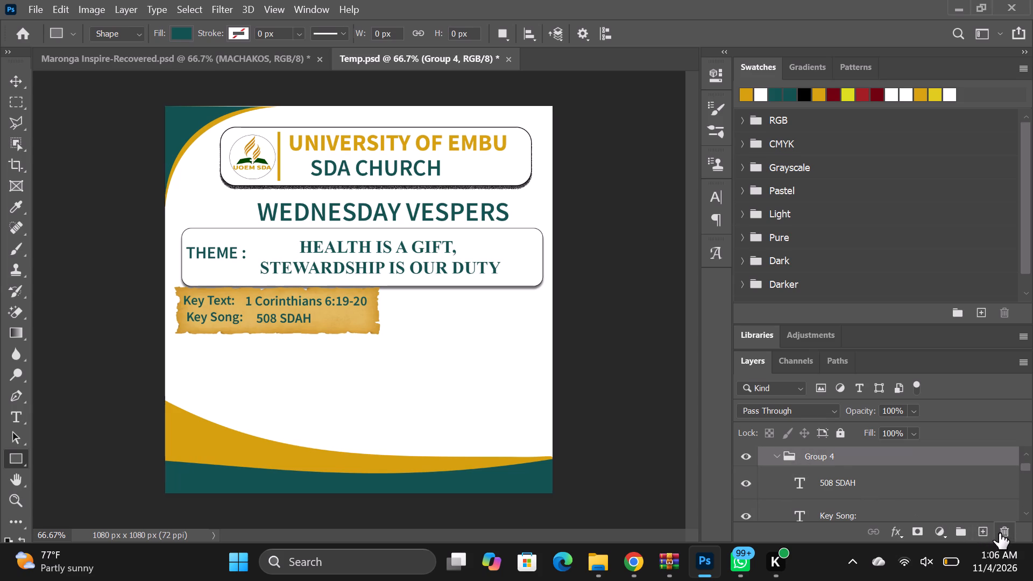
{"action": "left_click", "coordinate": [1002, 533]}
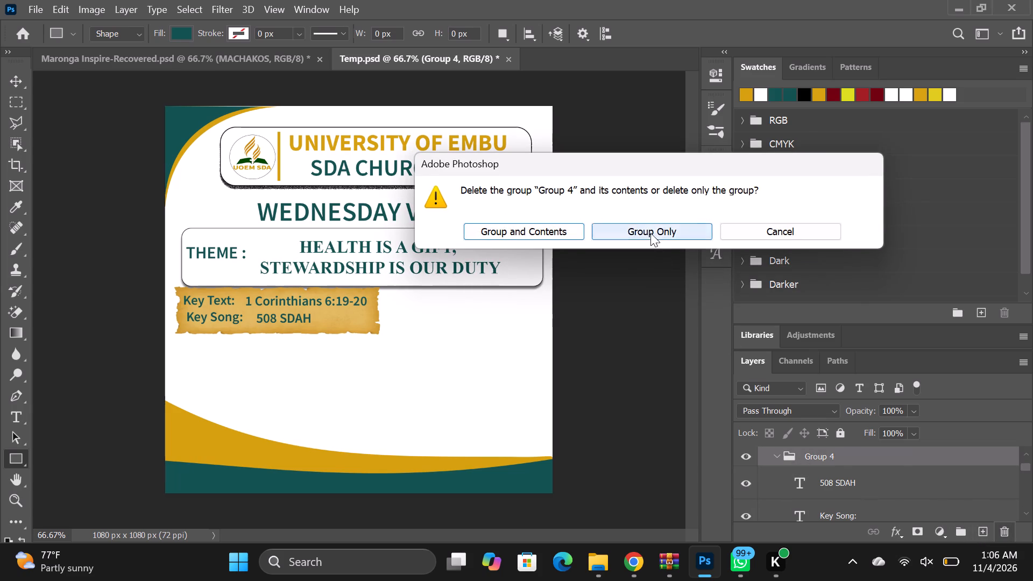
{"action": "left_click", "coordinate": [650, 233]}
Delete only the Group 3 container that holds the key text and key song layers, keeping its contents.
{"action": "scroll", "coordinate": [807, 473], "scroll_direction": "up", "scroll_amount": 2}
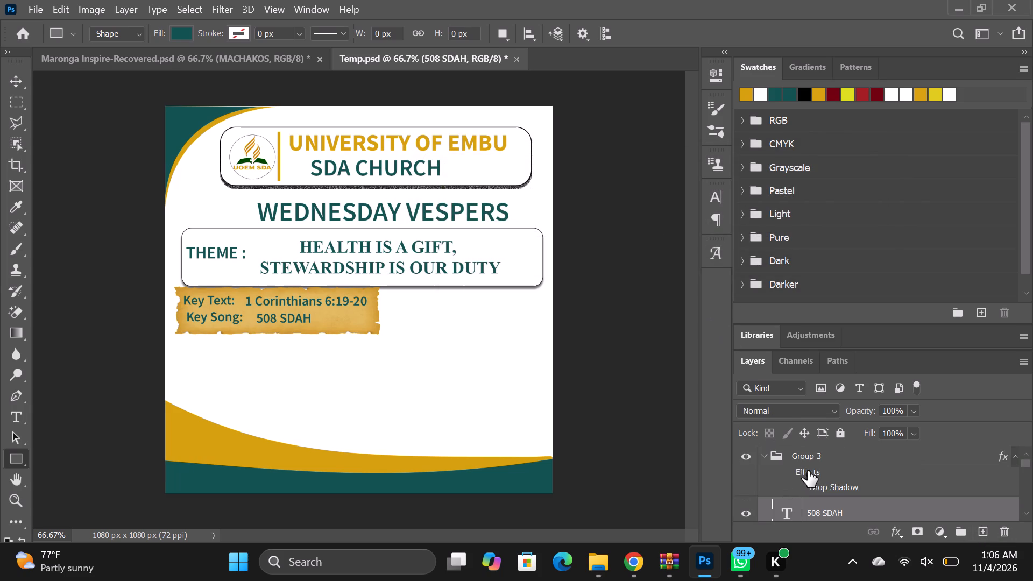
{"action": "left_click", "coordinate": [761, 455]}
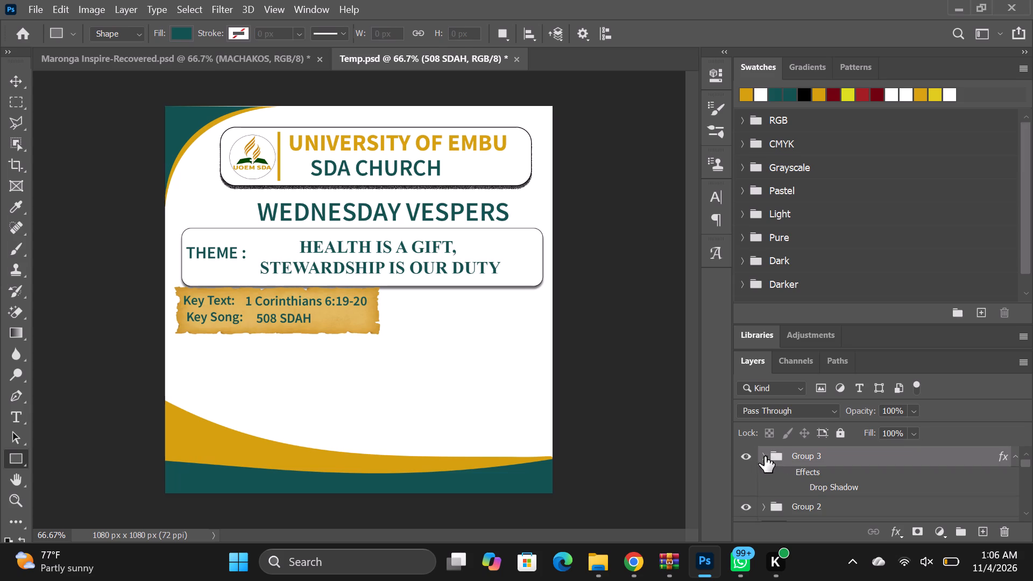
{"action": "right_click", "coordinate": [777, 458]}
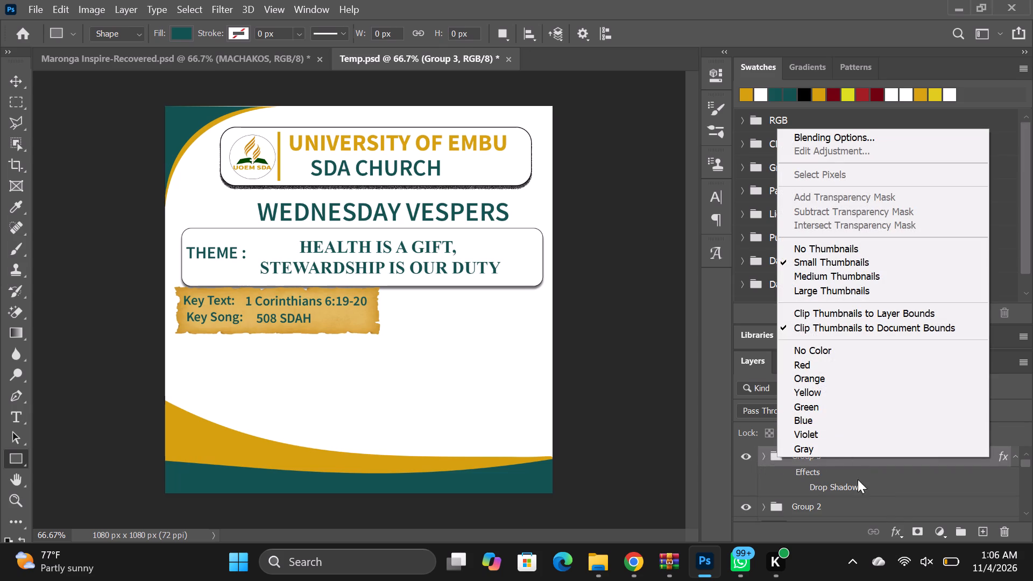
{"action": "left_click", "coordinate": [1004, 531]}
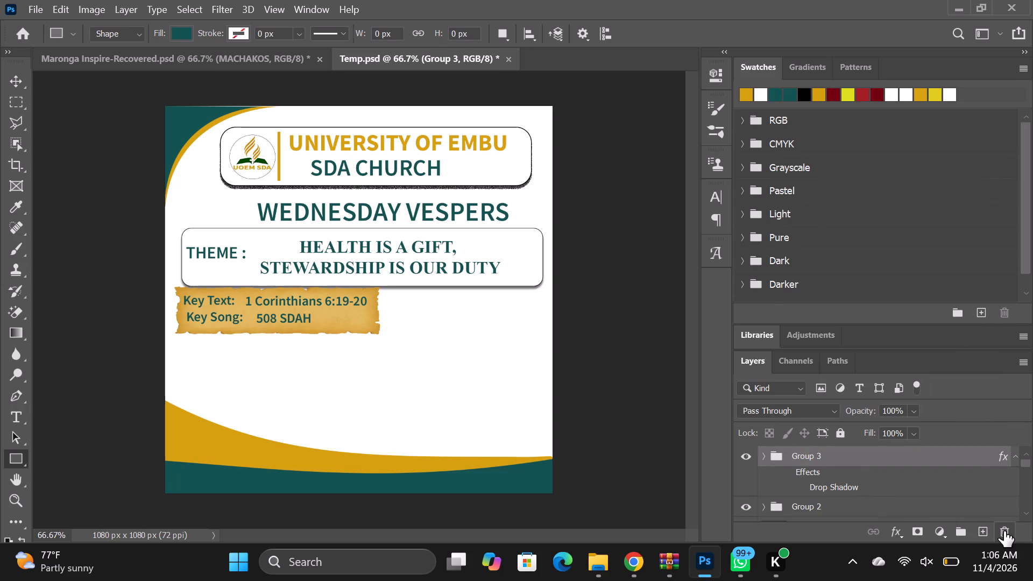
{"action": "left_click", "coordinate": [1004, 531]}
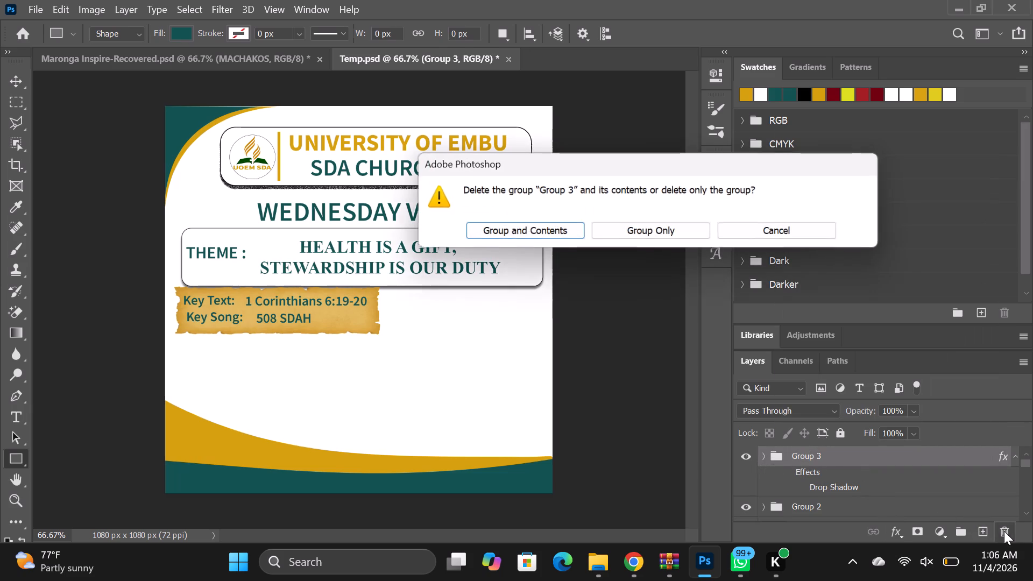
{"action": "left_click", "coordinate": [654, 232]}
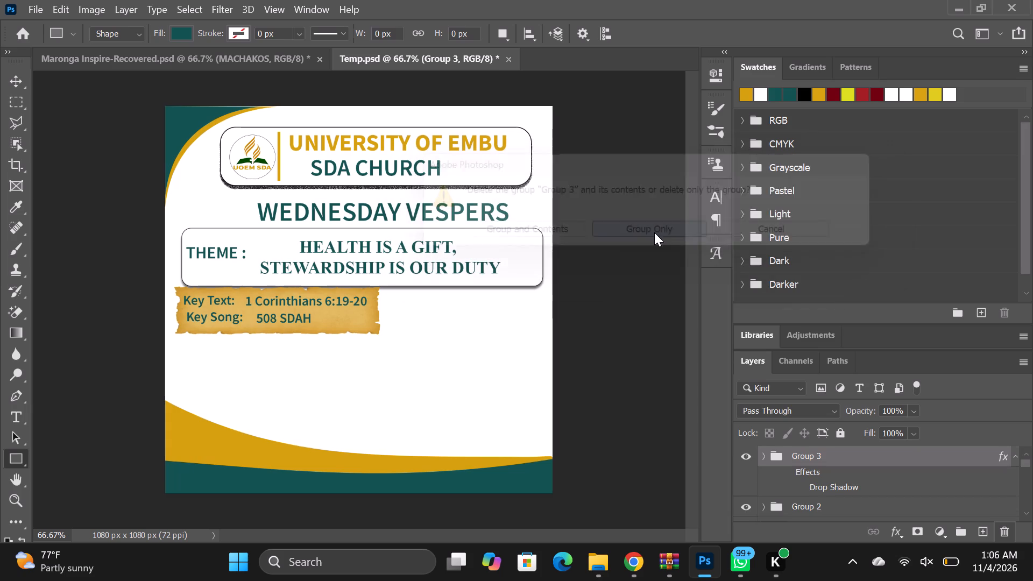
Review the loose key text and key song layers, and expand Group 2 to examine its parchment, theme and heading layers.
{"action": "scroll", "coordinate": [811, 477], "scroll_direction": "up", "scroll_amount": 5}
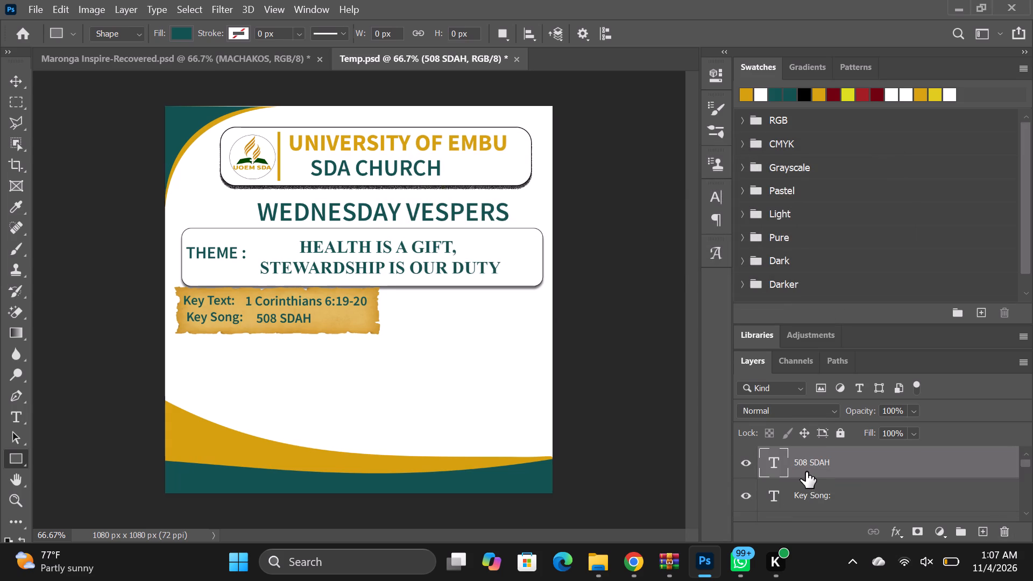
{"action": "scroll", "coordinate": [806, 472], "scroll_direction": "down", "scroll_amount": 2}
{"action": "scroll", "coordinate": [806, 472], "scroll_direction": "up", "scroll_amount": 8}
{"action": "scroll", "coordinate": [836, 456], "scroll_direction": "down", "scroll_amount": 2}
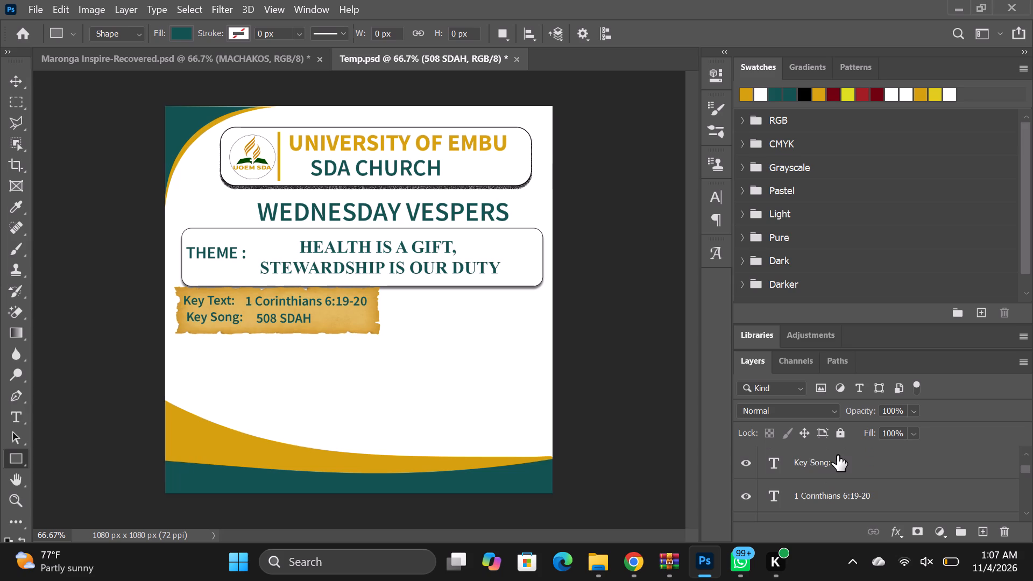
{"action": "scroll", "coordinate": [839, 456], "scroll_direction": "down", "scroll_amount": 1}
{"action": "left_click", "coordinate": [763, 486]}
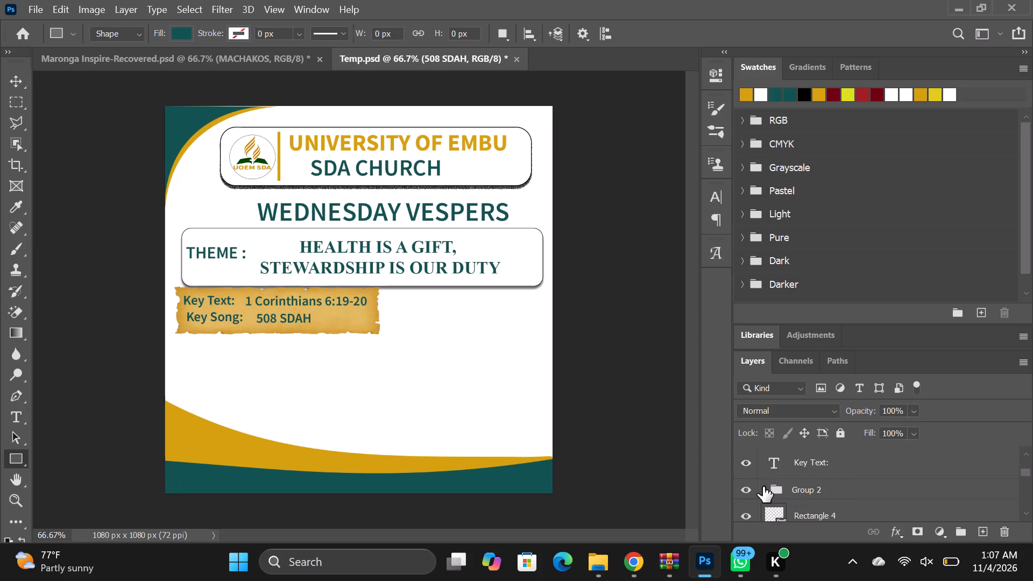
{"action": "scroll", "coordinate": [773, 486], "scroll_direction": "down", "scroll_amount": 1}
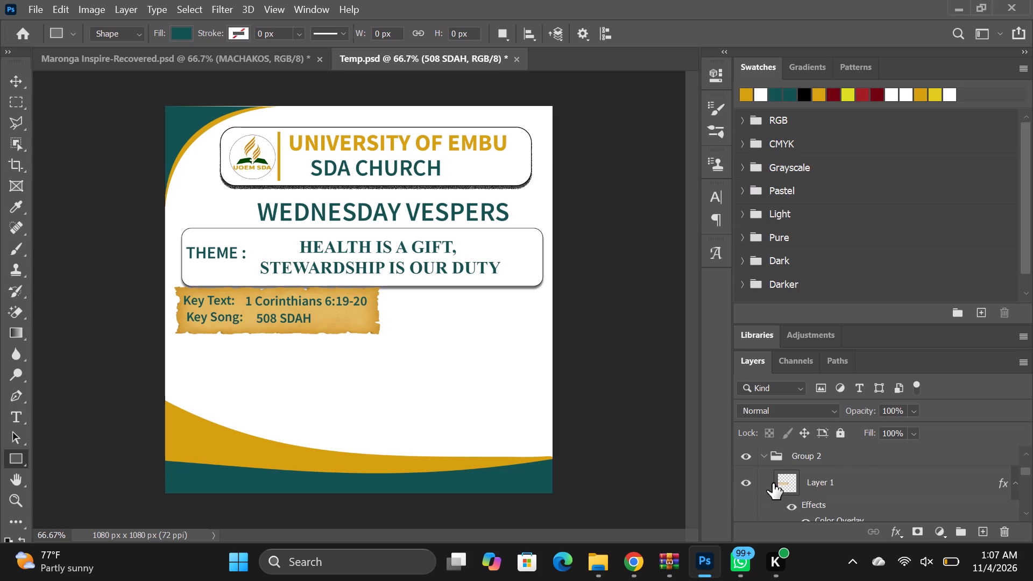
{"action": "scroll", "coordinate": [773, 483], "scroll_direction": "up", "scroll_amount": 1}
{"action": "scroll", "coordinate": [773, 480], "scroll_direction": "down", "scroll_amount": 5}
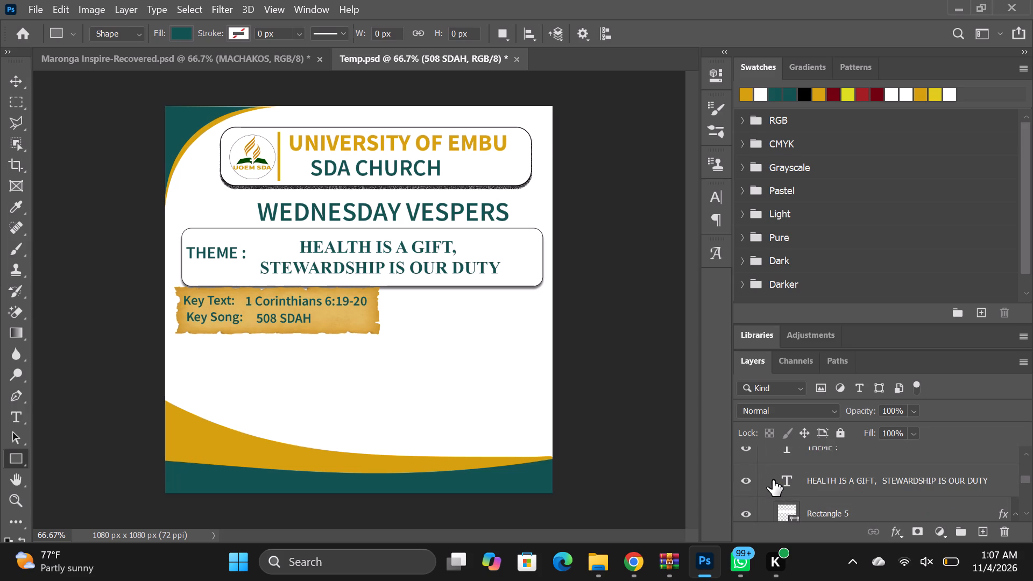
{"action": "scroll", "coordinate": [773, 480], "scroll_direction": "down", "scroll_amount": 1}
{"action": "scroll", "coordinate": [773, 480], "scroll_direction": "up", "scroll_amount": 1}
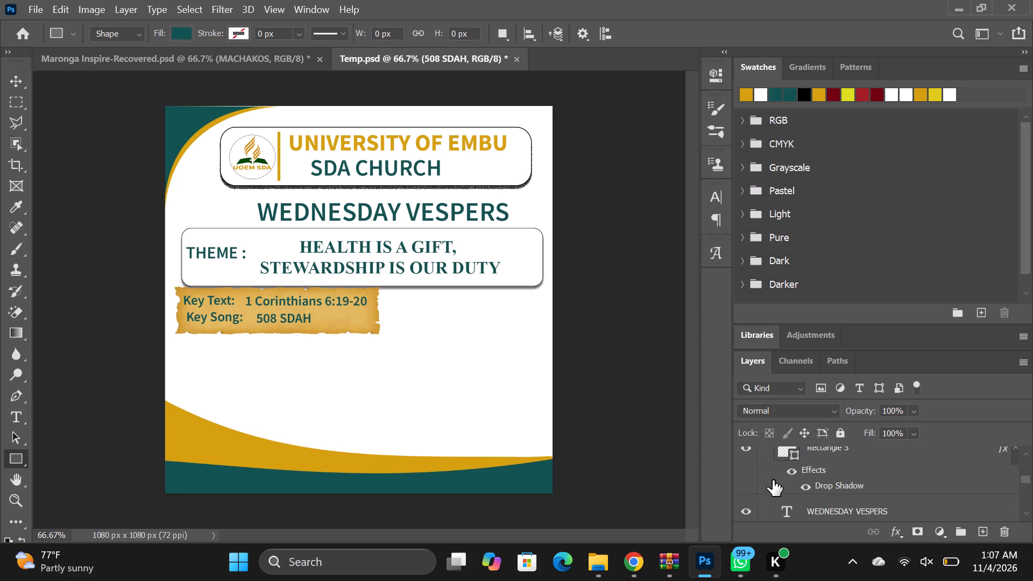
Move the parchment layer, Layer 1, out of Group 2 and place it directly beneath the Key Text: layer.
{"action": "scroll", "coordinate": [773, 480], "scroll_direction": "down", "scroll_amount": 2}
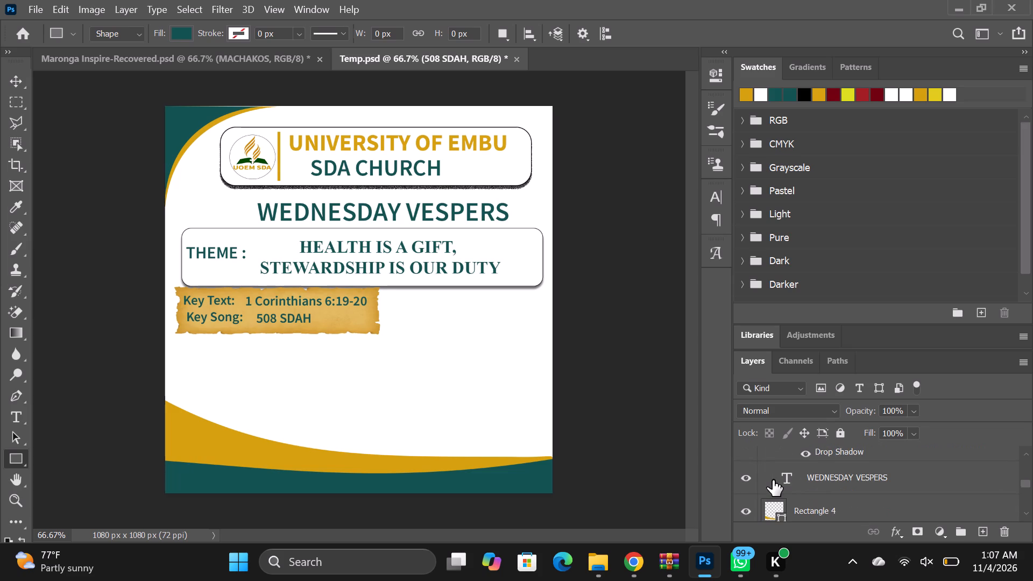
{"action": "scroll", "coordinate": [773, 480], "scroll_direction": "down", "scroll_amount": 3}
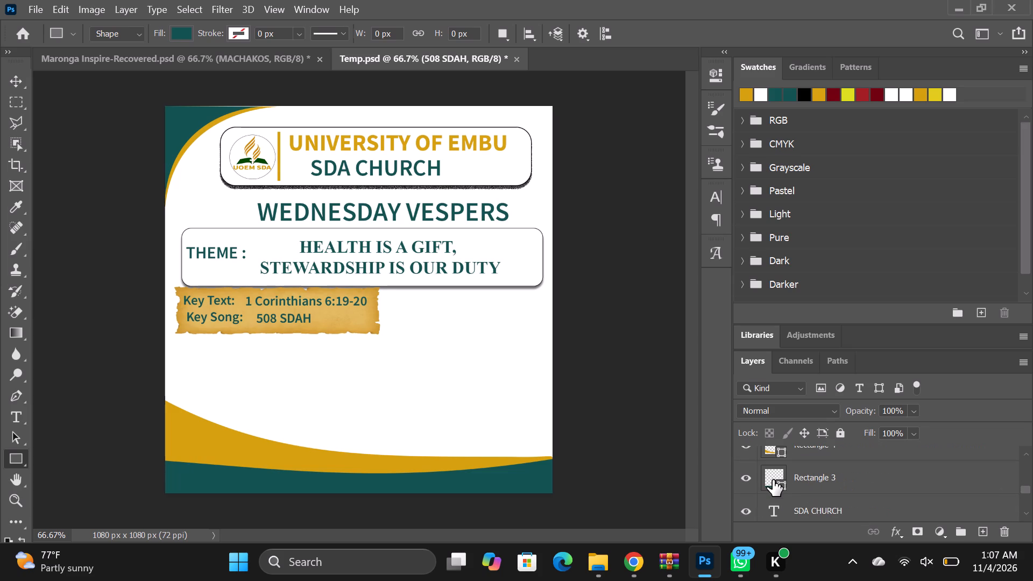
{"action": "scroll", "coordinate": [773, 480], "scroll_direction": "down", "scroll_amount": 1}
{"action": "scroll", "coordinate": [773, 480], "scroll_direction": "up", "scroll_amount": 11}
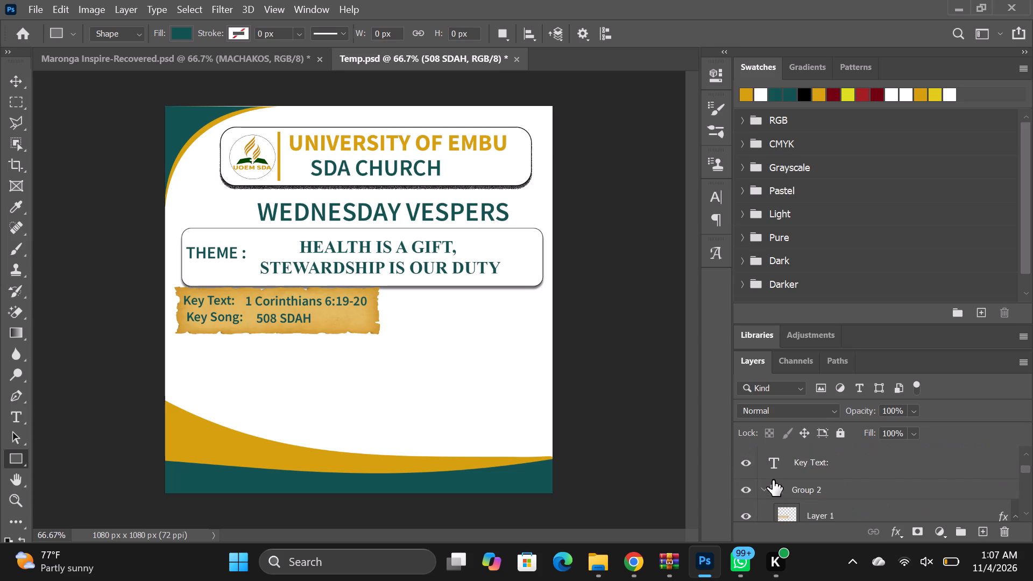
{"action": "scroll", "coordinate": [775, 480], "scroll_direction": "down", "scroll_amount": 1}
{"action": "scroll", "coordinate": [789, 484], "scroll_direction": "up", "scroll_amount": 1}
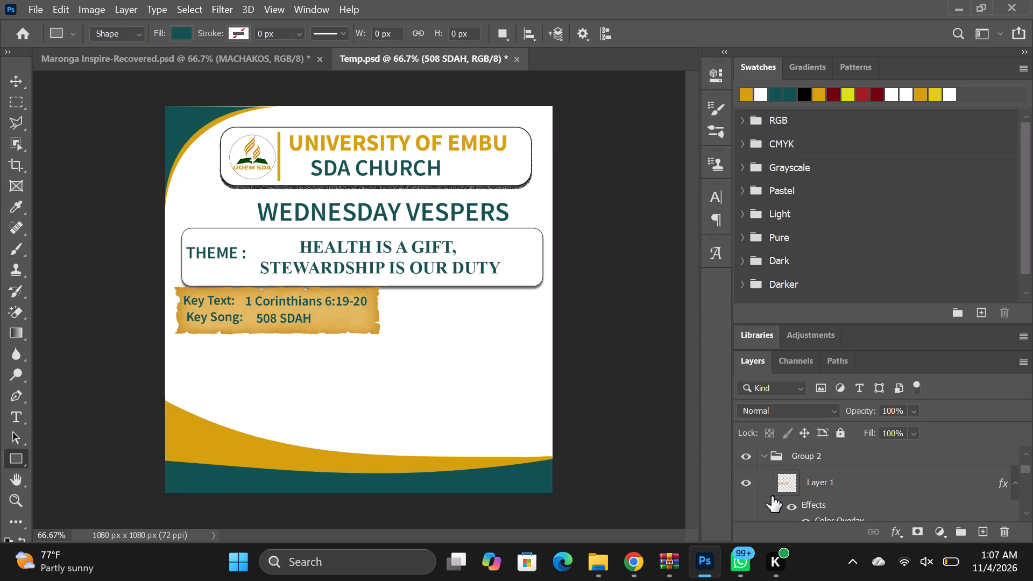
{"action": "left_click_drag", "start_coordinate": [787, 512], "coordinate": [783, 495]}
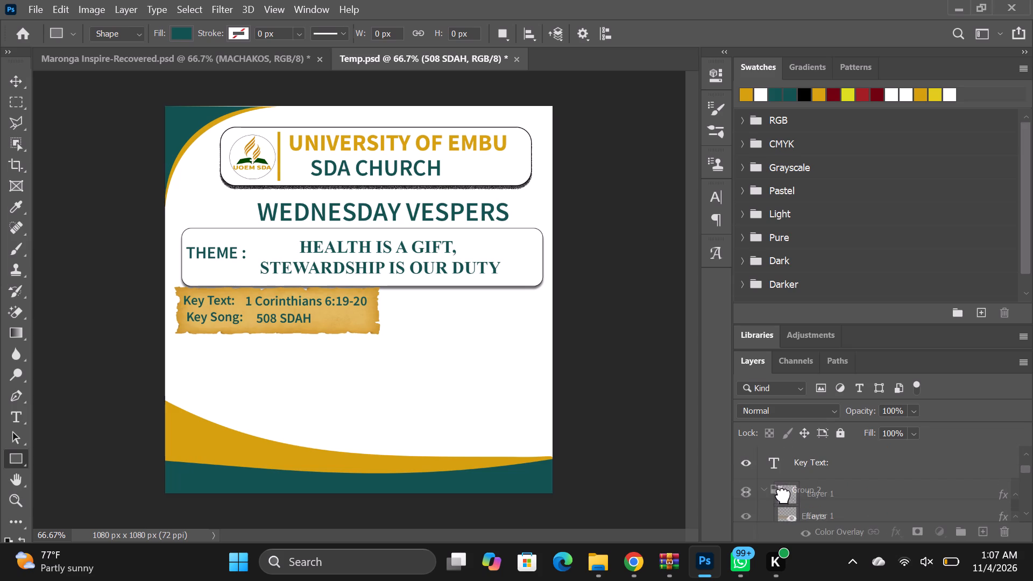
{"action": "left_click_drag", "start_coordinate": [783, 495], "coordinate": [776, 468]}
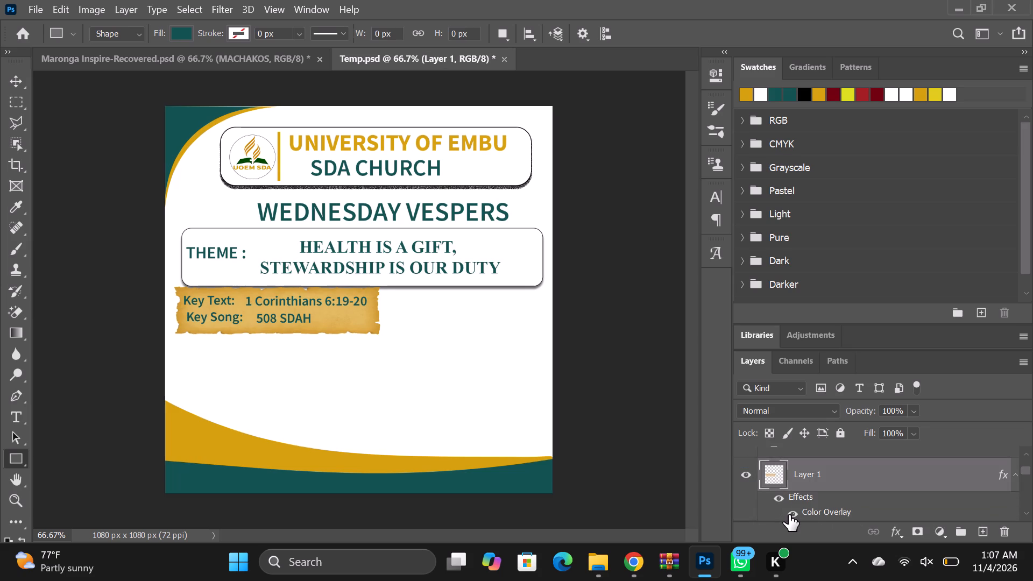
Group the 508 SDAH, Key Song:, 1 Corinthians 6:19-20 and Key Text: layers together with the parchment Layer 1.
{"action": "scroll", "coordinate": [803, 516], "scroll_direction": "up", "scroll_amount": 2}
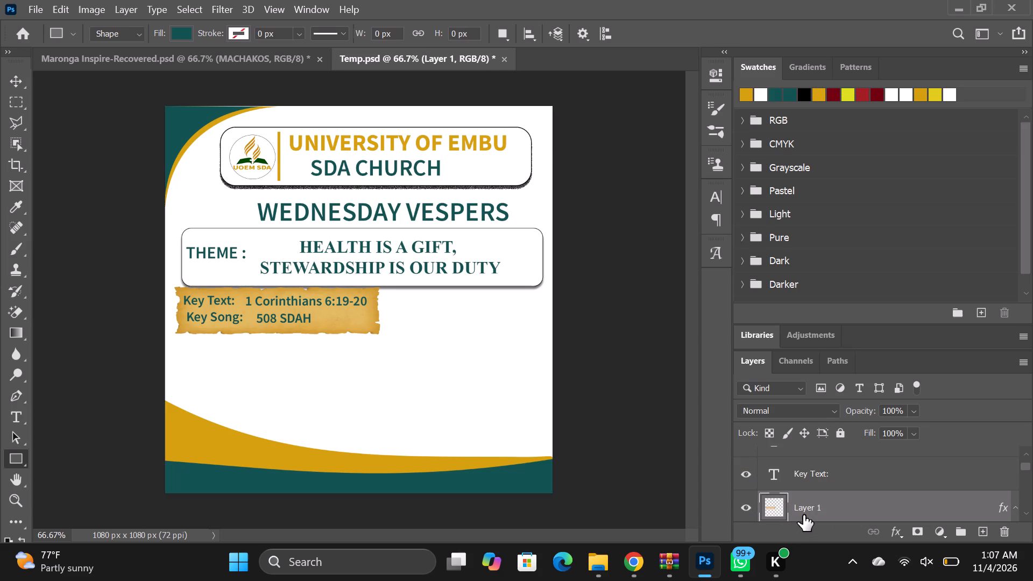
{"action": "scroll", "coordinate": [803, 515], "scroll_direction": "down", "scroll_amount": 1}
{"action": "scroll", "coordinate": [804, 508], "scroll_direction": "up", "scroll_amount": 2}
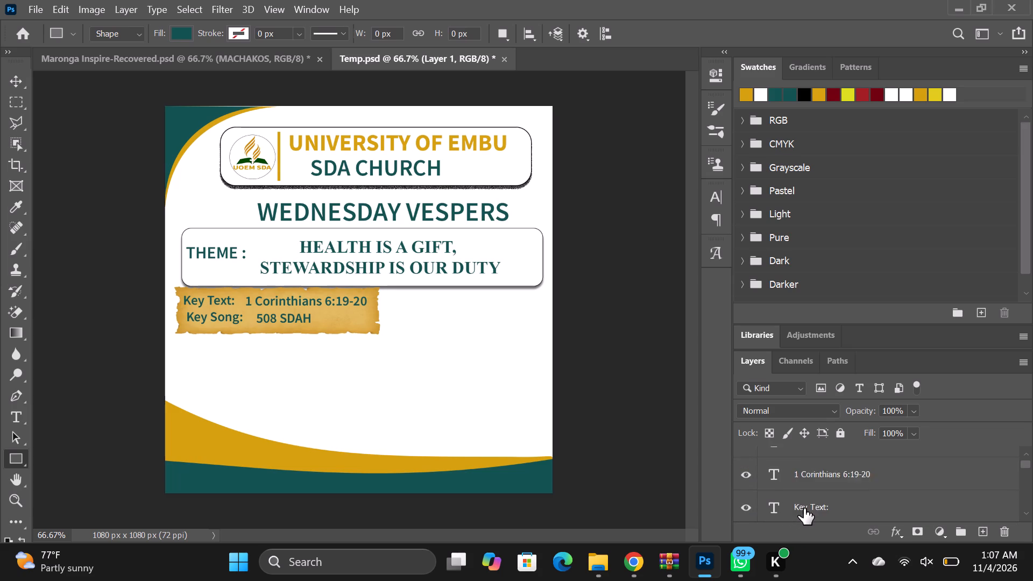
{"action": "scroll", "coordinate": [804, 508], "scroll_direction": "up", "scroll_amount": 3}
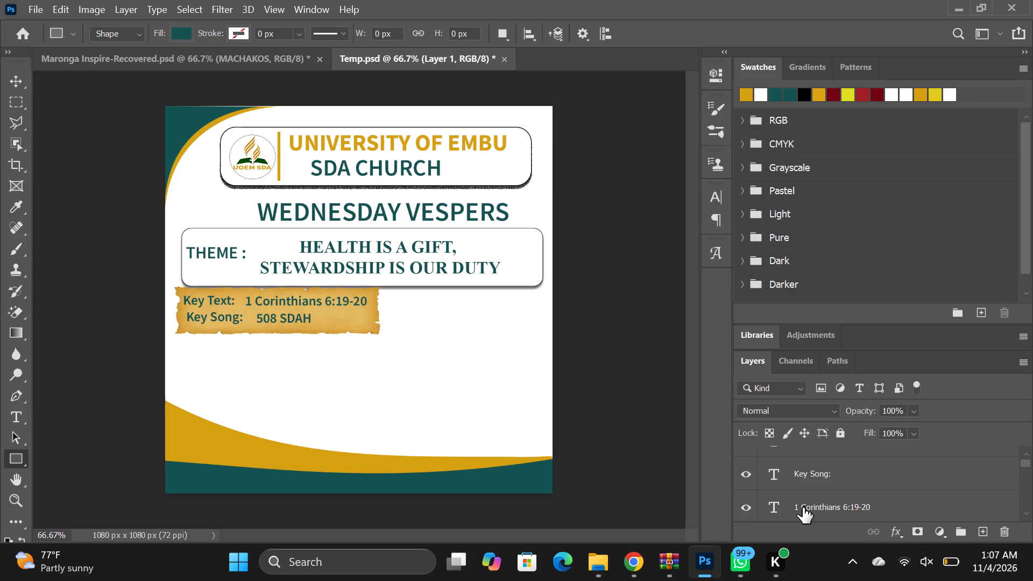
{"action": "scroll", "coordinate": [803, 507], "scroll_direction": "down", "scroll_amount": 3}
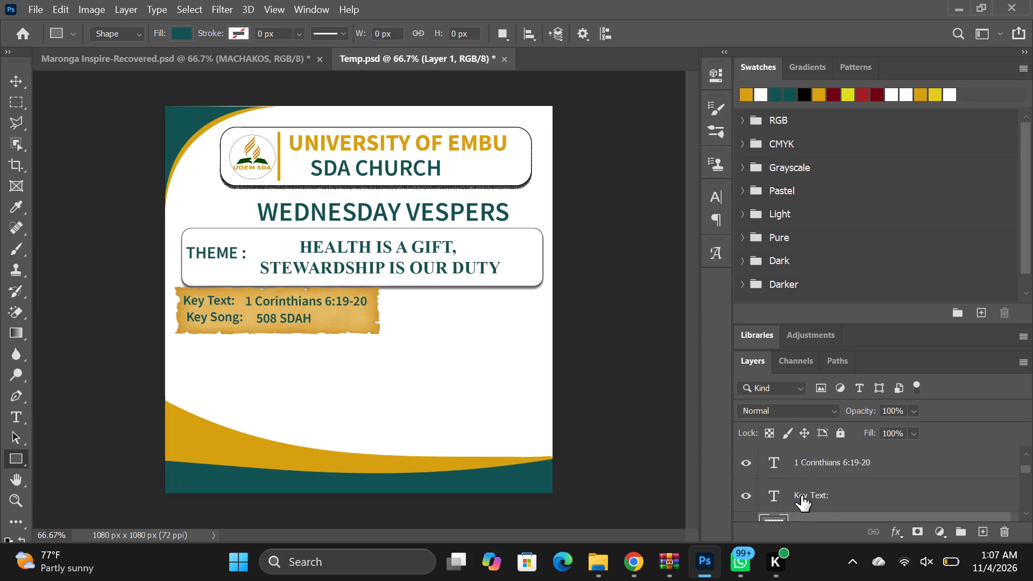
{"action": "scroll", "coordinate": [798, 493], "scroll_direction": "up", "scroll_amount": 7}
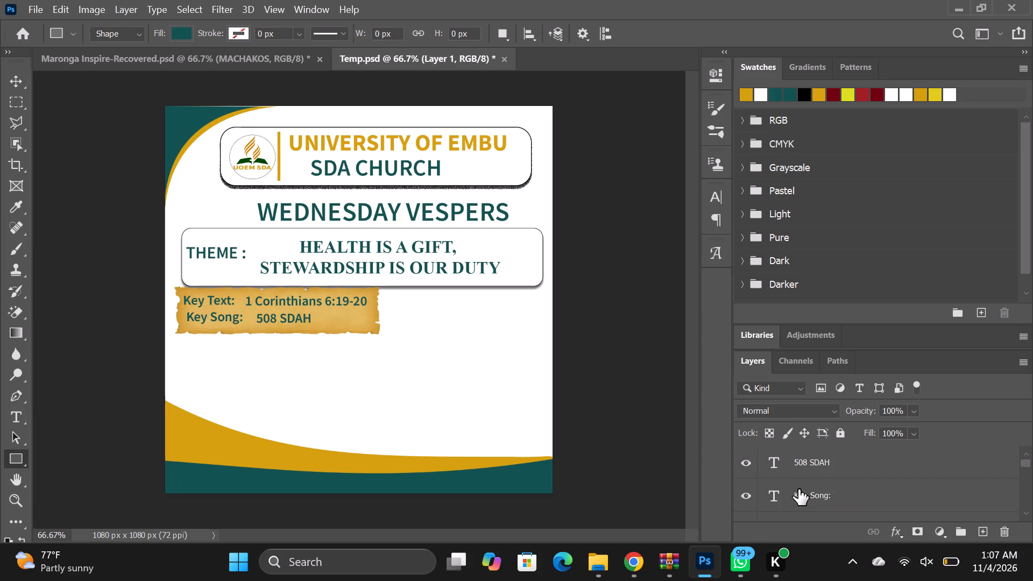
{"action": "left_click", "coordinate": [806, 462], "text": "shift"}
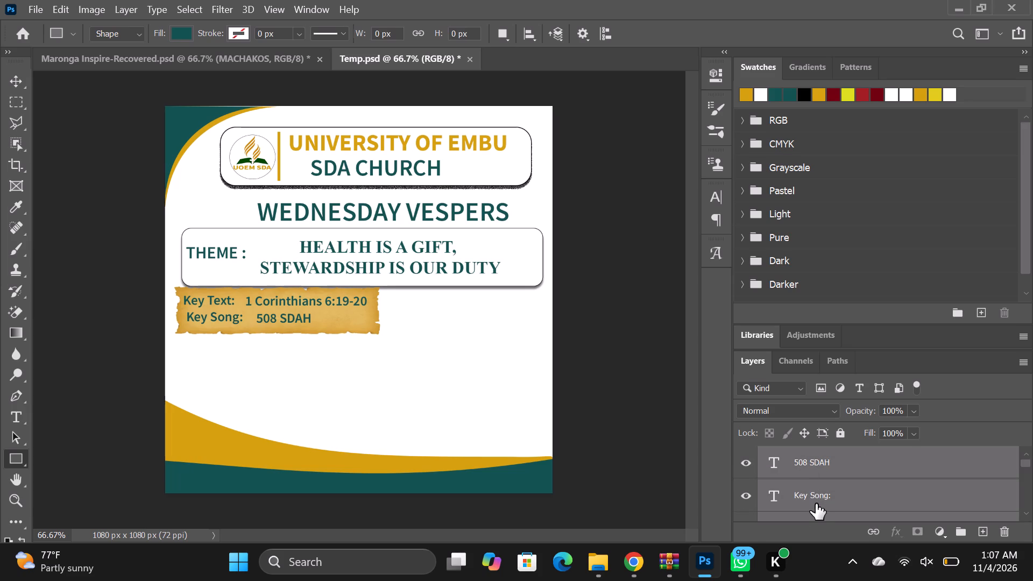
{"action": "scroll", "coordinate": [816, 501], "scroll_direction": "down", "scroll_amount": 4}
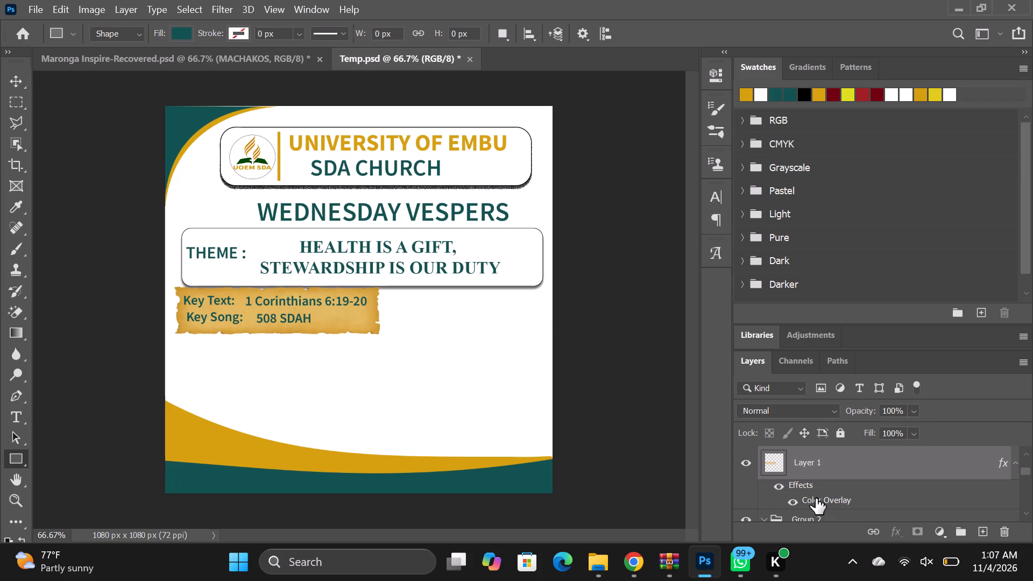
{"action": "scroll", "coordinate": [816, 498], "scroll_direction": "down", "scroll_amount": 2}
{"action": "scroll", "coordinate": [816, 498], "scroll_direction": "up", "scroll_amount": 3}
{"action": "left_click", "coordinate": [957, 535]}
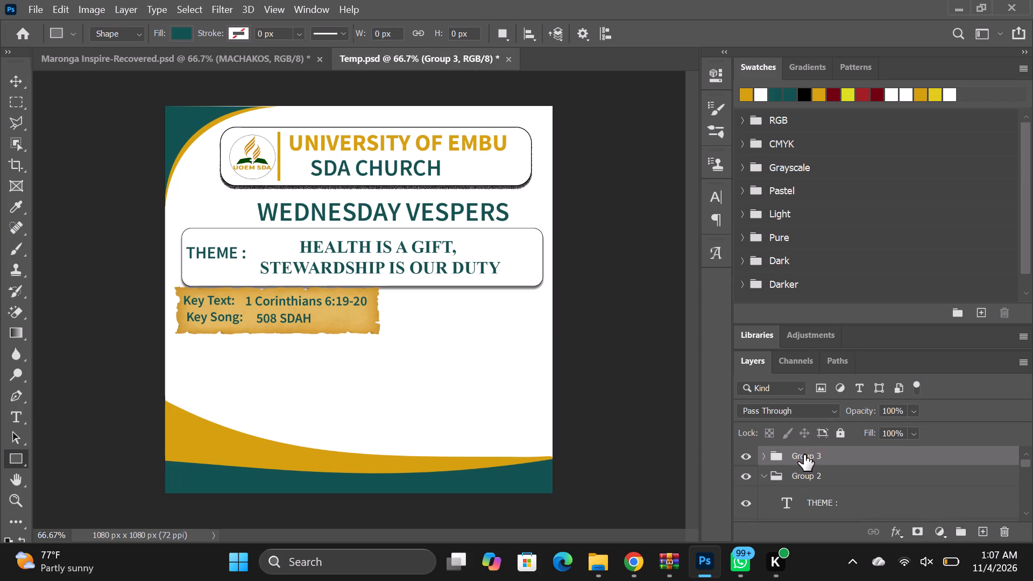
Move the key text and song parchment group straight down below the theme box, to X 313 px, Y 625.50 px.
{"action": "key", "text": "ctrl+t"}
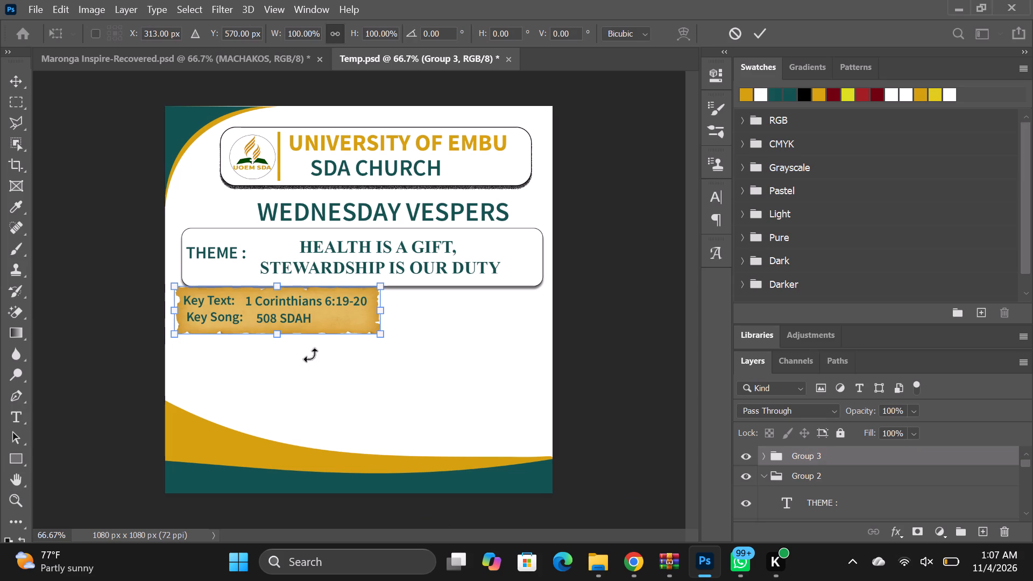
{"action": "left_click_drag", "start_coordinate": [298, 307], "coordinate": [307, 324], "text": "shift"}
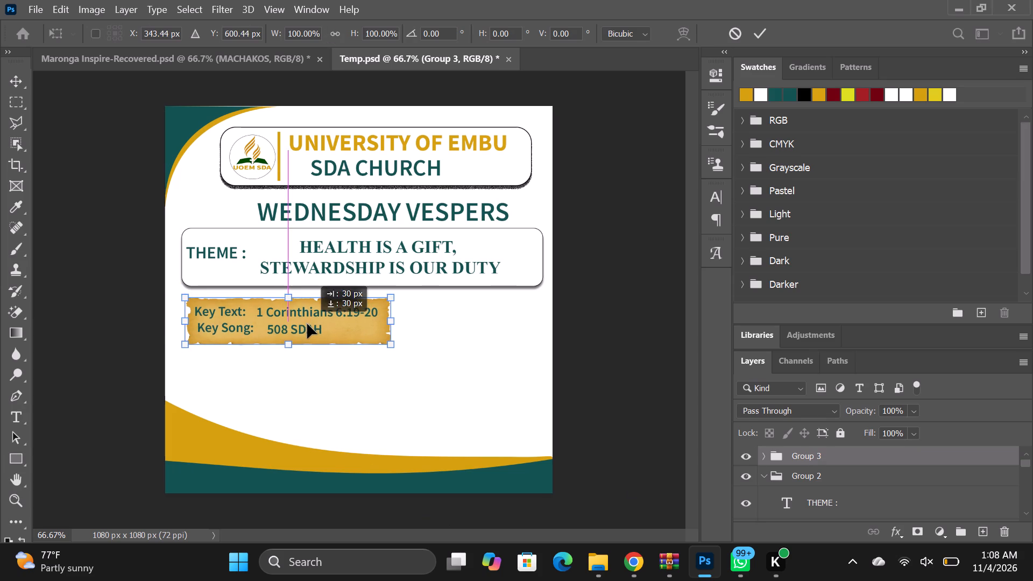
{"action": "left_click_drag", "start_coordinate": [307, 324], "coordinate": [299, 327], "text": "shift"}
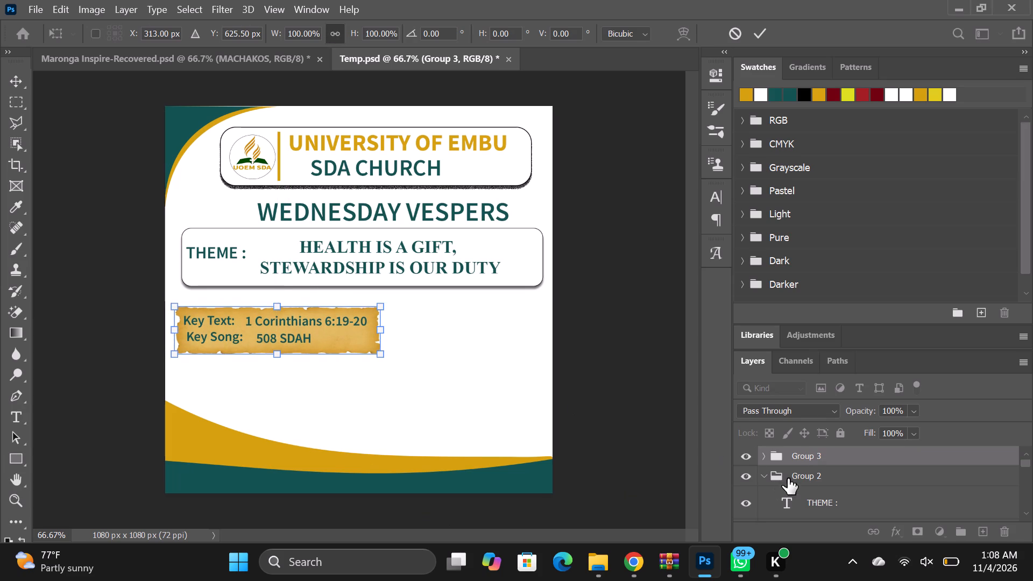
{"action": "key", "text": "Return"}
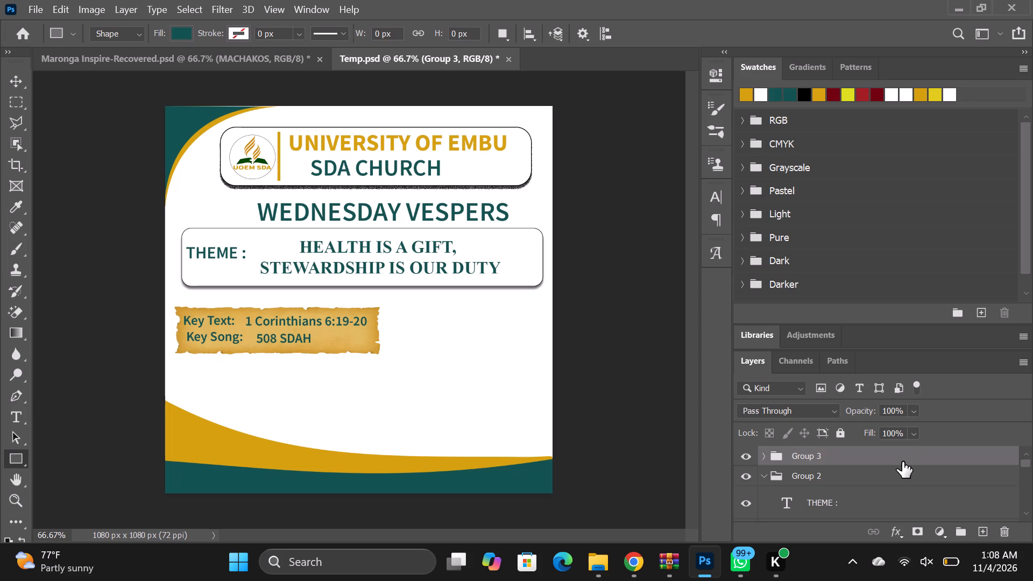
Capture a rectangular screenshot of the whole Photoshop window with Snipping Tool, leaving out the taskbar.
{"action": "key", "text": "shift+super+s"}
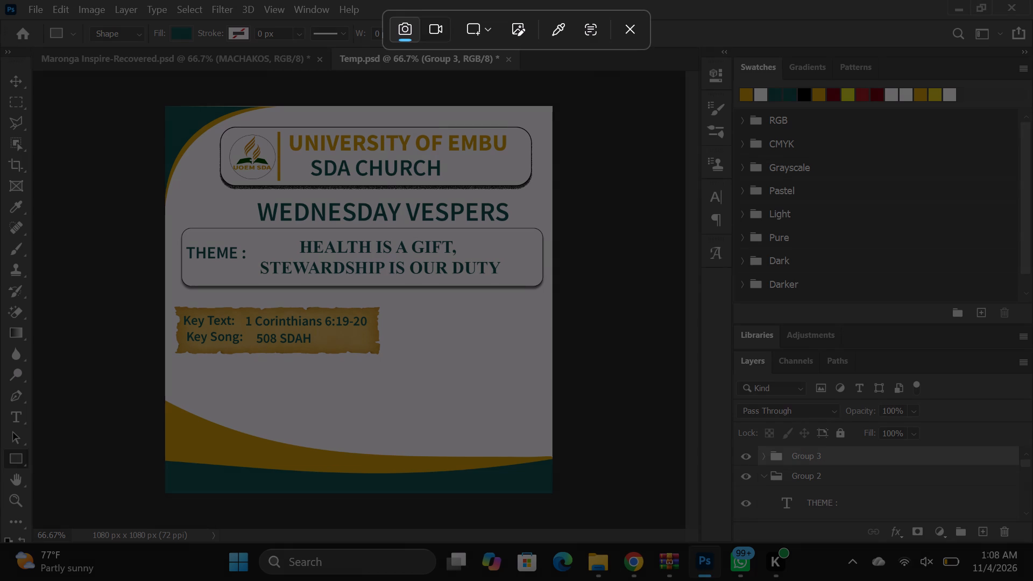
{"action": "left_click_drag", "start_coordinate": [0, 1], "coordinate": [66, 61]}
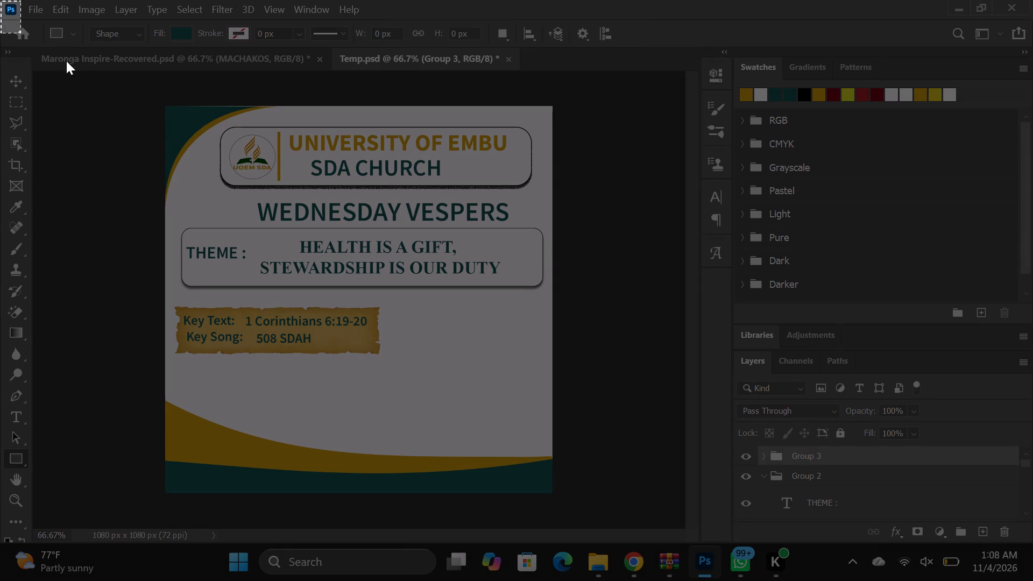
{"action": "left_click_drag", "start_coordinate": [66, 61], "coordinate": [1032, 533]}
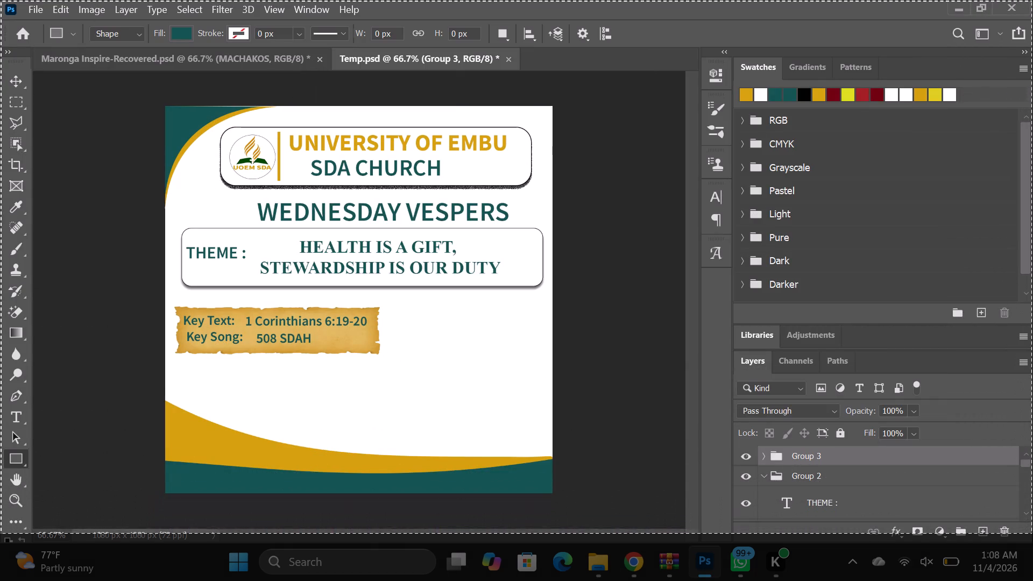
Complete the rectangular screen capture of the whole Photoshop window, leaving out the taskbar.
{"action": "left_click_drag", "start_coordinate": [1032, 533], "coordinate": [1032, 534]}
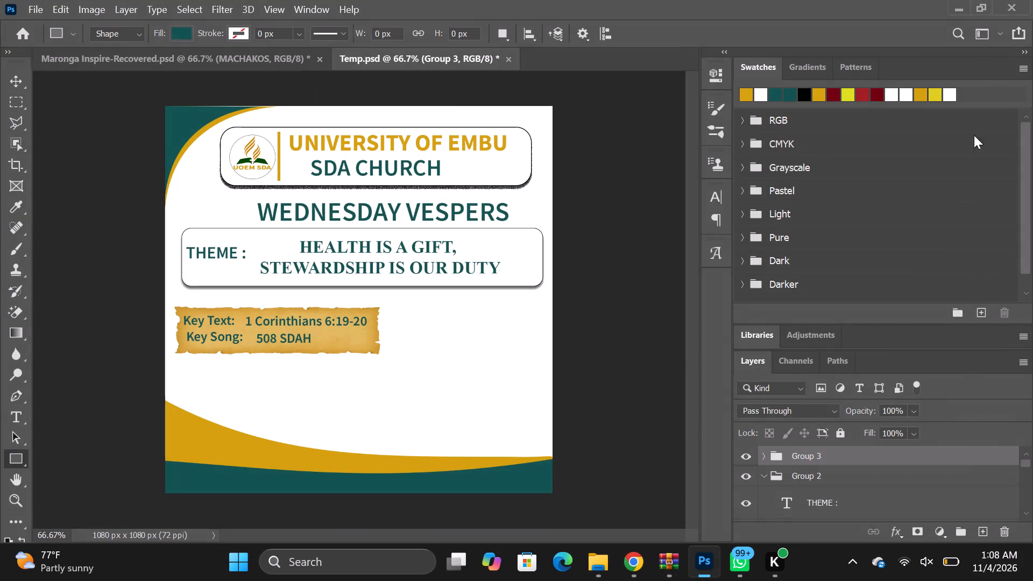
Minimize the Photoshop window to get back to the Pinterest parchment page in Chrome.
{"action": "left_click", "coordinate": [957, 5]}
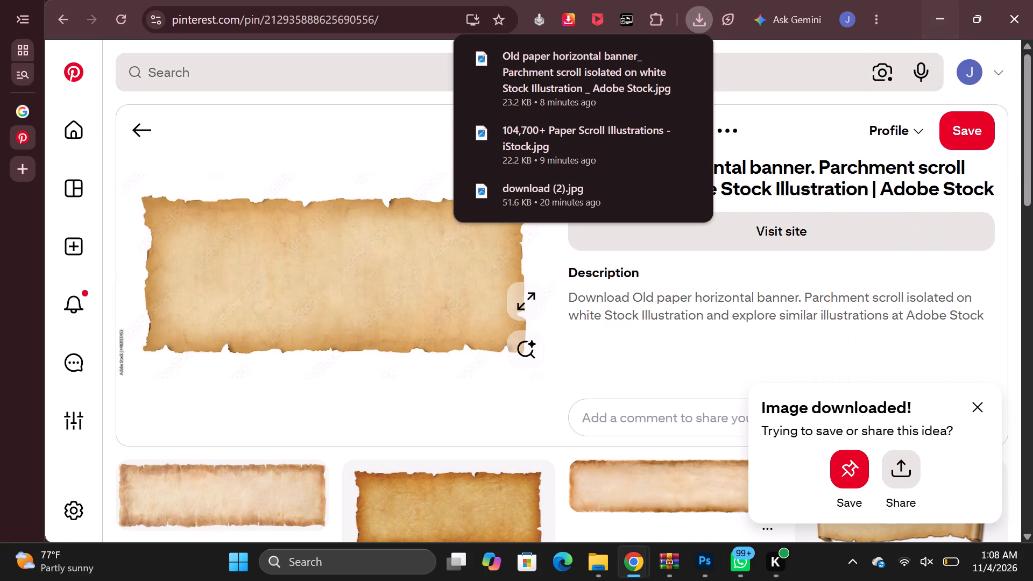
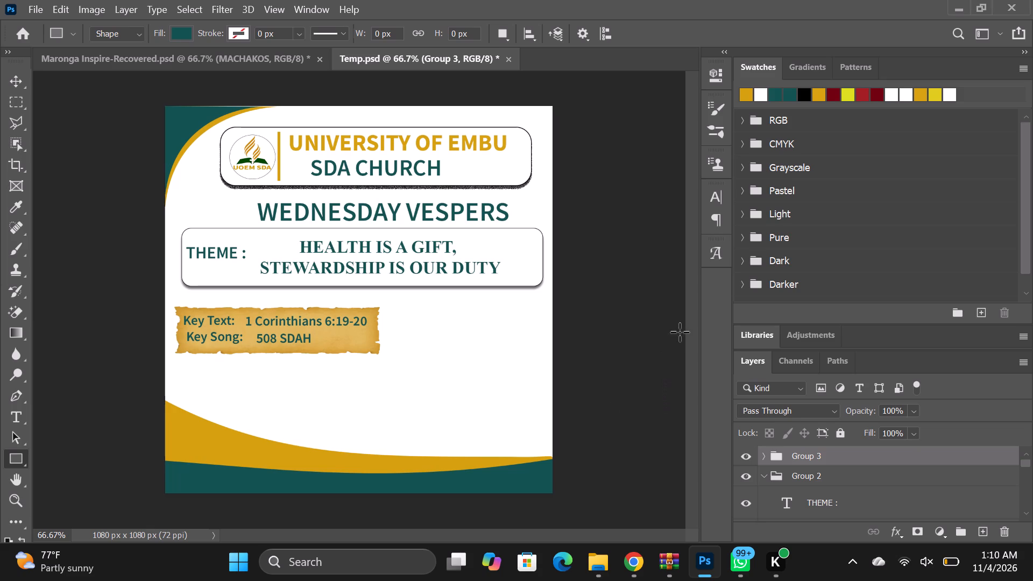
Switch to Chrome and paste the captured Photoshop screenshot into the Google search box of a new tab.
{"action": "left_click", "coordinate": [632, 562]}
{"action": "left_click", "coordinate": [691, 491]}
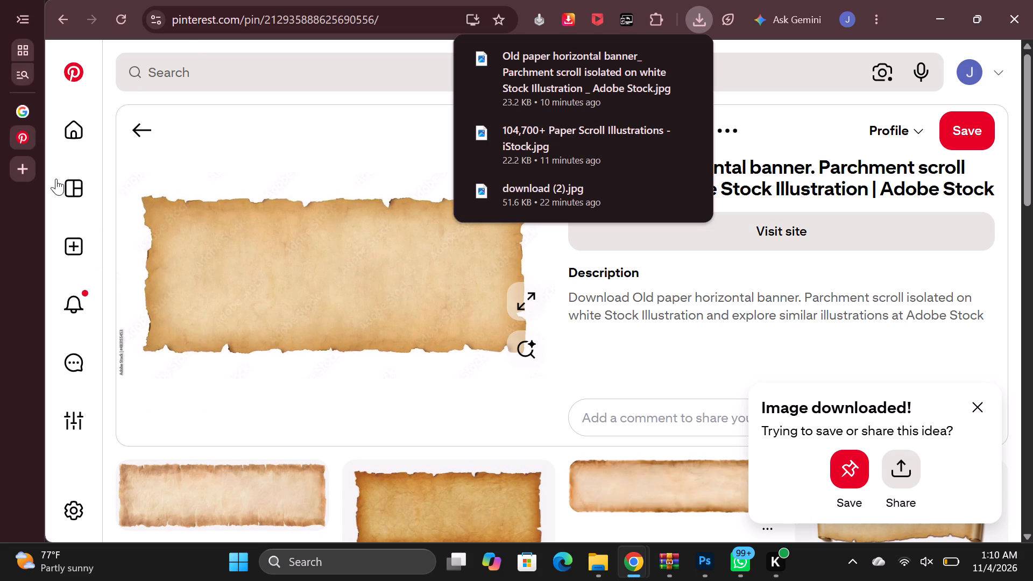
{"action": "left_click", "coordinate": [25, 168]}
{"action": "left_click", "coordinate": [322, 281]}
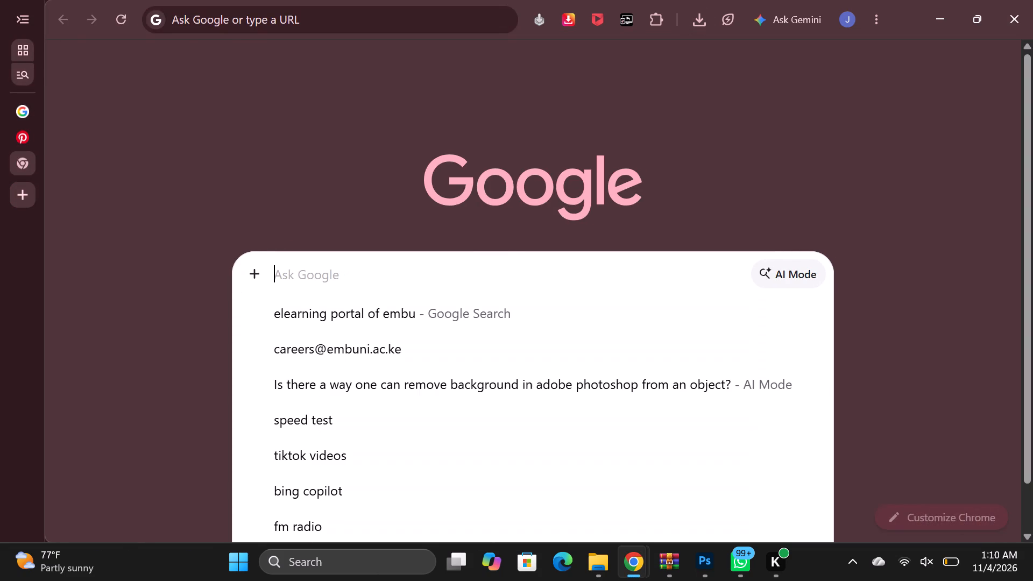
{"action": "key", "text": "ctrl+v"}
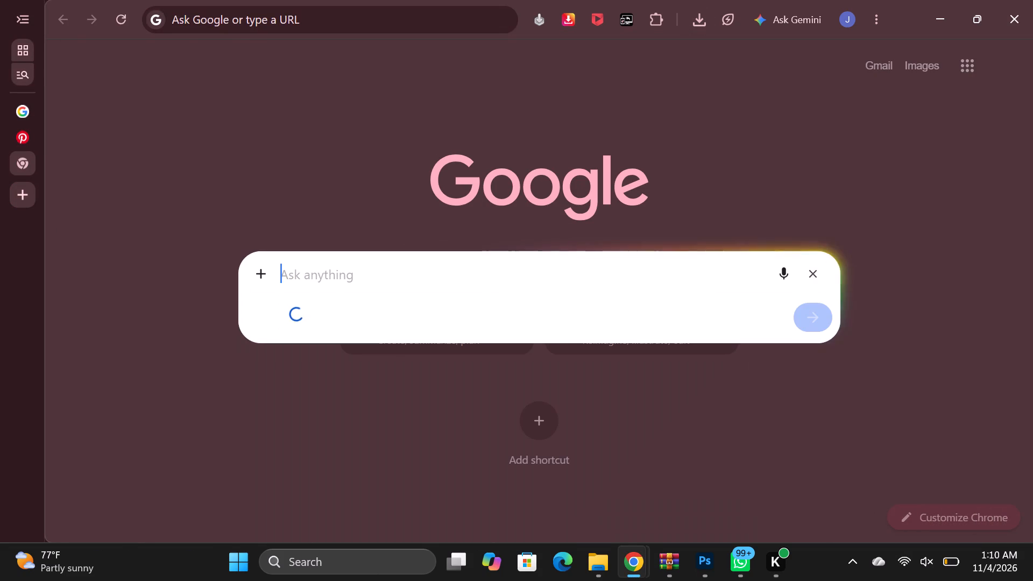
Ask Google's AI Mode "how is progress here?" about the attached screenshot of the poster design.
{"action": "type", "text": "how is progres"}
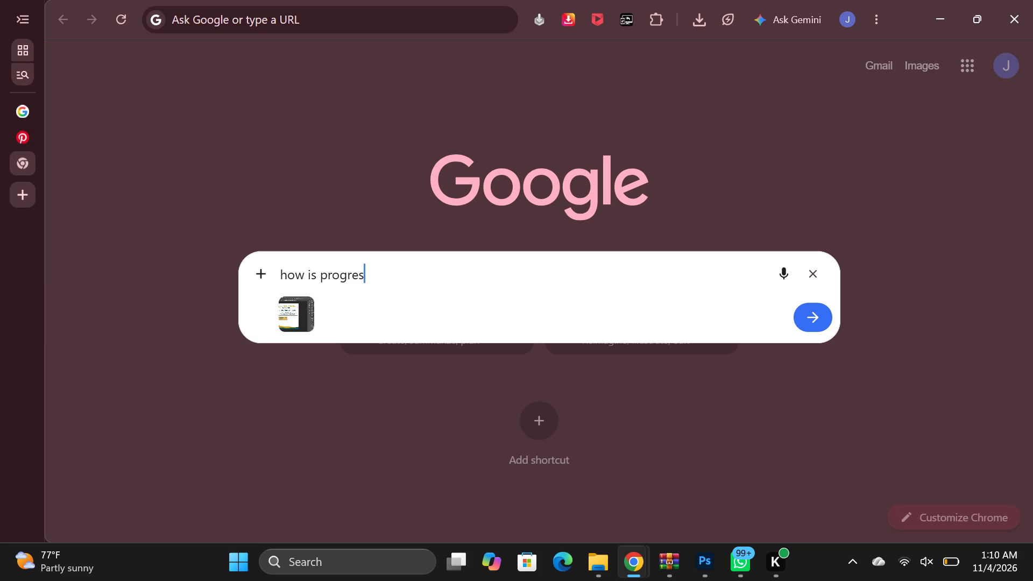
{"action": "type", "text": "s here"}
{"action": "key", "text": "shift+greater"}
{"action": "key", "text": "BackSpace"}
{"action": "key", "text": "shift+question"}
{"action": "key", "text": "Return"}
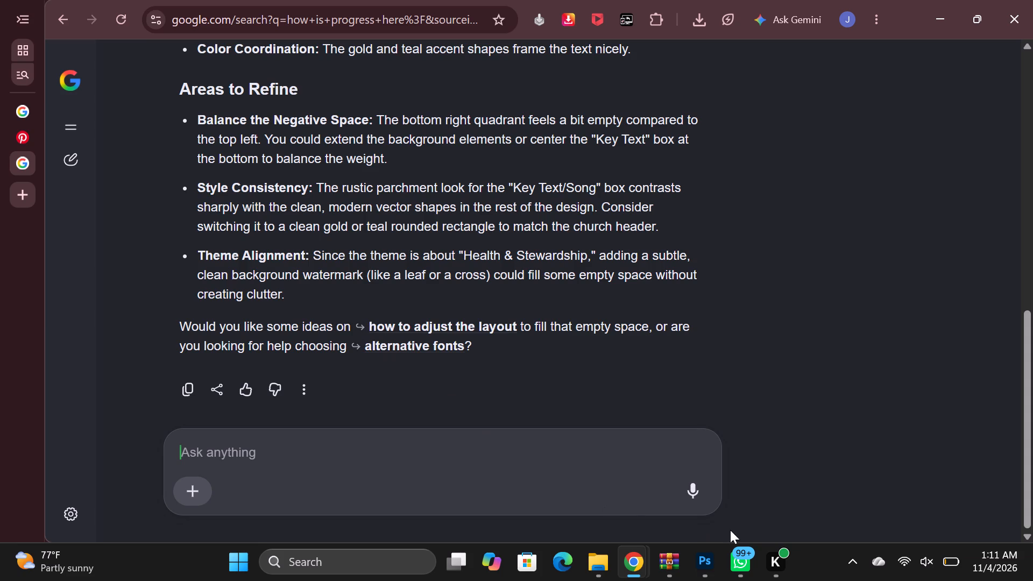
Switch to Photoshop, where the Temp.psd poster is open.
{"action": "left_click", "coordinate": [716, 560]}
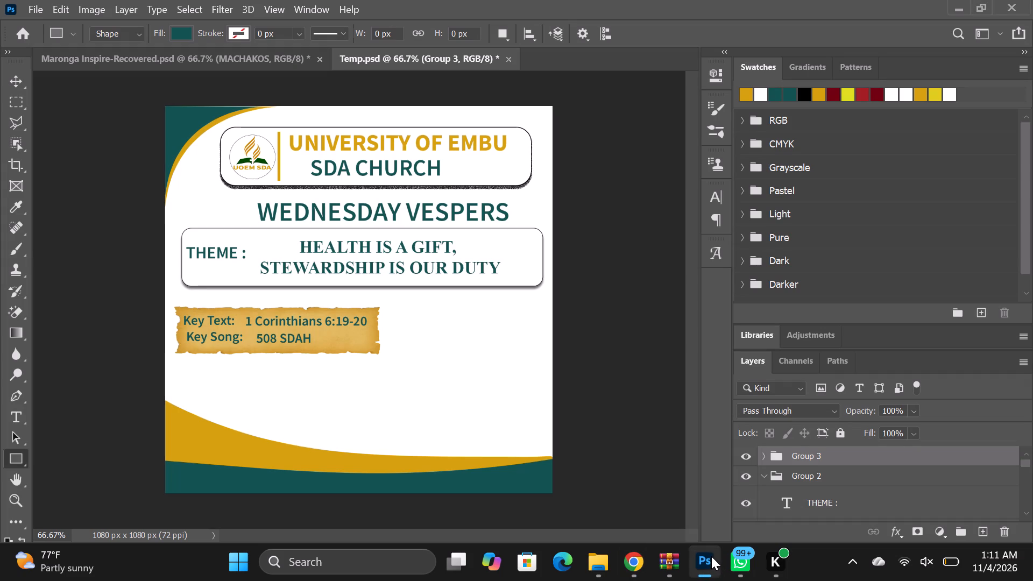
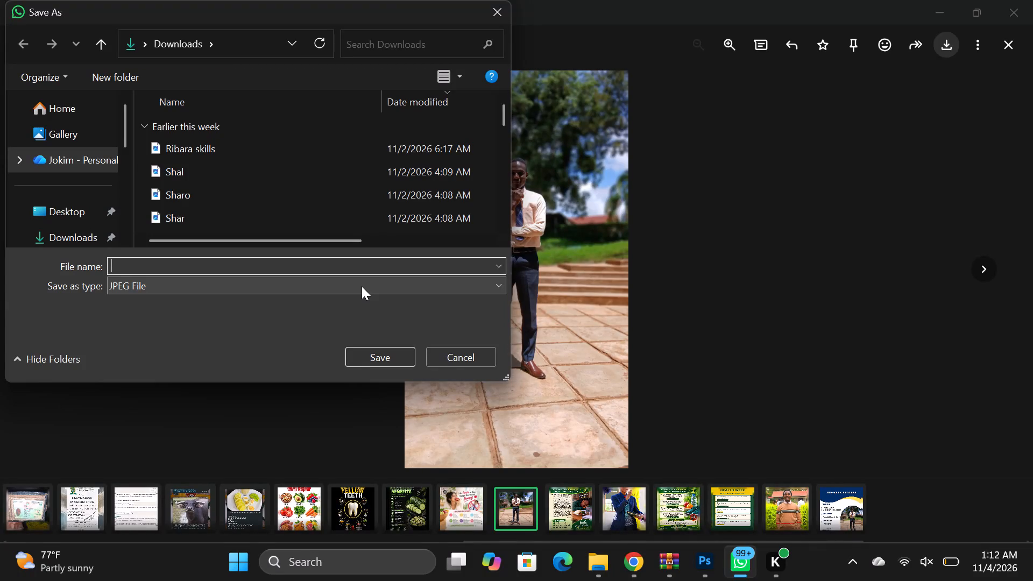
Name the standing man's photo "wednesday vespers" for saving as a JPEG in Downloads.
{"action": "type", "text": "we"}
{"action": "key", "text": "d"}
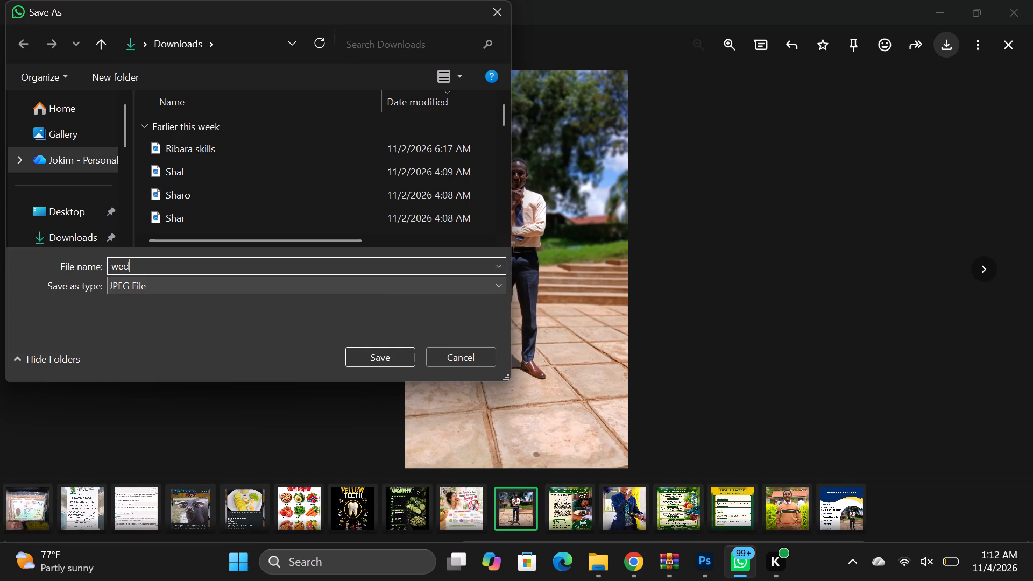
{"action": "type", "text": "nesday"}
{"action": "key", "text": "space"}
{"action": "type", "text": "ve"}
{"action": "type", "text": "spers"}
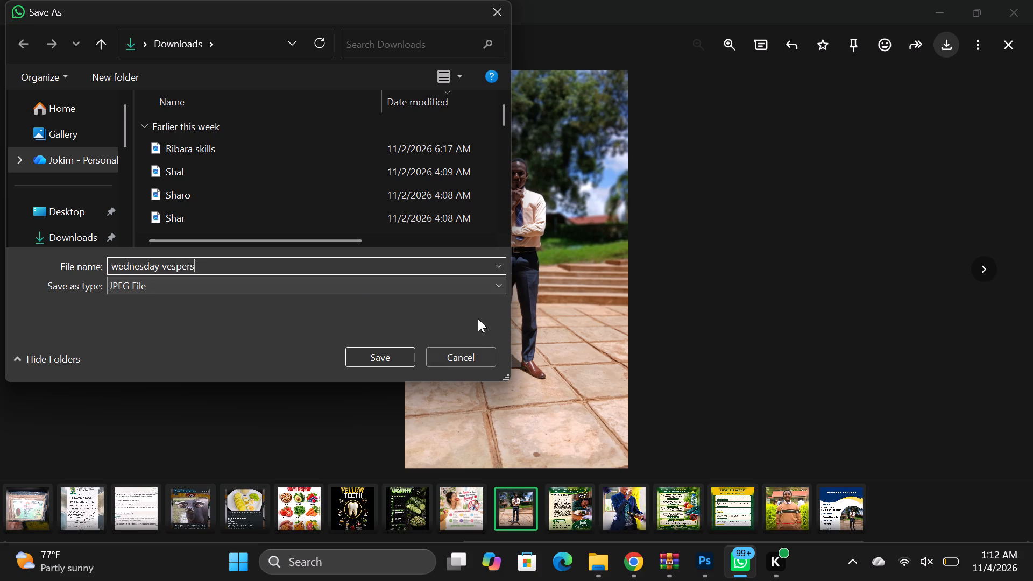
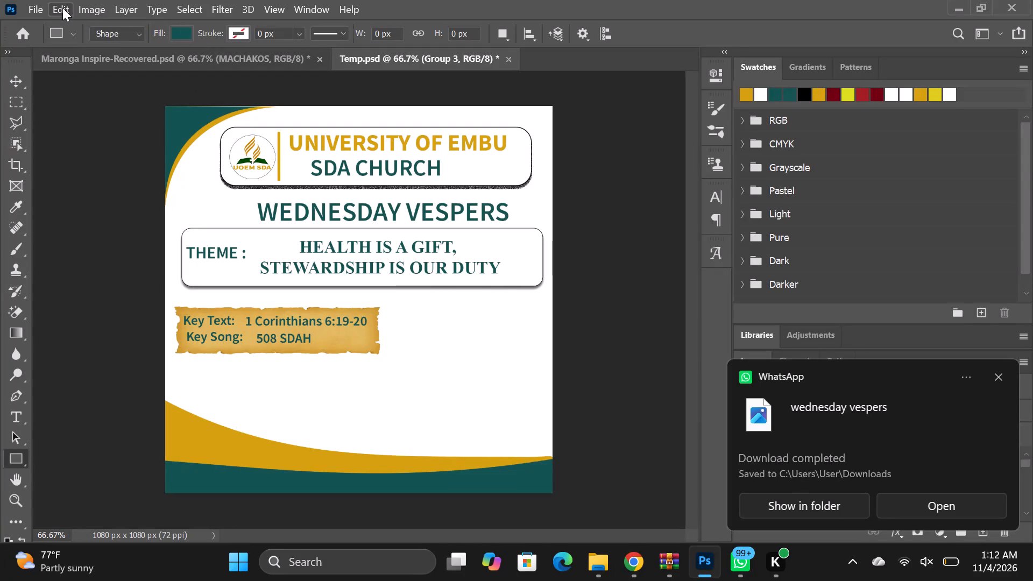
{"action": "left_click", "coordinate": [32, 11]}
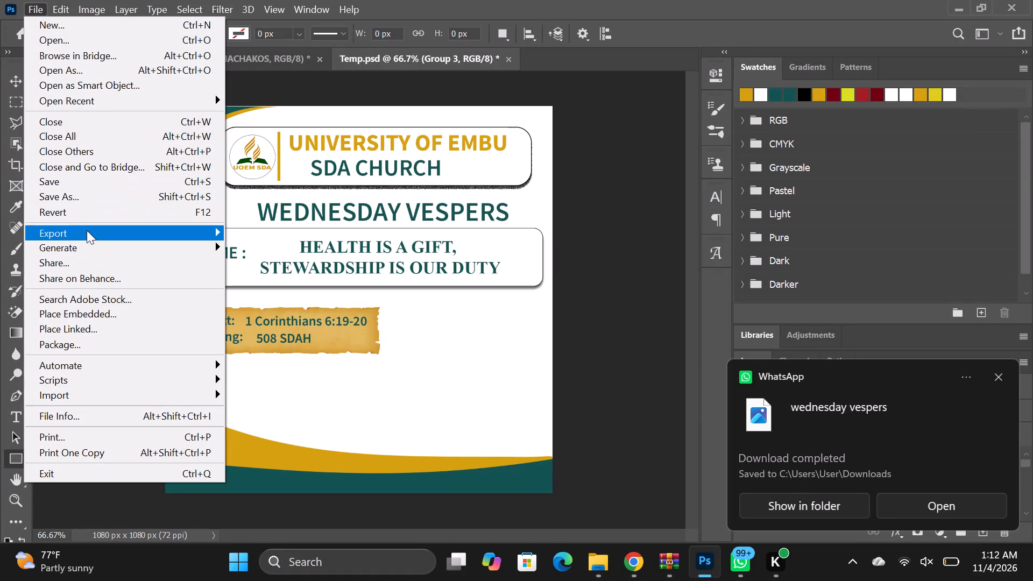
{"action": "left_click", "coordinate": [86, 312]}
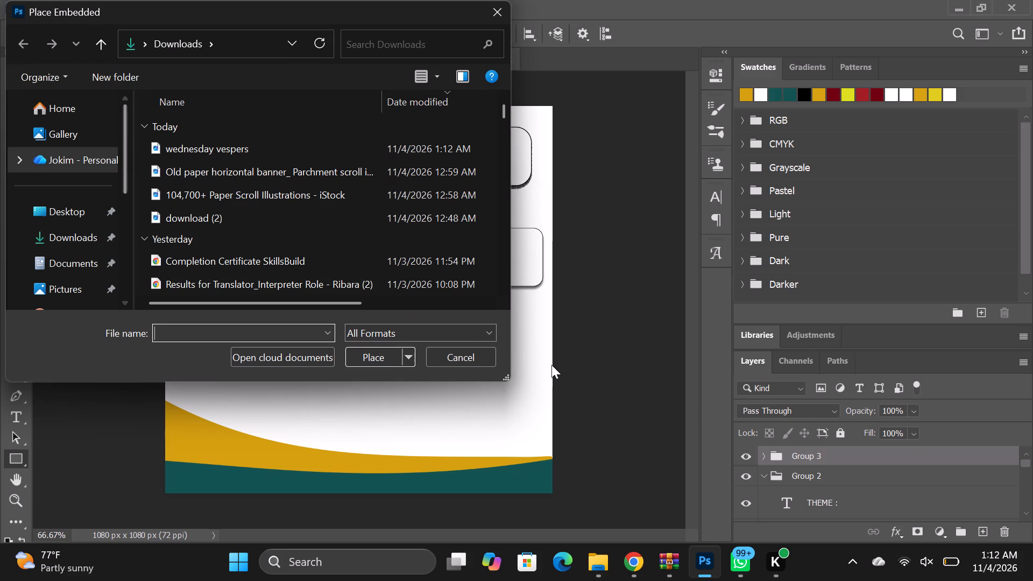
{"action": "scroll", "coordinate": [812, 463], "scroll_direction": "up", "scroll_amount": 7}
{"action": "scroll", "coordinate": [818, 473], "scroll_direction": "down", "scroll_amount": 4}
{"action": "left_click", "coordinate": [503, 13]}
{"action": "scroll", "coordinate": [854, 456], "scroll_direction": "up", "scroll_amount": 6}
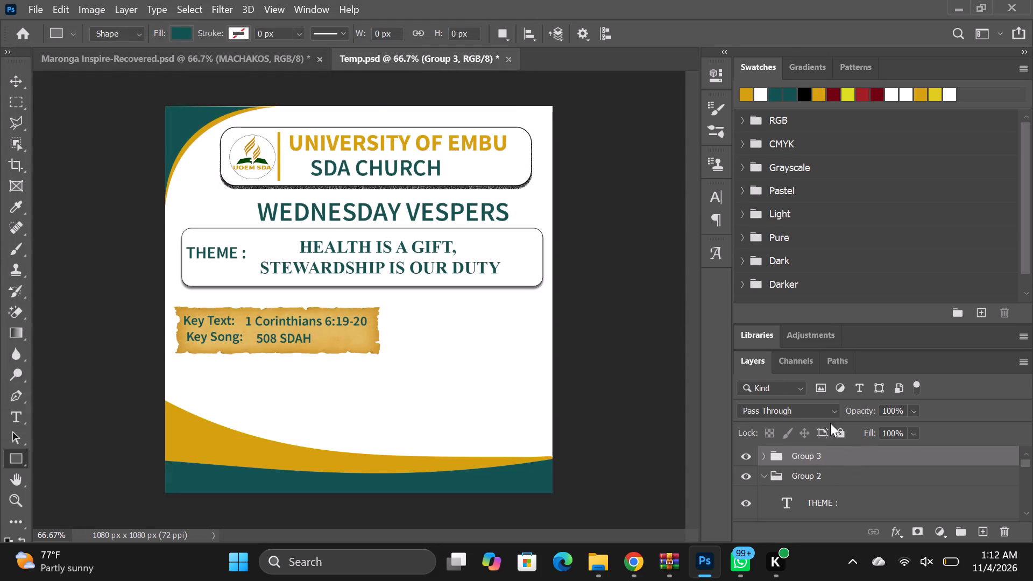
Place the "wednesday vespers" photo from Downloads into the poster as an embedded image.
{"action": "left_click", "coordinate": [37, 10]}
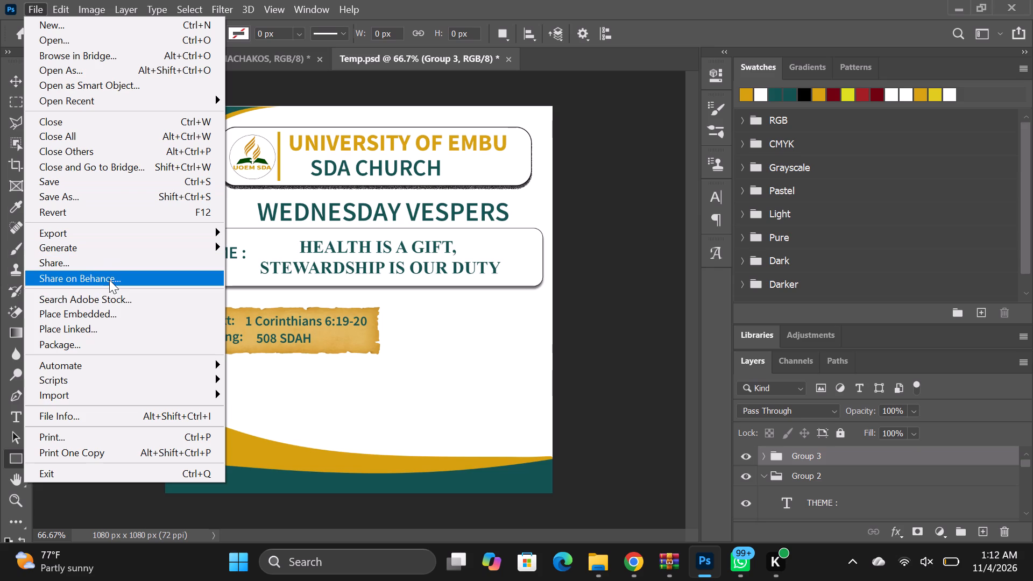
{"action": "left_click", "coordinate": [107, 315]}
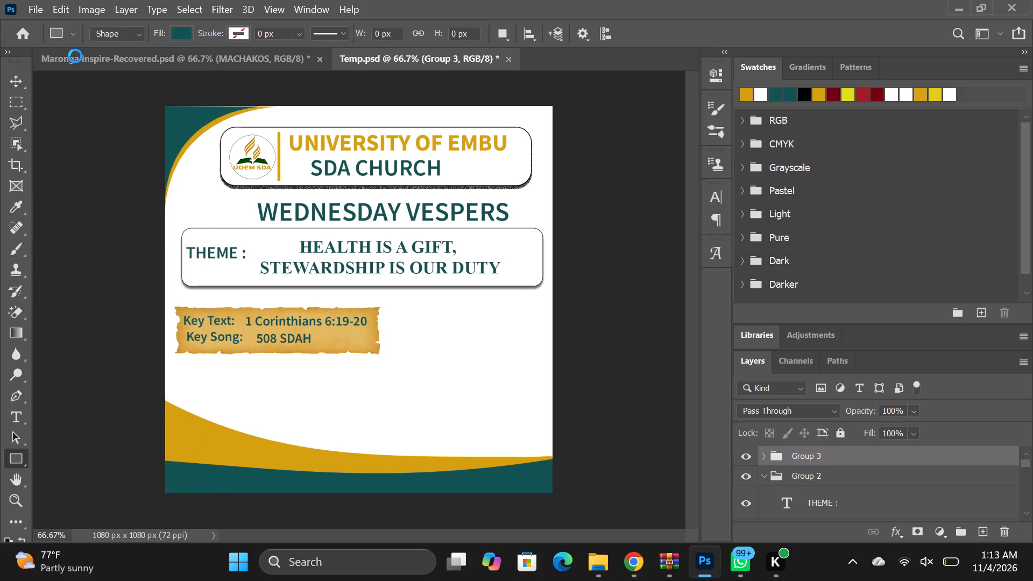
Place the "wednesday vespers" photo from Downloads into the poster as an embedded image and commit the placement.
{"action": "left_click", "coordinate": [170, 150]}
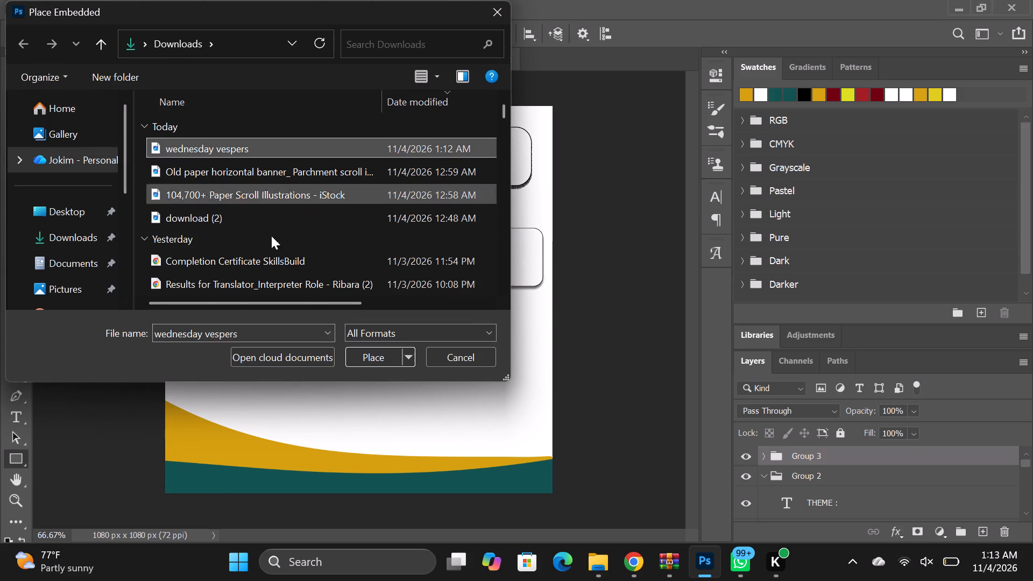
{"action": "left_click", "coordinate": [371, 357]}
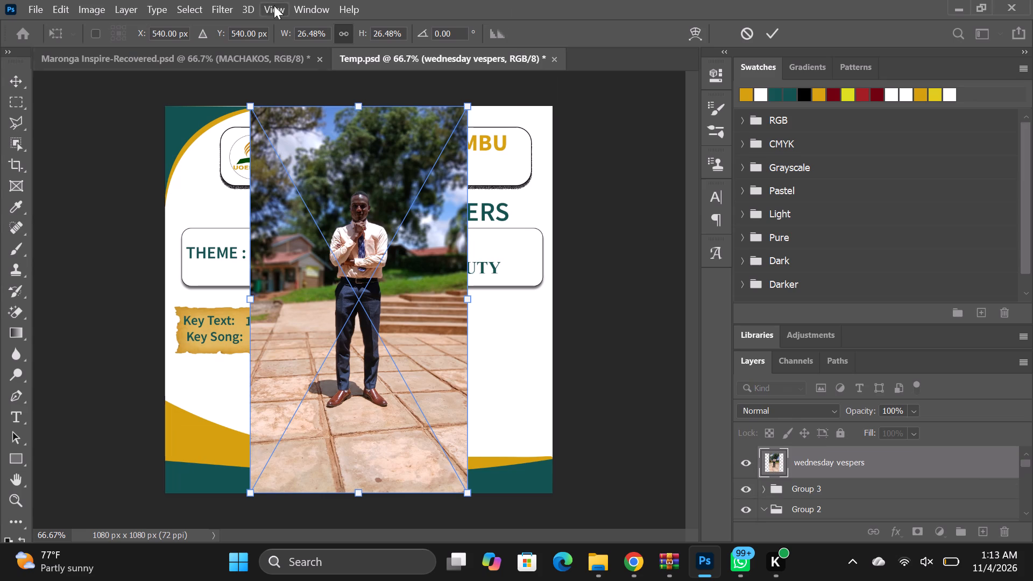
{"action": "left_click", "coordinate": [197, 10]}
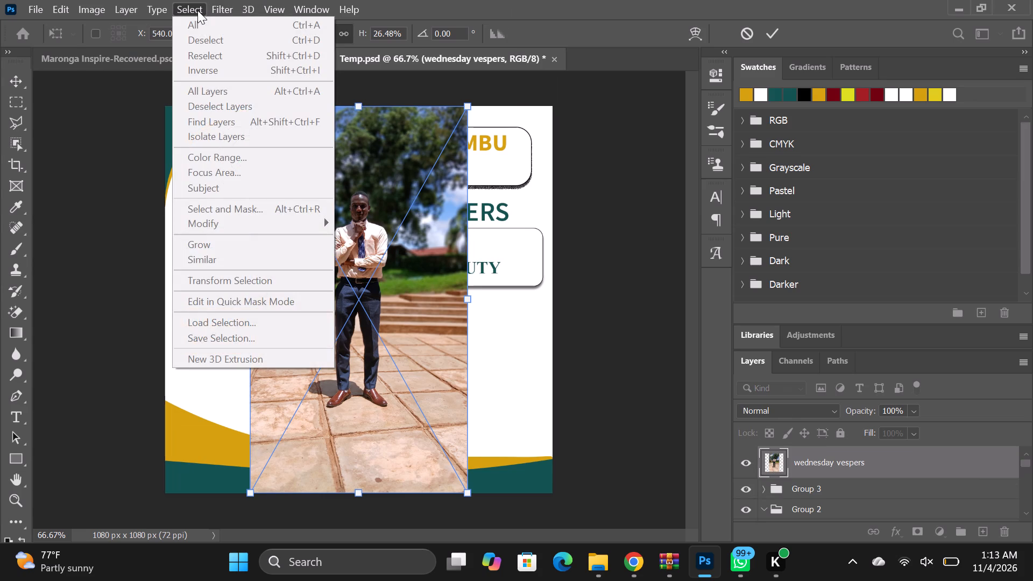
{"action": "left_click", "coordinate": [819, 463]}
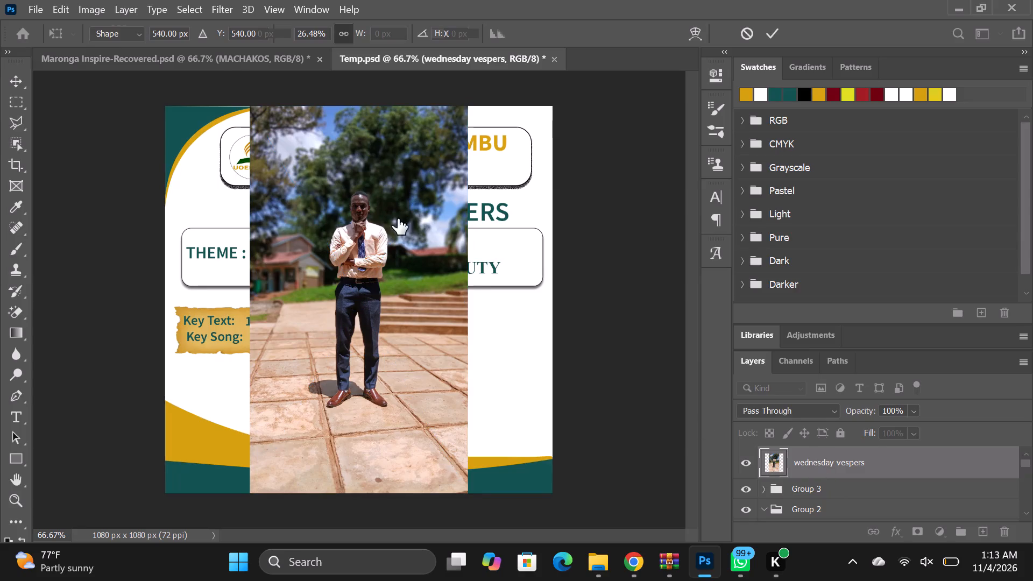
Select the standing man in the "wednesday vespers" photo with the Select Subject command, dismissing the incoming notifications.
{"action": "left_click", "coordinate": [199, 11]}
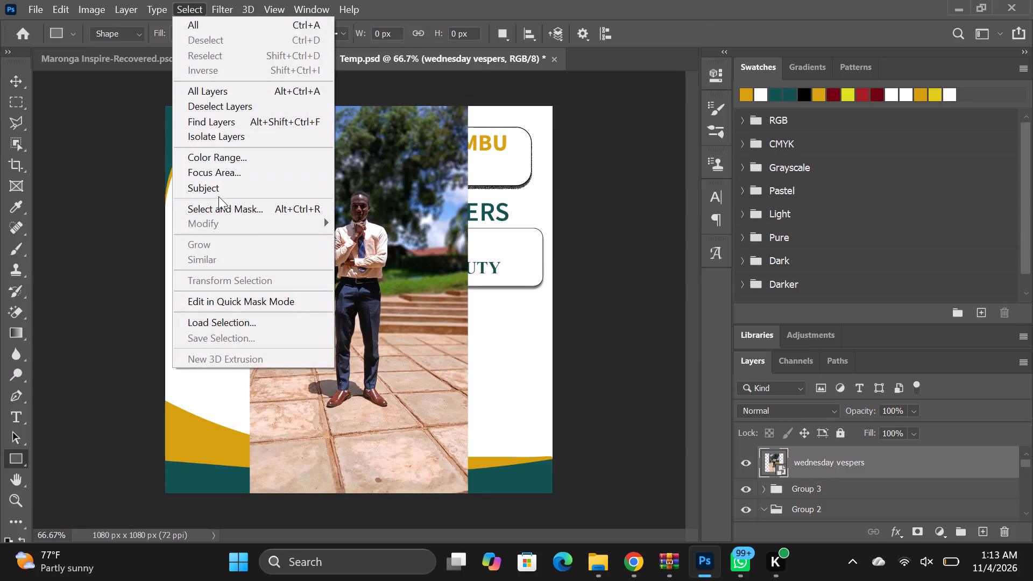
{"action": "left_click", "coordinate": [217, 188]}
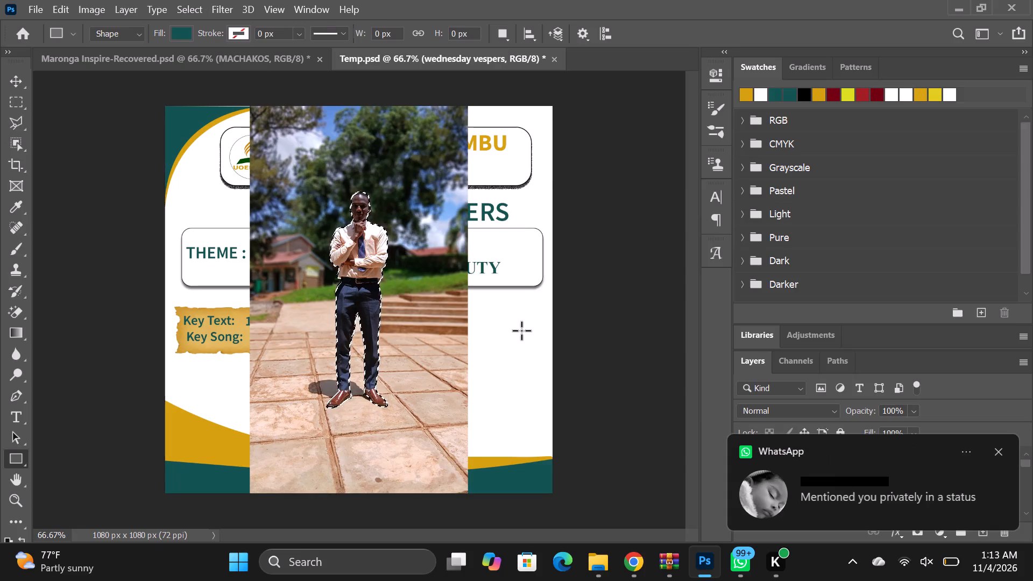
{"action": "left_click", "coordinate": [1002, 452]}
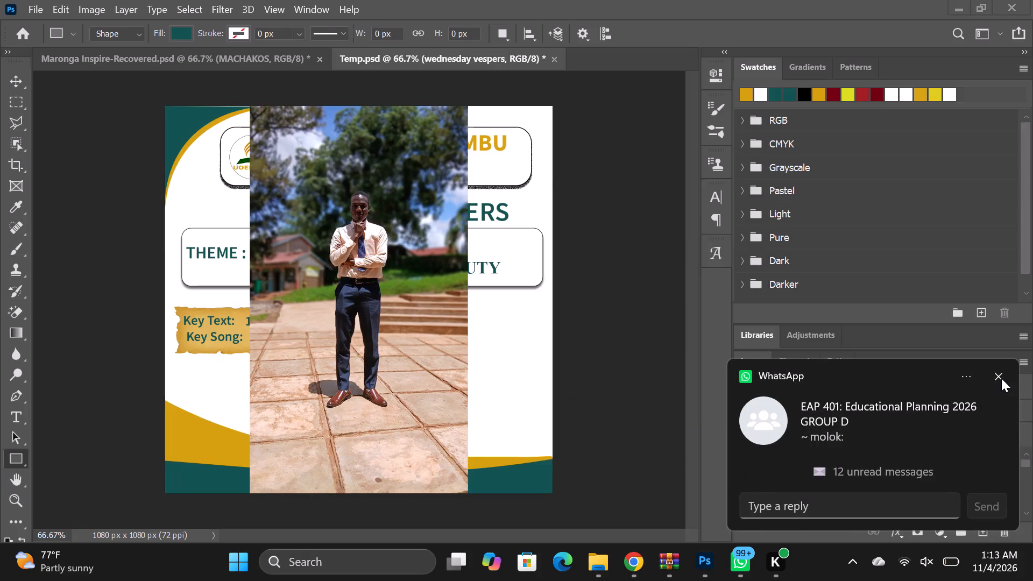
{"action": "left_click", "coordinate": [1001, 378]}
{"action": "left_click", "coordinate": [188, 5]}
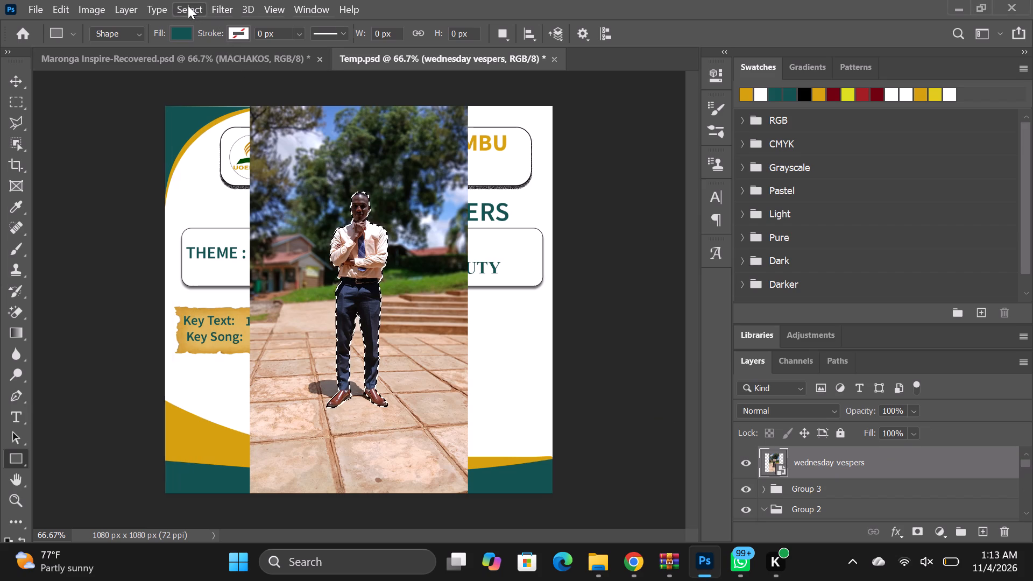
{"action": "left_click", "coordinate": [235, 193]}
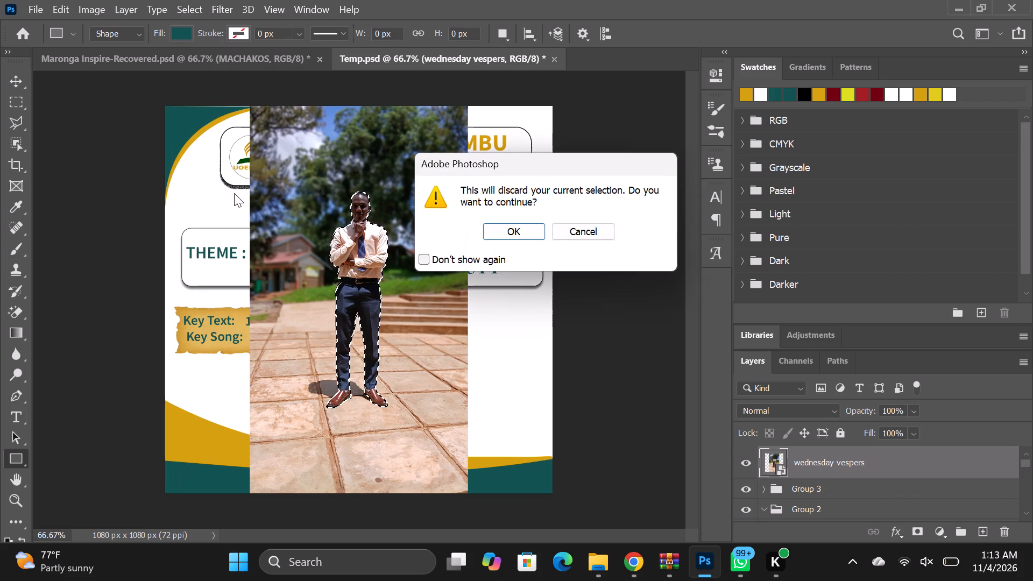
Reselect the standing man in the placed photo and copy the selection onto a new layer.
{"action": "left_click", "coordinate": [507, 230]}
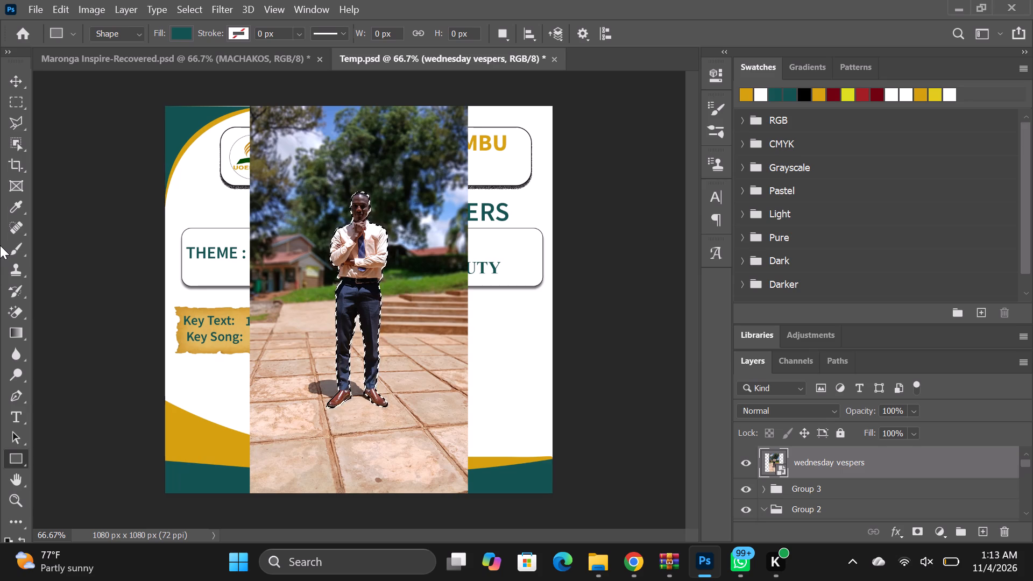
{"action": "key", "text": "ctrl+j"}
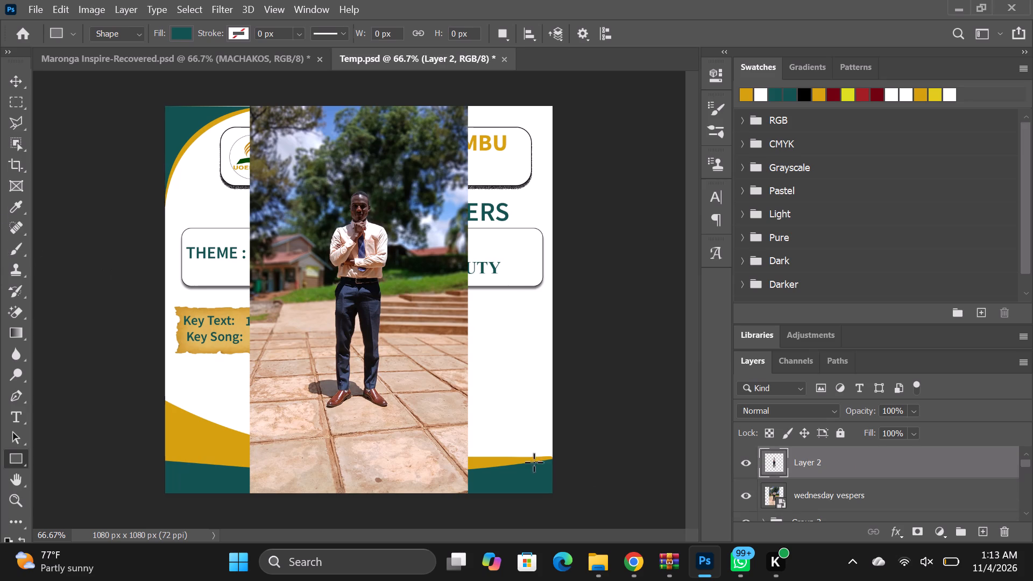
Delete the original "wednesday vespers" photo layer, keeping the cut-out man on Layer 2.
{"action": "scroll", "coordinate": [827, 485], "scroll_direction": "up", "scroll_amount": 2}
{"action": "scroll", "coordinate": [827, 482], "scroll_direction": "down", "scroll_amount": 1}
{"action": "scroll", "coordinate": [827, 482], "scroll_direction": "up", "scroll_amount": 2}
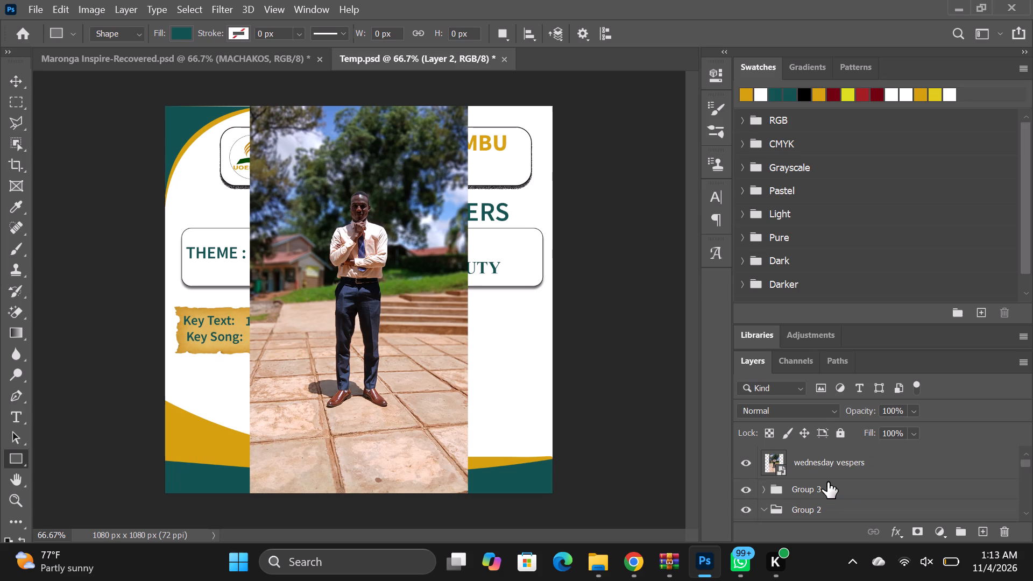
{"action": "left_click", "coordinate": [822, 493]}
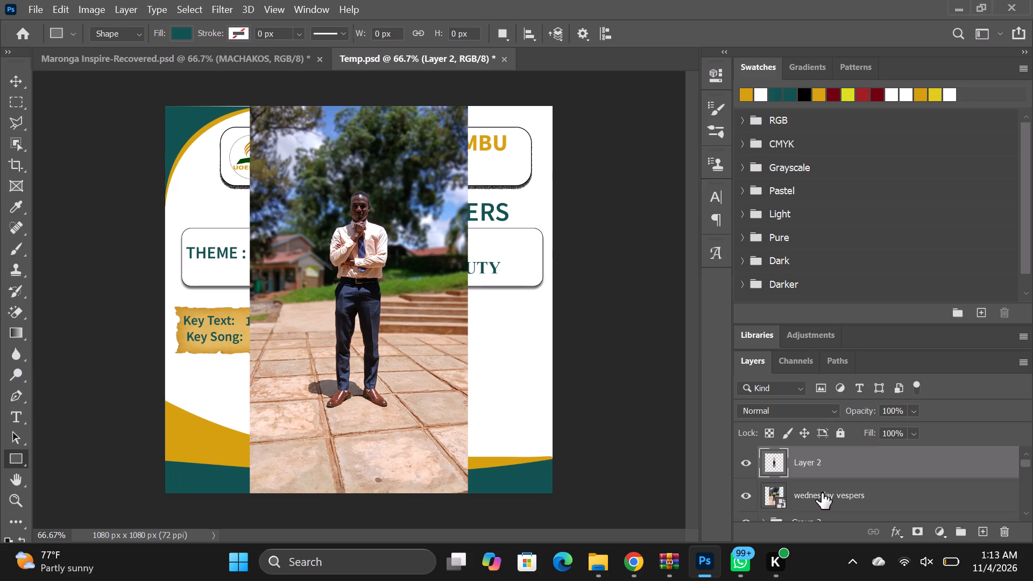
{"action": "left_click", "coordinate": [1001, 531]}
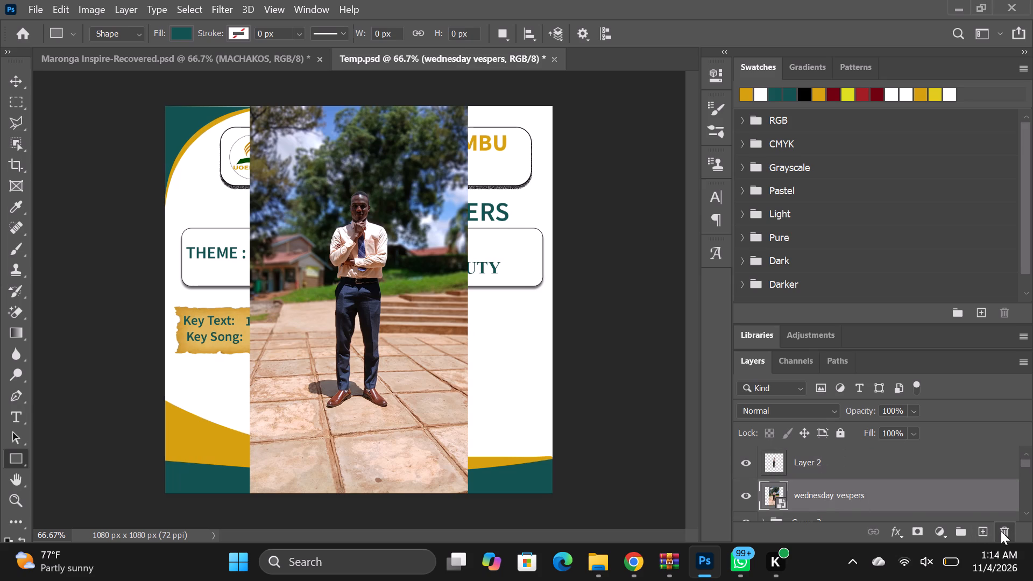
{"action": "left_click", "coordinate": [487, 227]}
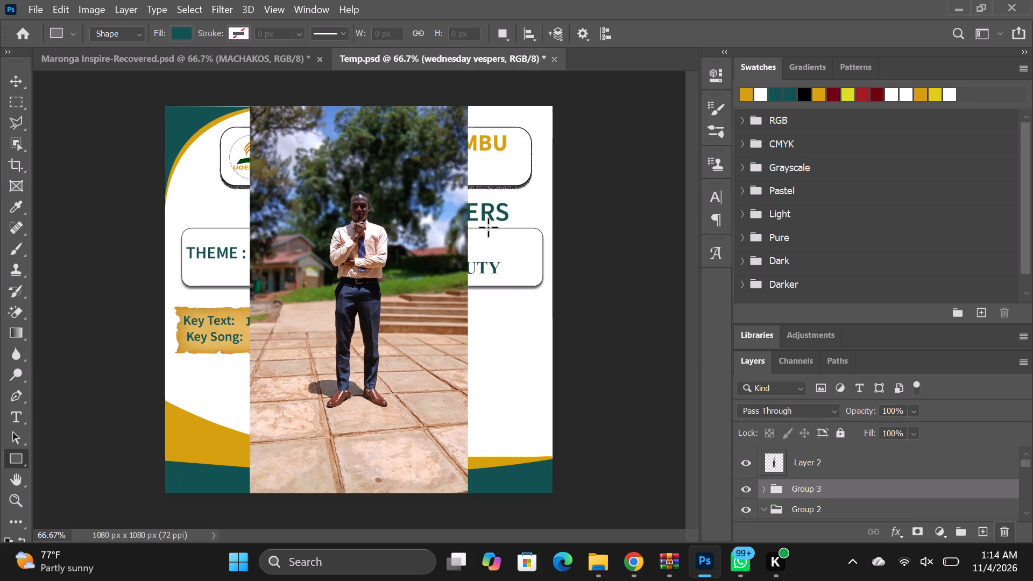
Free-transform the man's cutout on Layer 2, enlarging it proportionally to about 222% and moving it to the poster's lower right.
{"action": "left_click", "coordinate": [809, 462]}
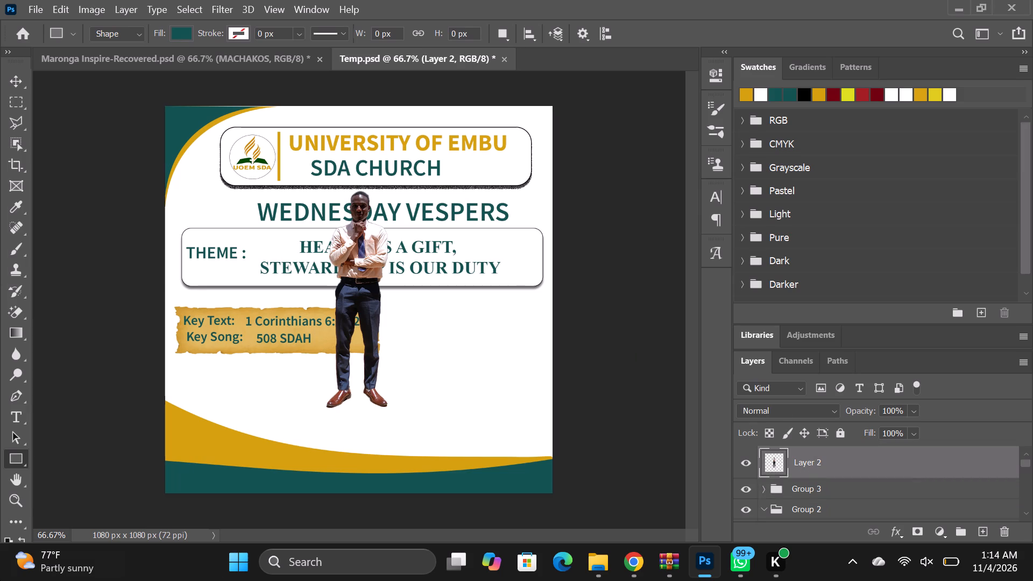
{"action": "key", "text": "ctrl+t"}
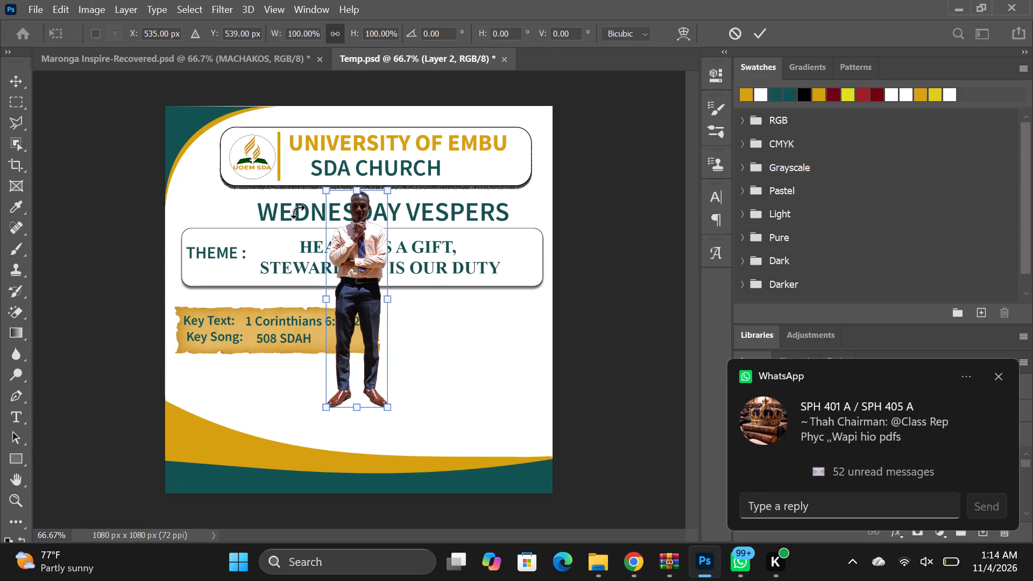
{"action": "left_click_drag", "start_coordinate": [322, 190], "coordinate": [327, 188]}
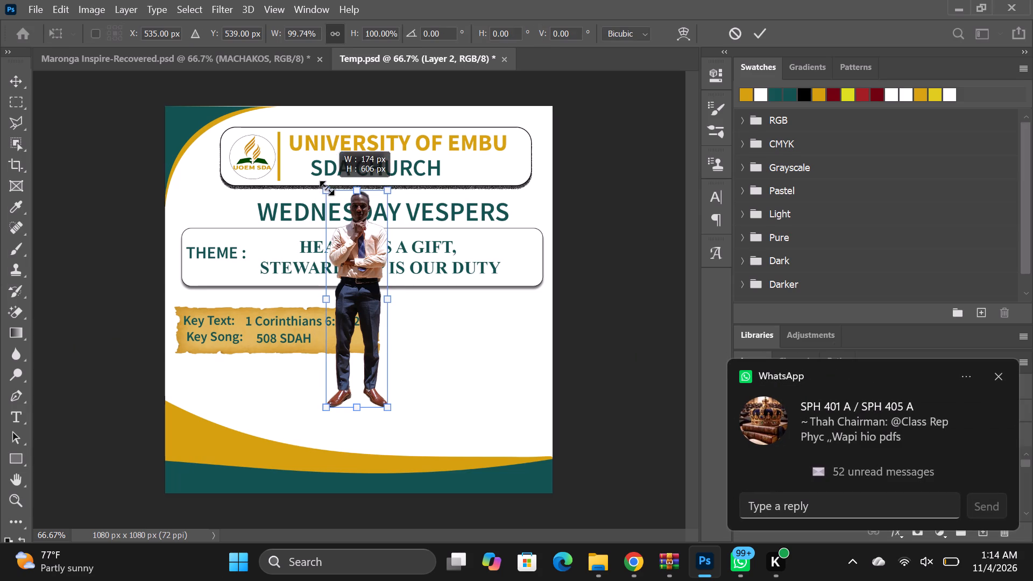
{"action": "left_click_drag", "start_coordinate": [327, 188], "coordinate": [201, 147]}
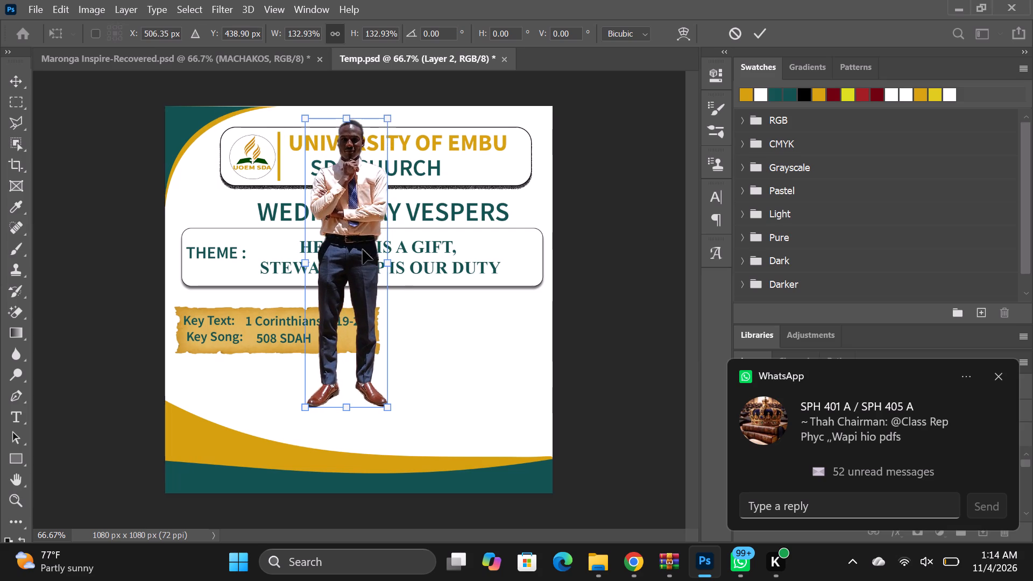
{"action": "left_click_drag", "start_coordinate": [349, 243], "coordinate": [458, 395]}
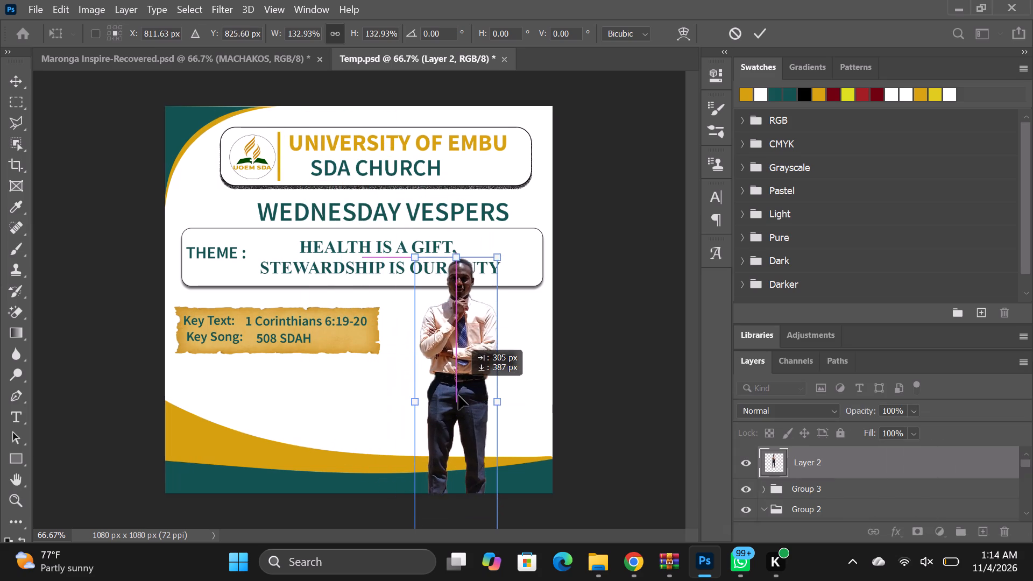
{"action": "left_click_drag", "start_coordinate": [458, 395], "coordinate": [471, 438]}
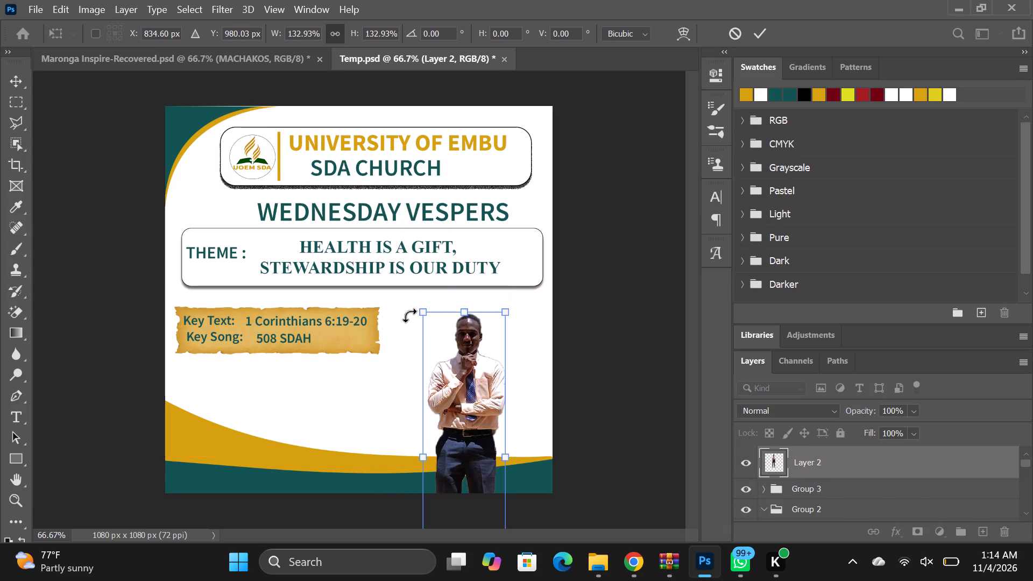
{"action": "left_click_drag", "start_coordinate": [421, 313], "coordinate": [232, 244]}
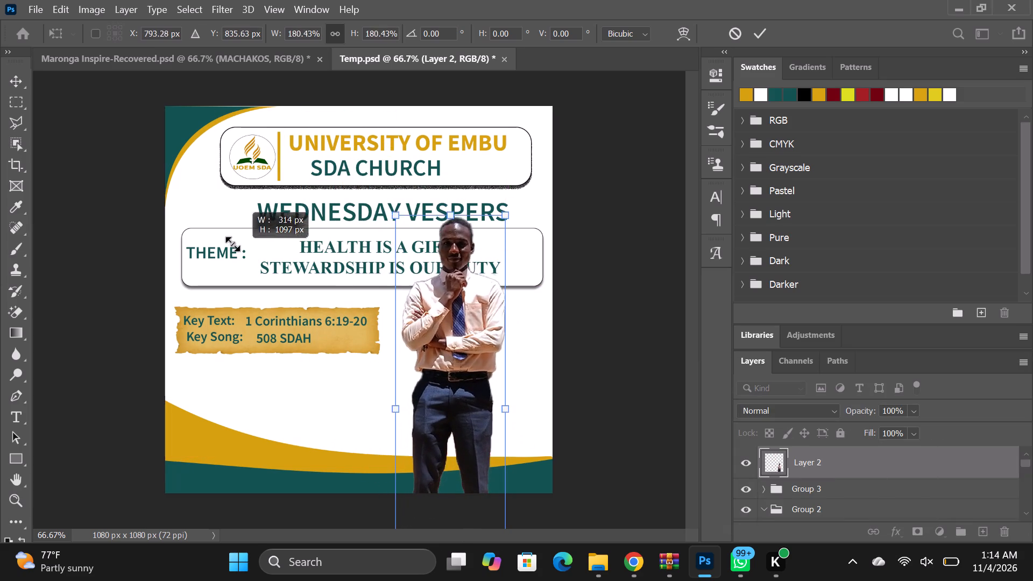
{"action": "left_click_drag", "start_coordinate": [232, 244], "coordinate": [220, 237]}
{"action": "left_click_drag", "start_coordinate": [461, 338], "coordinate": [478, 414]}
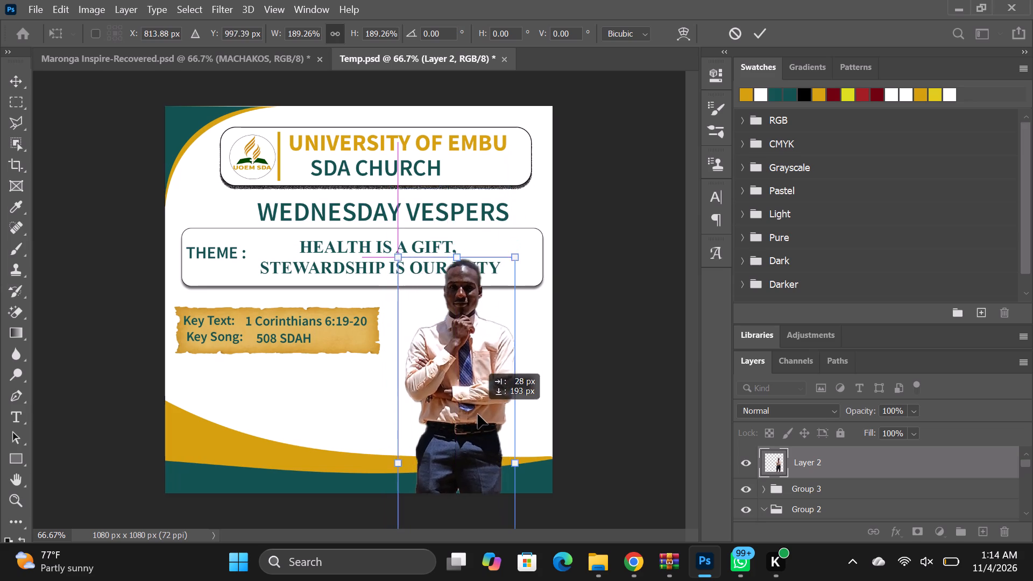
{"action": "left_click_drag", "start_coordinate": [478, 414], "coordinate": [496, 417]}
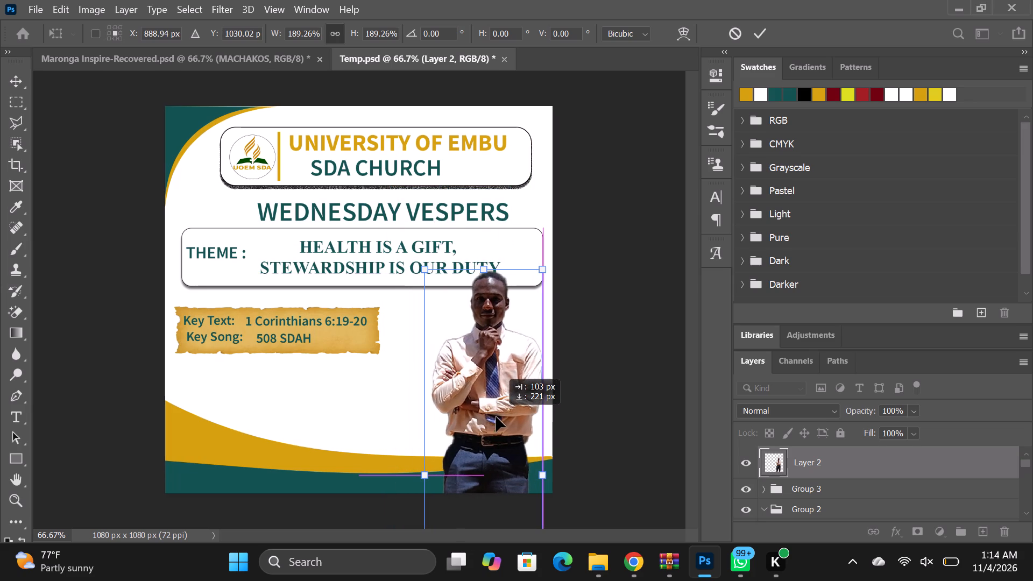
{"action": "left_click_drag", "start_coordinate": [496, 417], "coordinate": [471, 407]}
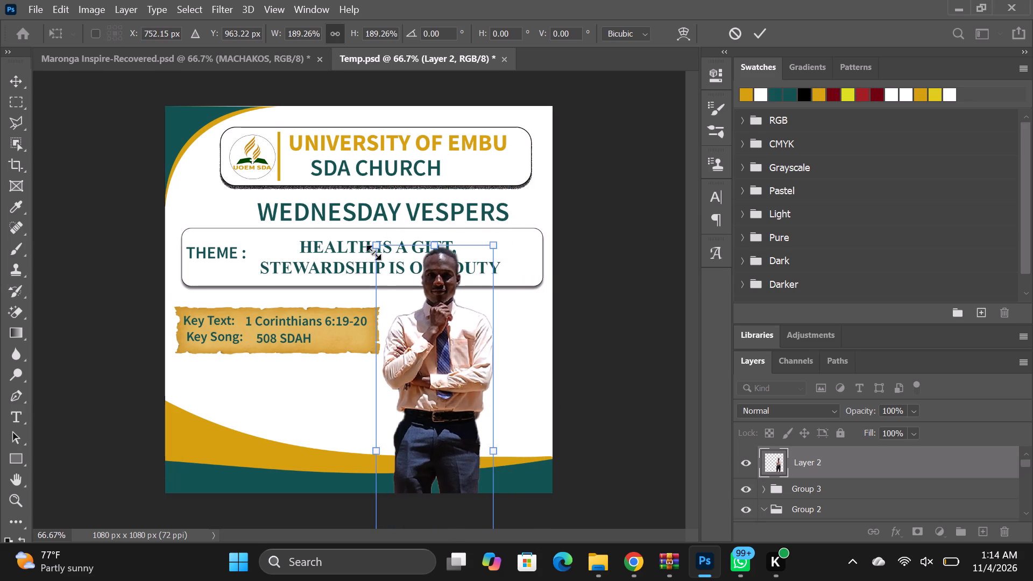
{"action": "left_click_drag", "start_coordinate": [372, 245], "coordinate": [261, 199]}
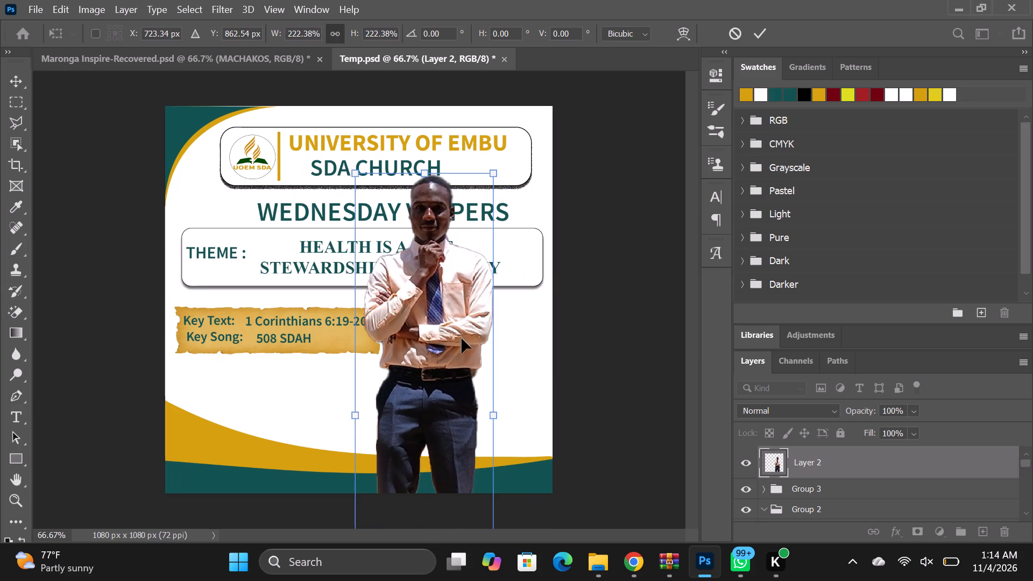
{"action": "left_click_drag", "start_coordinate": [434, 314], "coordinate": [463, 392]}
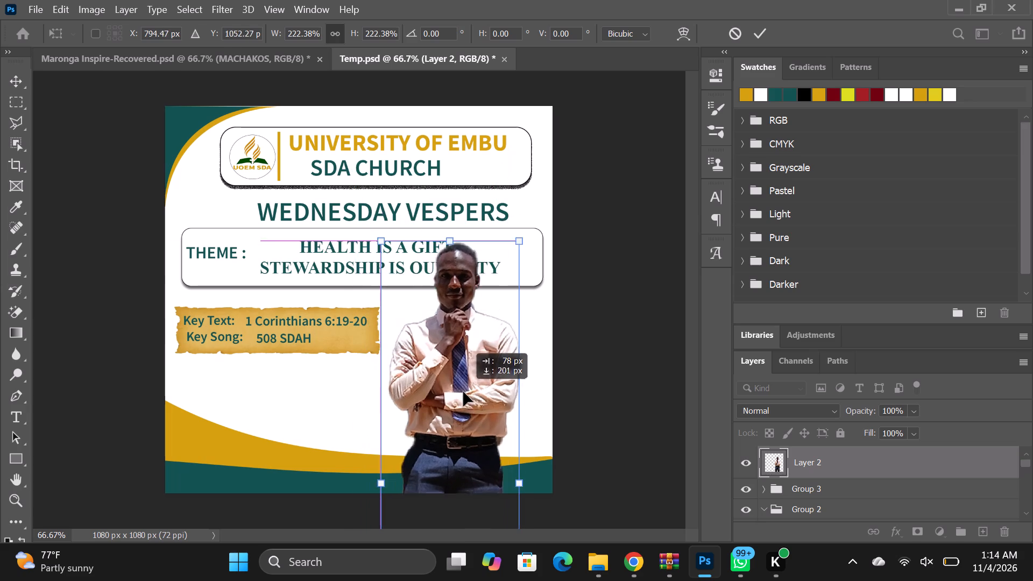
{"action": "left_click_drag", "start_coordinate": [463, 392], "coordinate": [474, 418]}
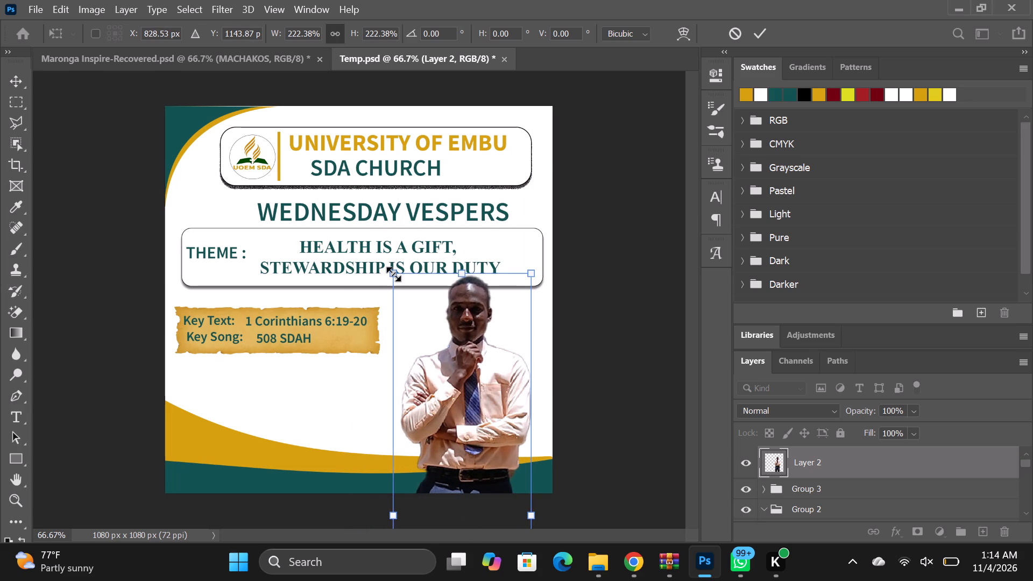
Enlarge the man's cutout to about 286% and position him in the poster's lower-right corner, just below the theme box.
{"action": "left_click_drag", "start_coordinate": [391, 274], "coordinate": [249, 173]}
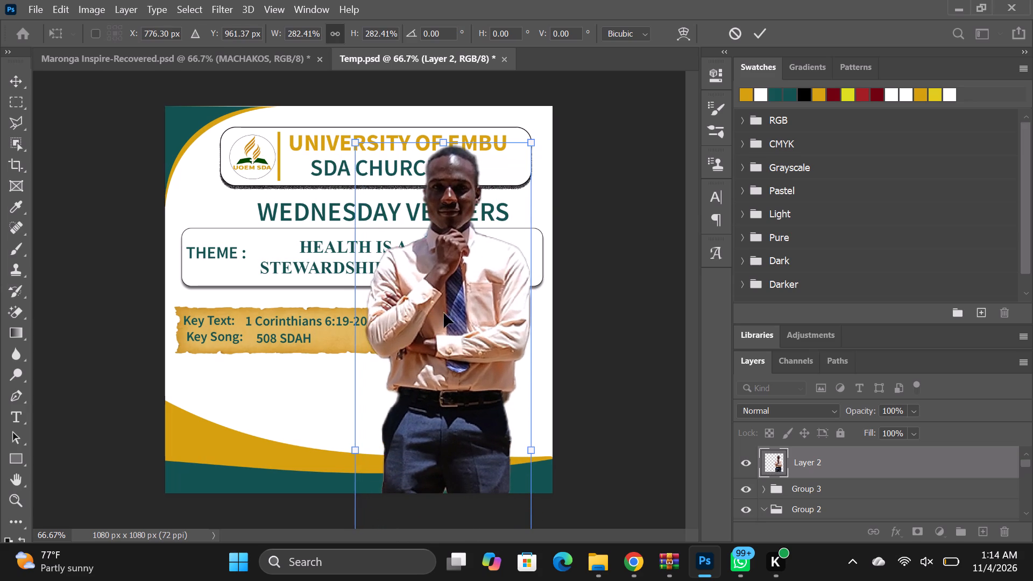
{"action": "left_click_drag", "start_coordinate": [462, 309], "coordinate": [479, 410]}
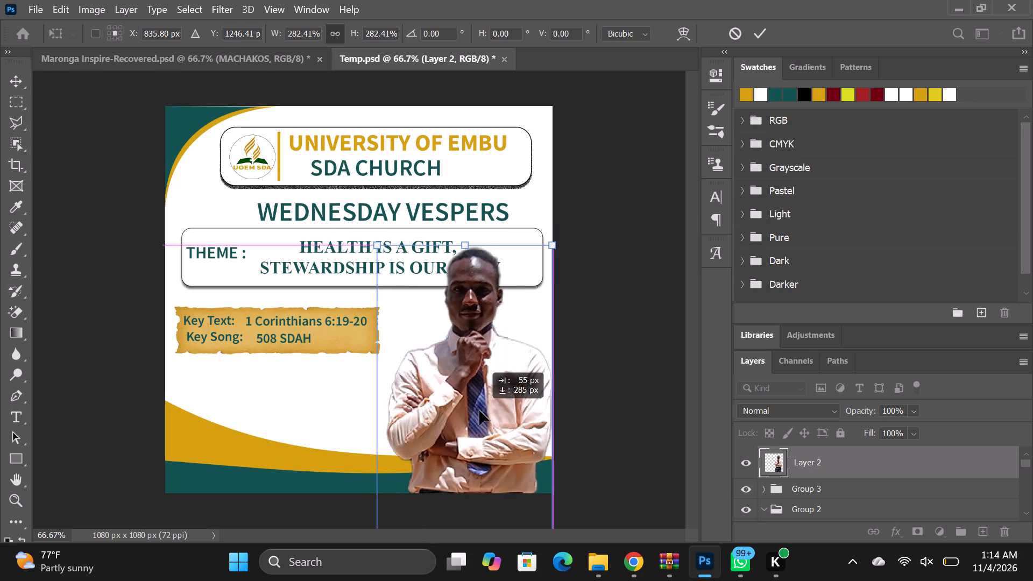
{"action": "left_click_drag", "start_coordinate": [479, 410], "coordinate": [480, 410]}
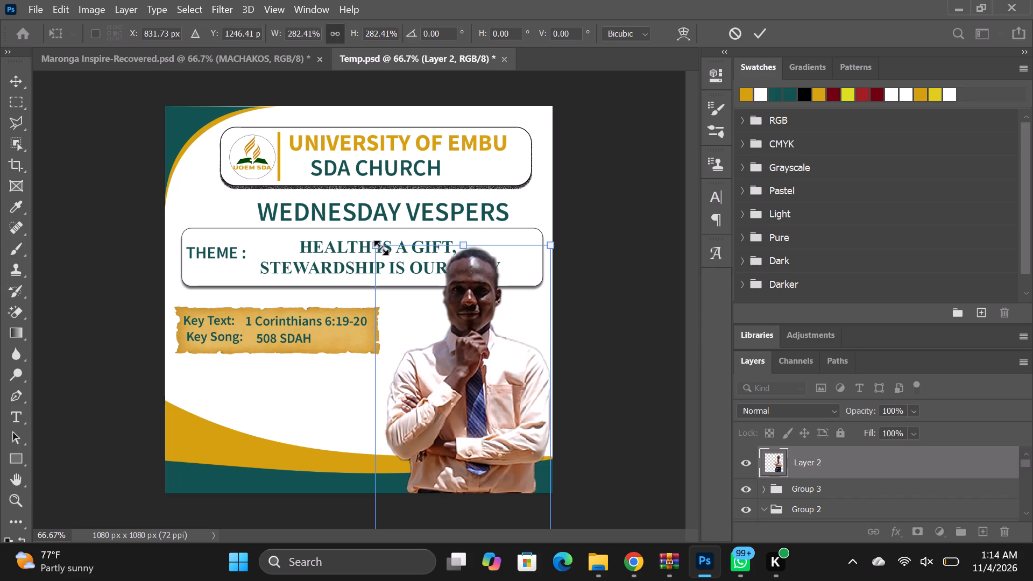
{"action": "left_click_drag", "start_coordinate": [377, 249], "coordinate": [294, 203]}
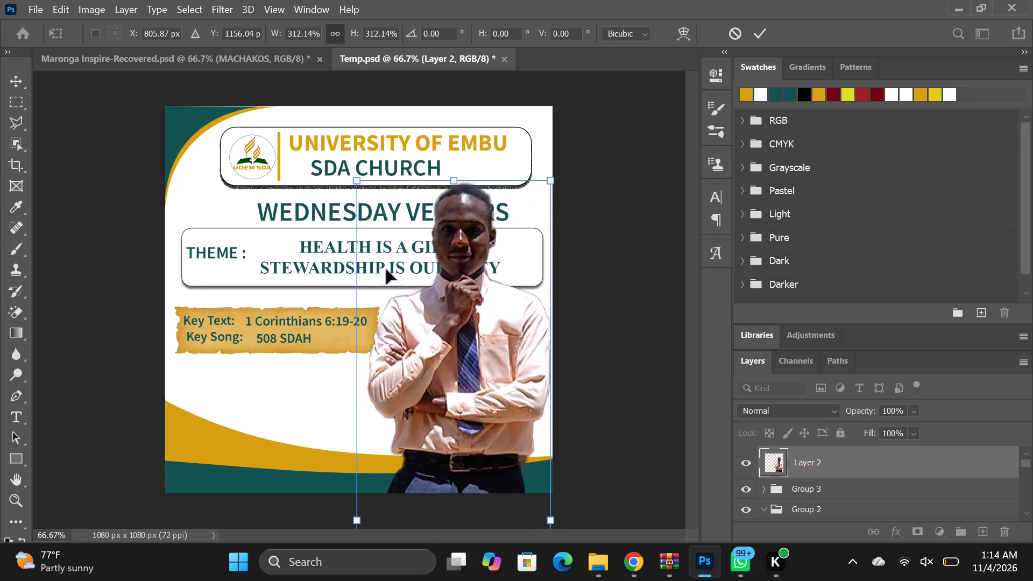
{"action": "left_click_drag", "start_coordinate": [471, 340], "coordinate": [476, 406]}
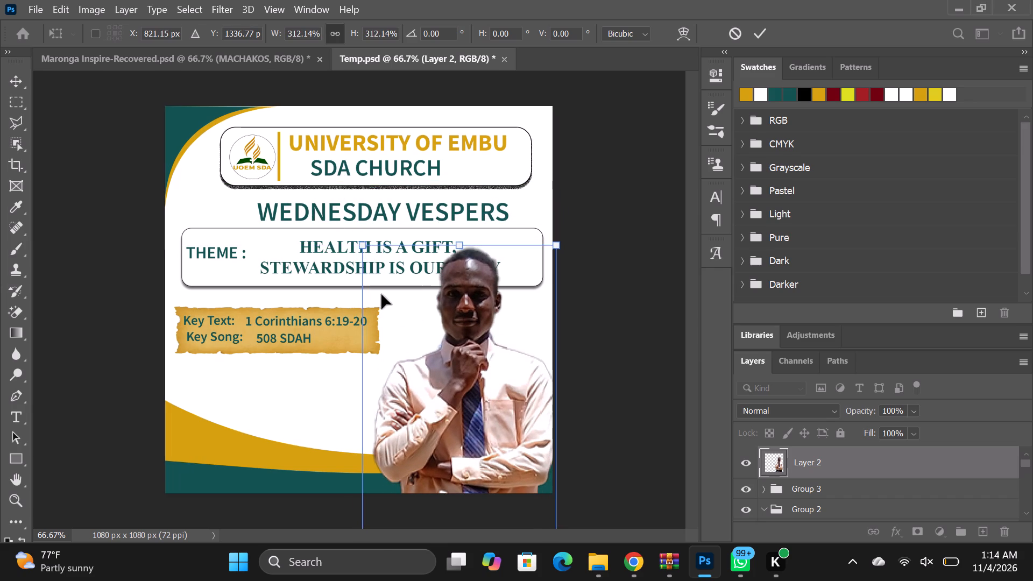
{"action": "left_click_drag", "start_coordinate": [360, 245], "coordinate": [380, 286]}
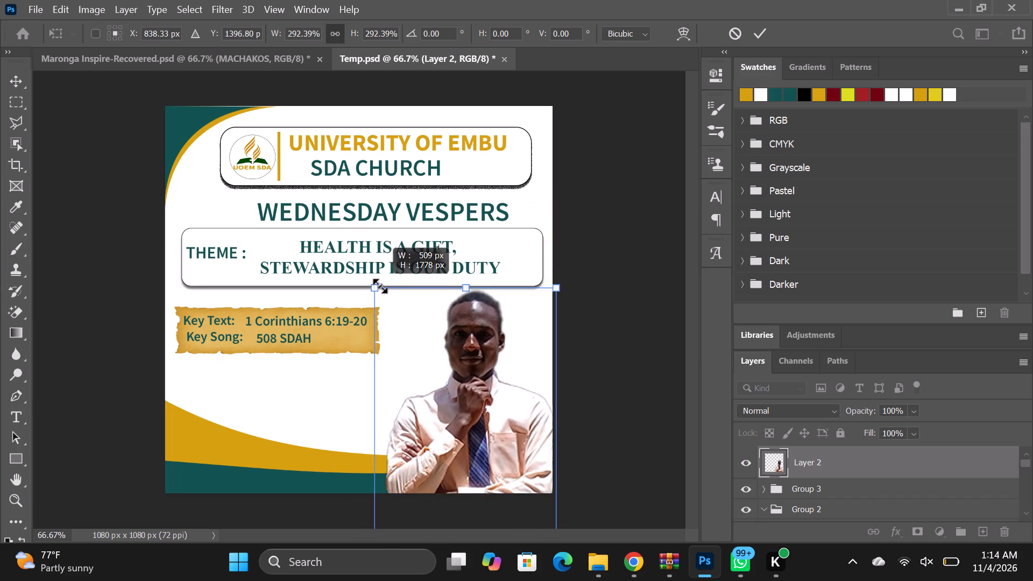
{"action": "left_click_drag", "start_coordinate": [380, 286], "coordinate": [389, 297]}
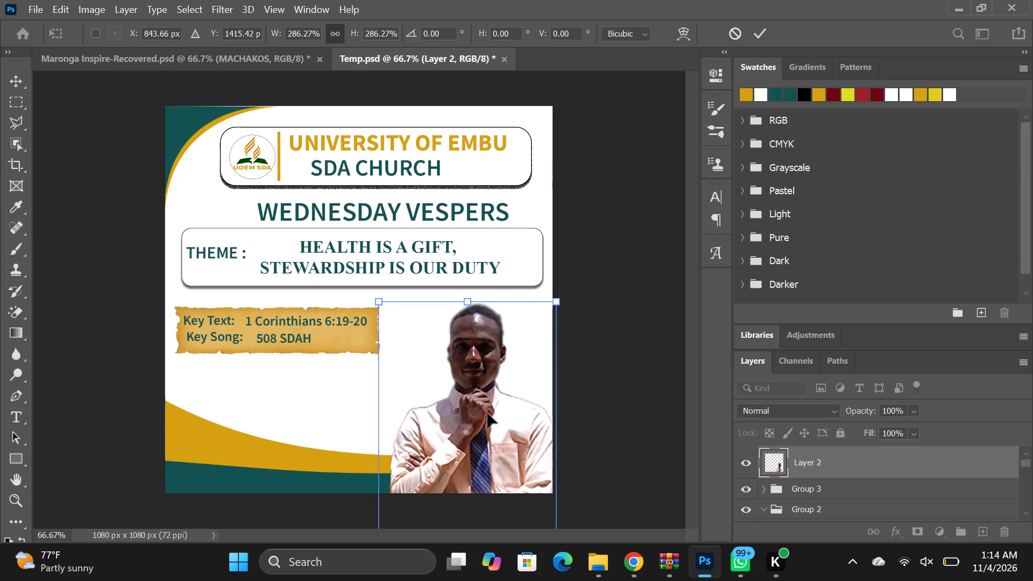
{"action": "left_click_drag", "start_coordinate": [487, 416], "coordinate": [485, 396]}
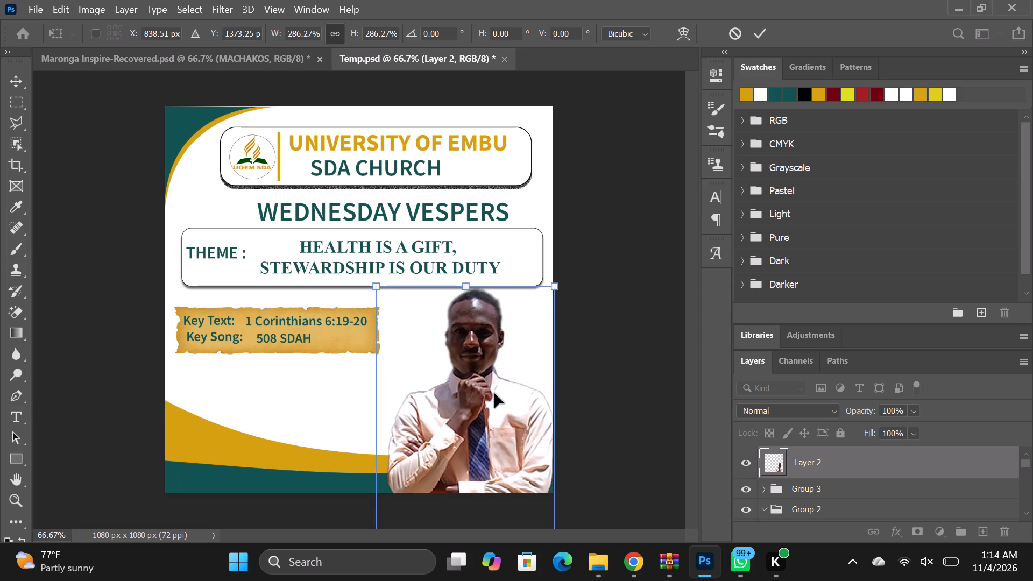
{"action": "left_click", "coordinate": [823, 462]}
{"action": "left_click", "coordinate": [823, 462]}
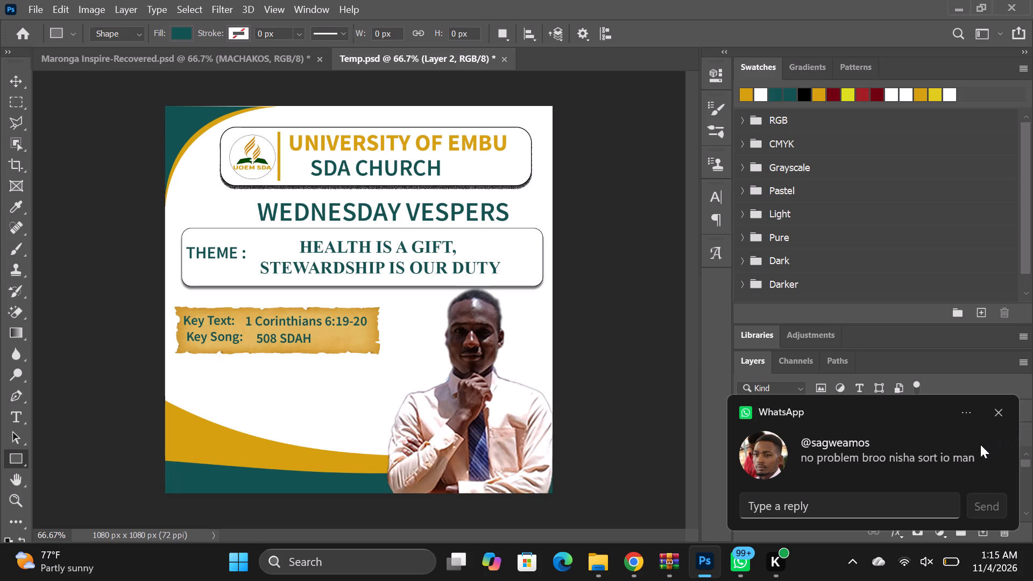
Dismiss the WhatsApp message notification that covers the layer list.
{"action": "left_click", "coordinate": [1002, 413]}
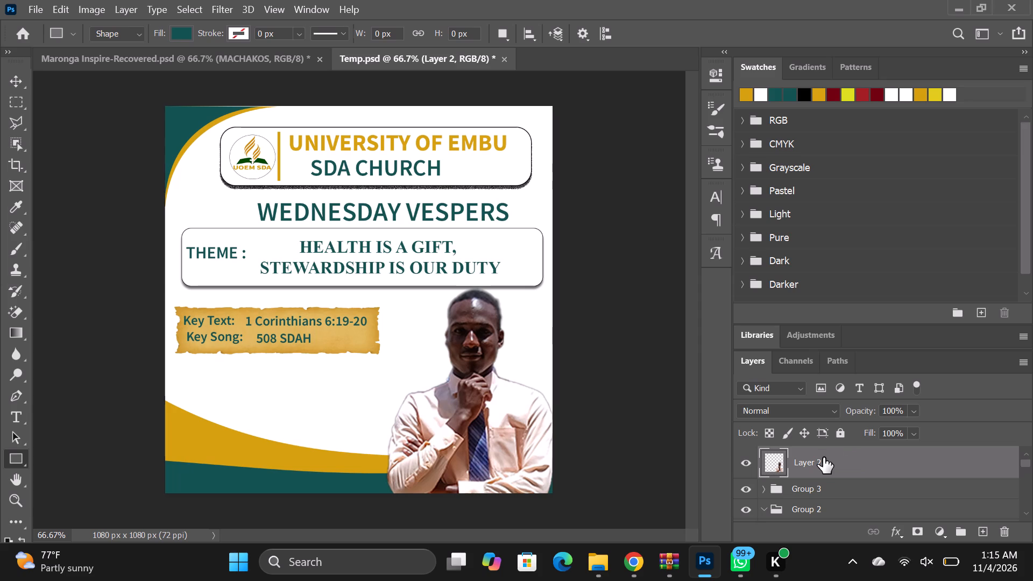
Capture a screenshot of the whole poster canvas with the Snipping Tool.
{"action": "key", "text": "shift+super+s"}
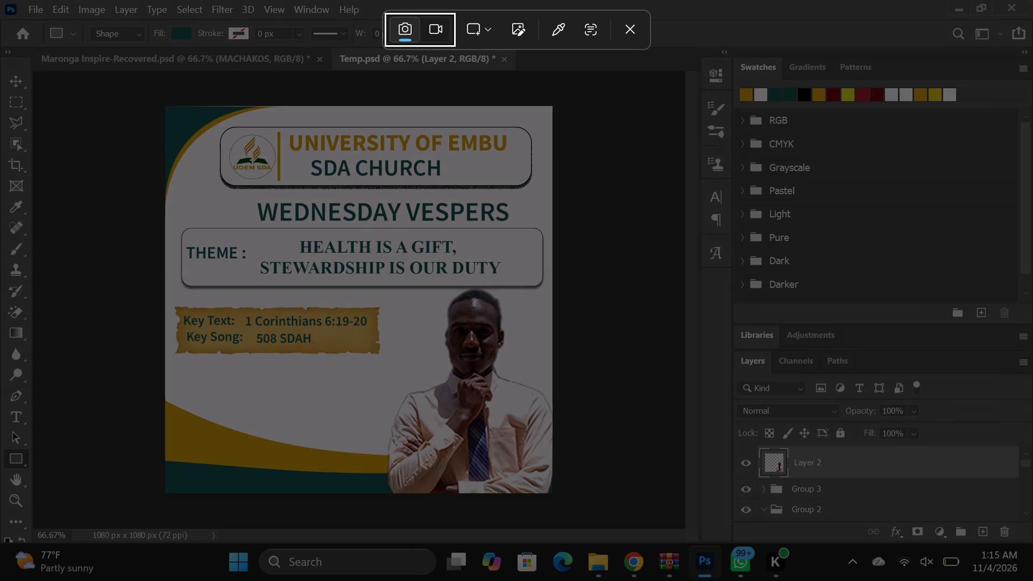
{"action": "left_click_drag", "start_coordinate": [147, 102], "coordinate": [563, 279]}
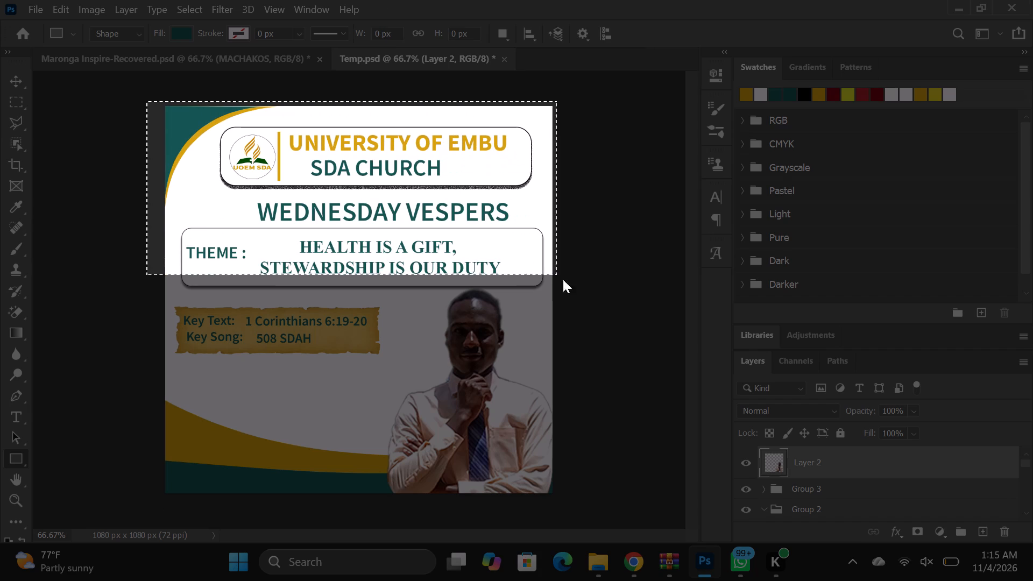
{"action": "left_click_drag", "start_coordinate": [563, 279], "coordinate": [560, 505]}
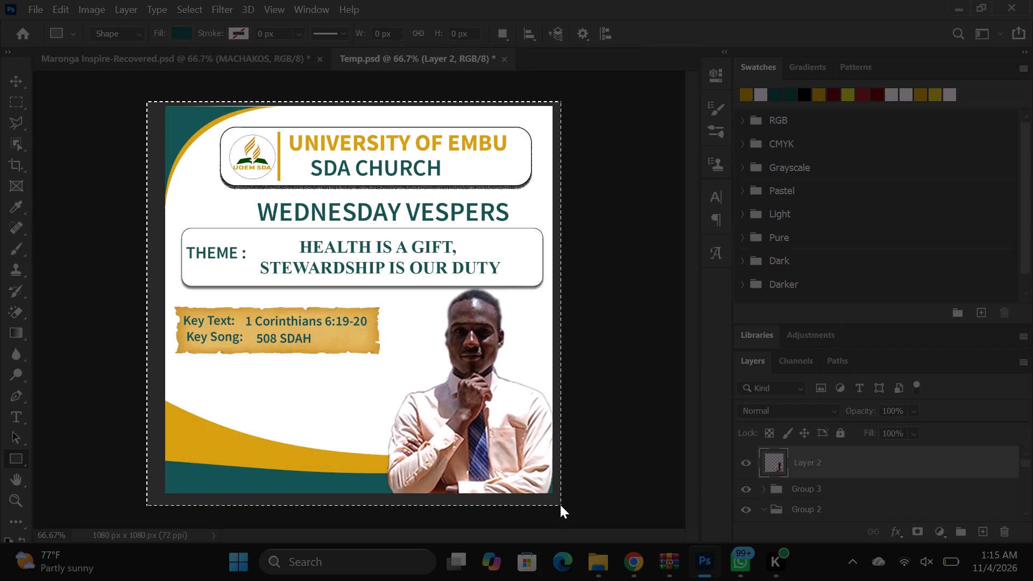
{"action": "left_click_drag", "start_coordinate": [560, 505], "coordinate": [560, 504]}
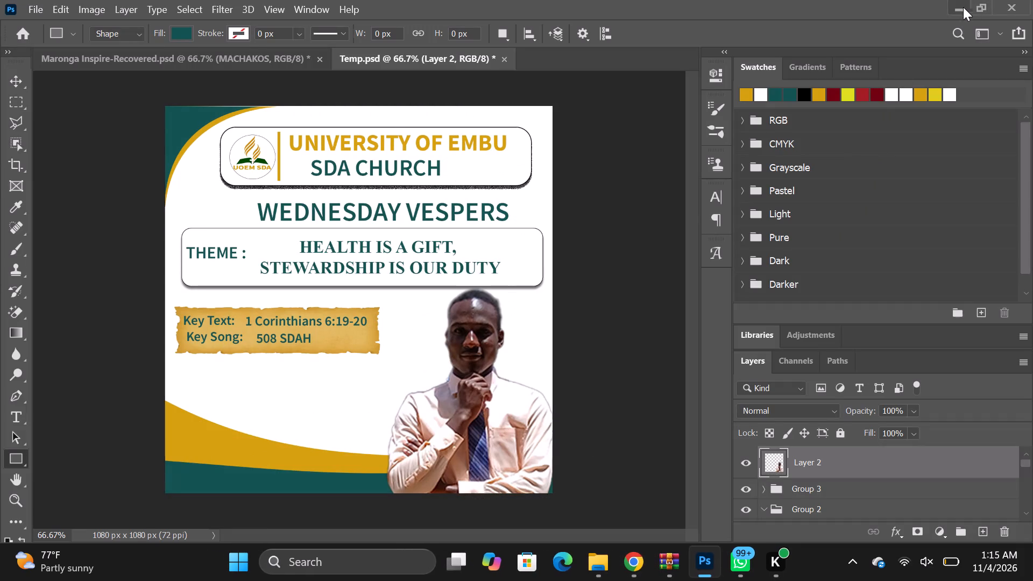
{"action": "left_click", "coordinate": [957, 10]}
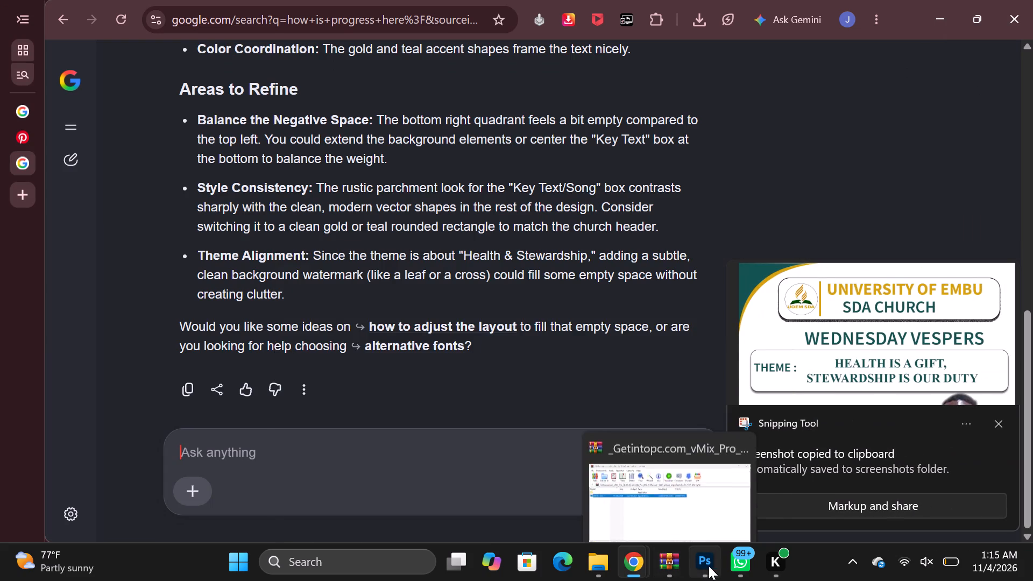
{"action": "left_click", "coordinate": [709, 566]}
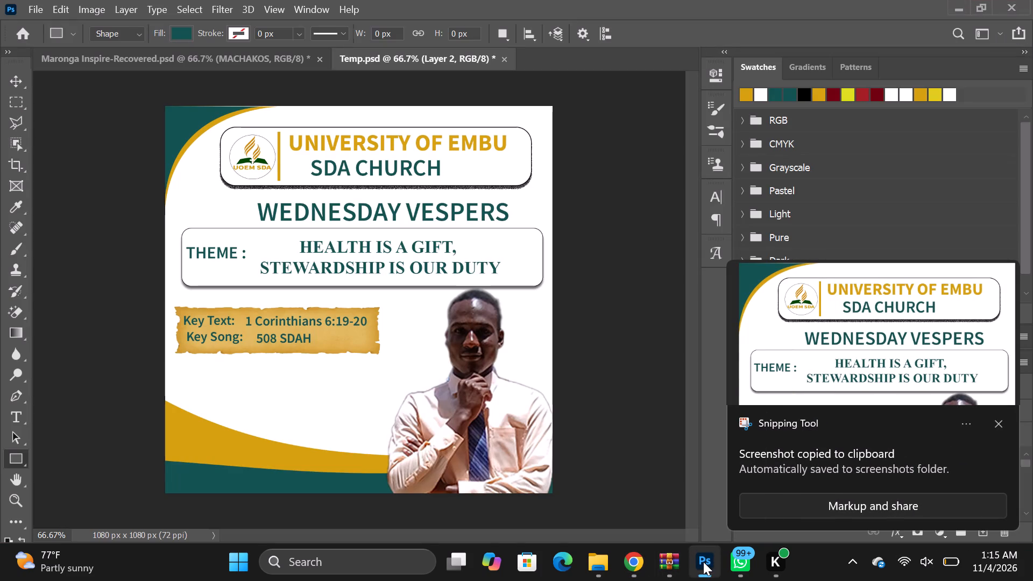
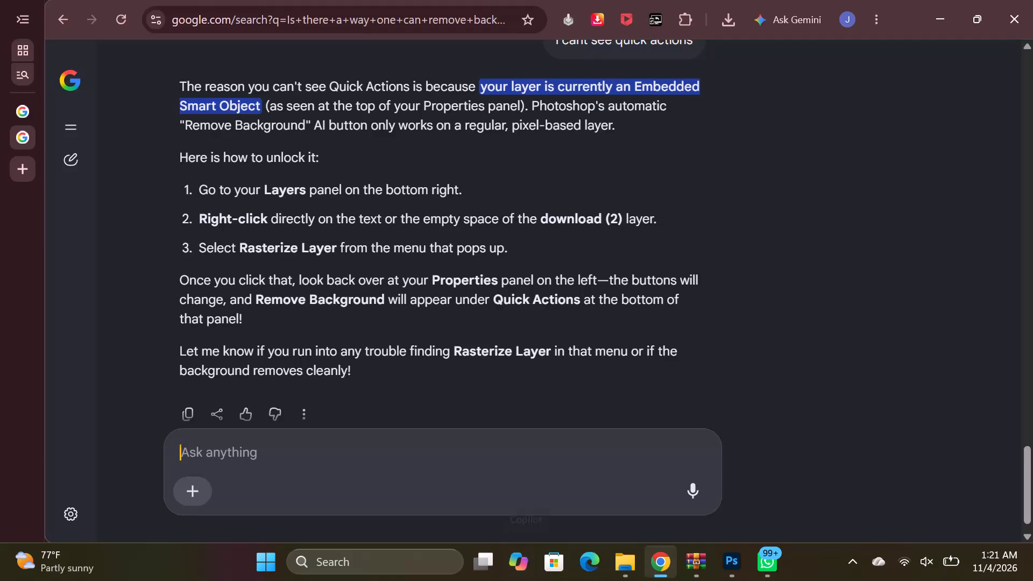
Switch to Photoshop and save the Wednesday Vespers poster, Temp.psd.
{"action": "left_click", "coordinate": [731, 557]}
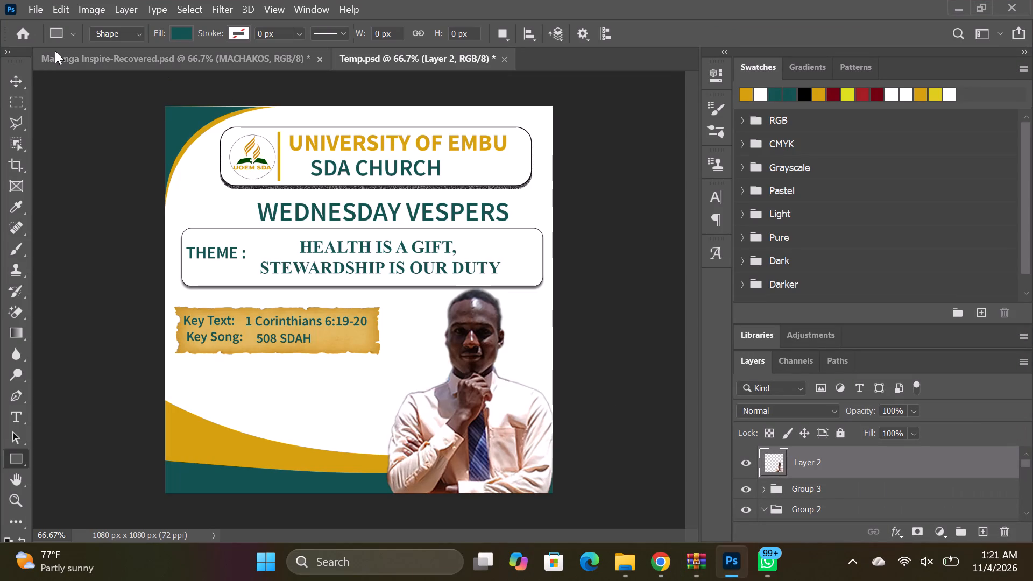
{"action": "key", "text": "ctrl+s"}
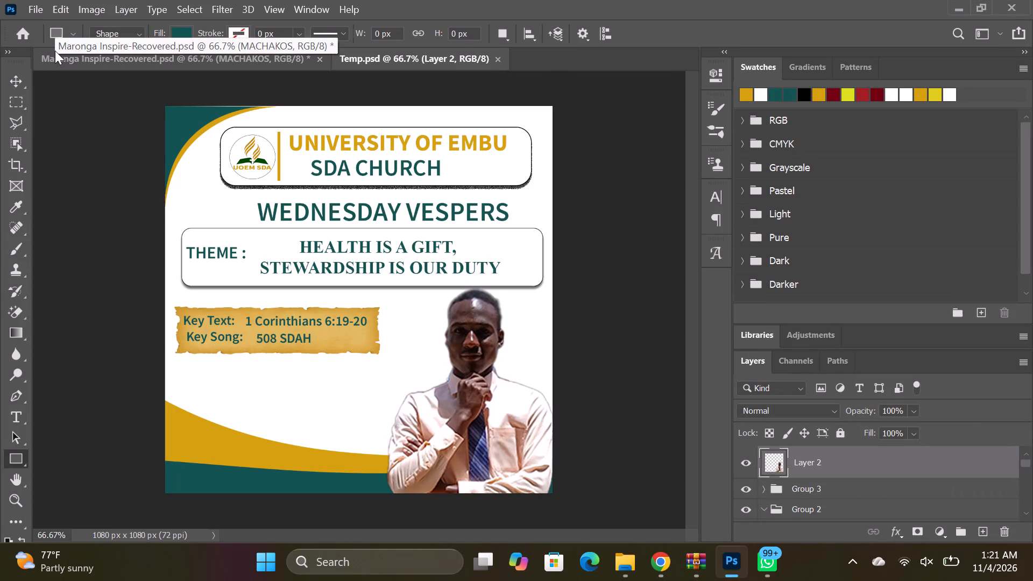
Open the Home screen to view the recent design files.
{"action": "left_click", "coordinate": [24, 33]}
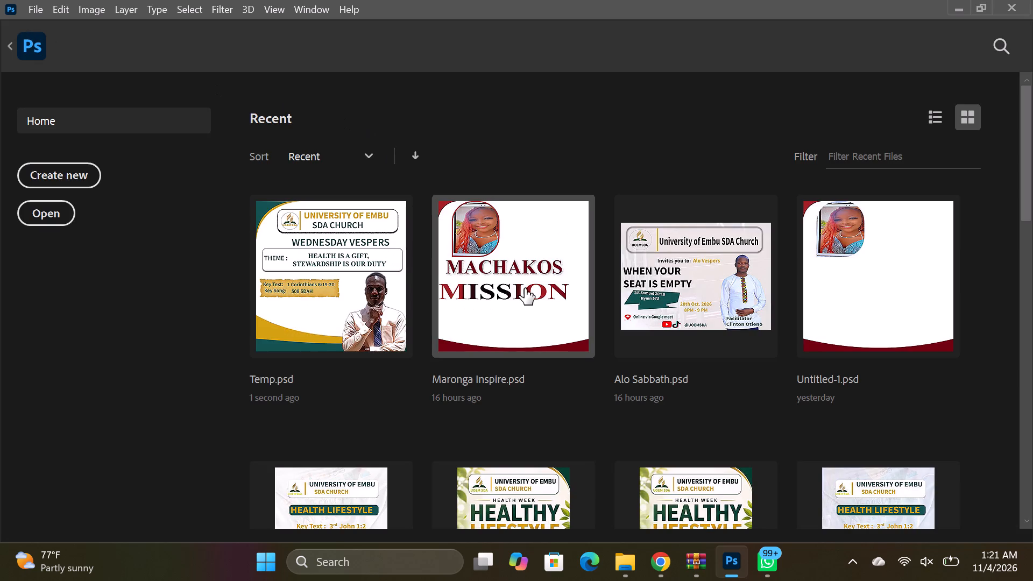
Open the recent file Maronga Inspire.psd.
{"action": "left_click", "coordinate": [525, 288]}
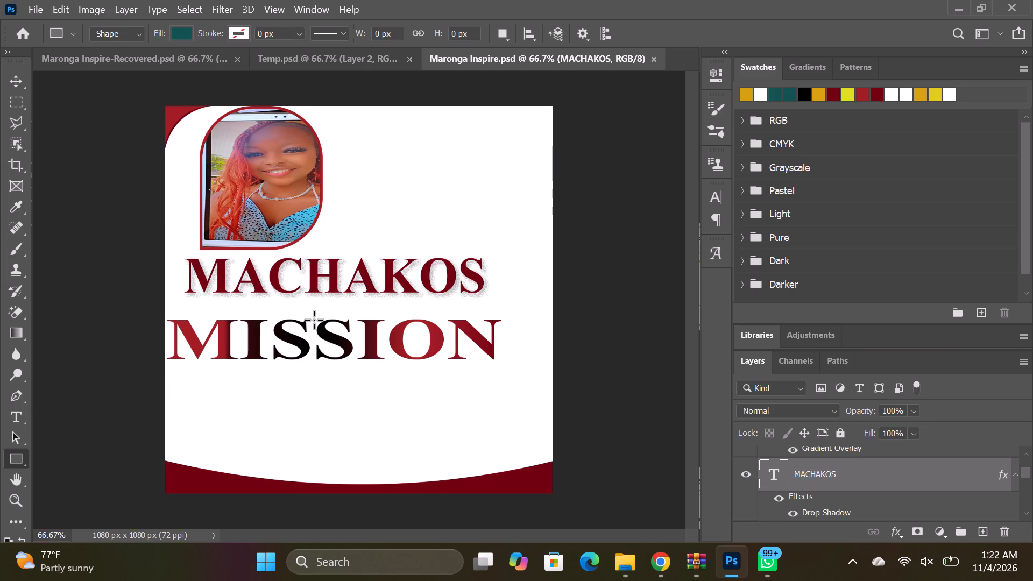
Capture a screenshot of the whole Machakos Mission poster canvas with the Snipping Tool.
{"action": "key", "text": "shift+super+s"}
{"action": "left_click_drag", "start_coordinate": [154, 100], "coordinate": [537, 215]}
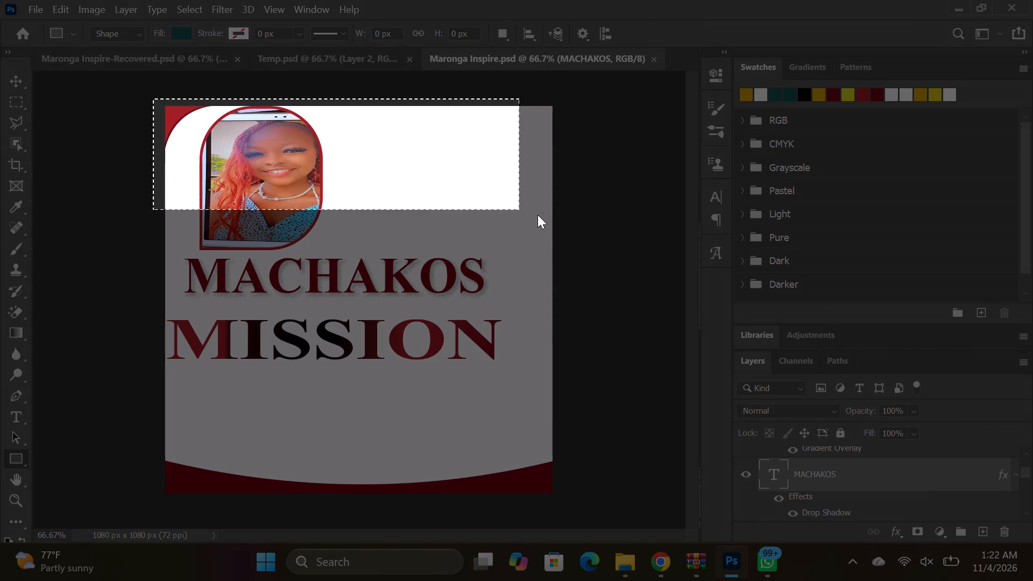
{"action": "left_click_drag", "start_coordinate": [537, 215], "coordinate": [593, 505]}
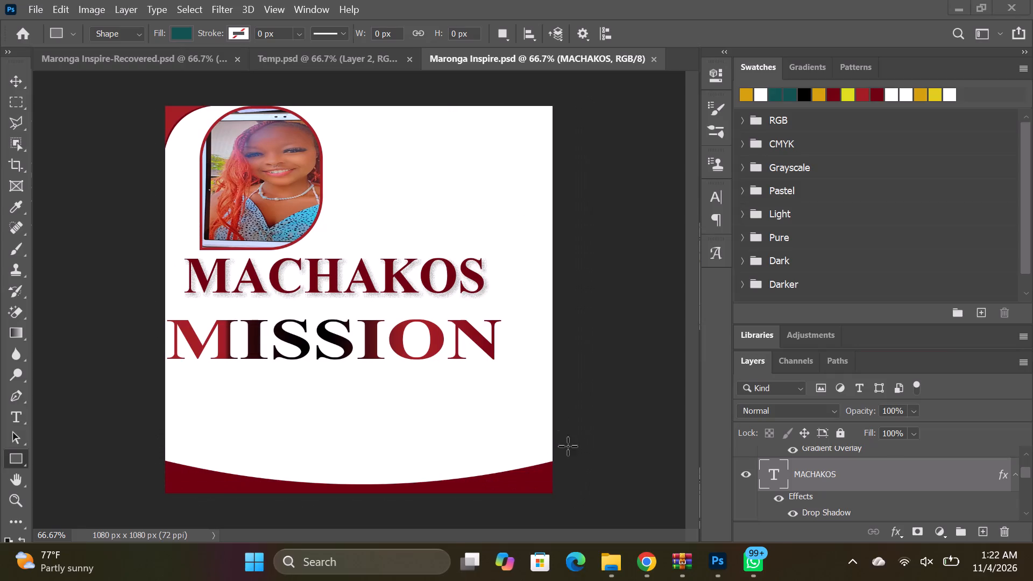
Minimise Photoshop to return to the Google AI chat in Chrome.
{"action": "left_click", "coordinate": [959, 4]}
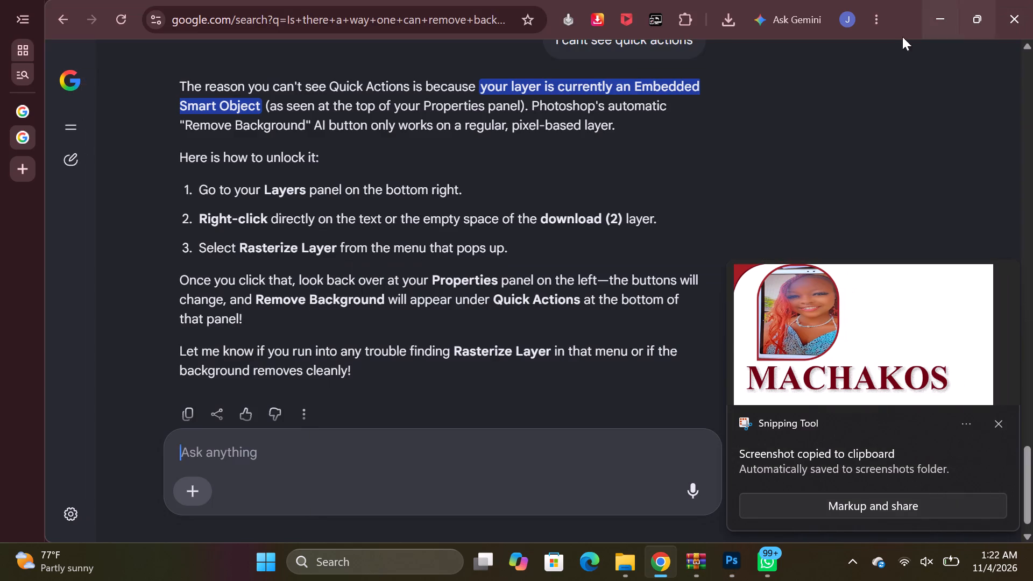